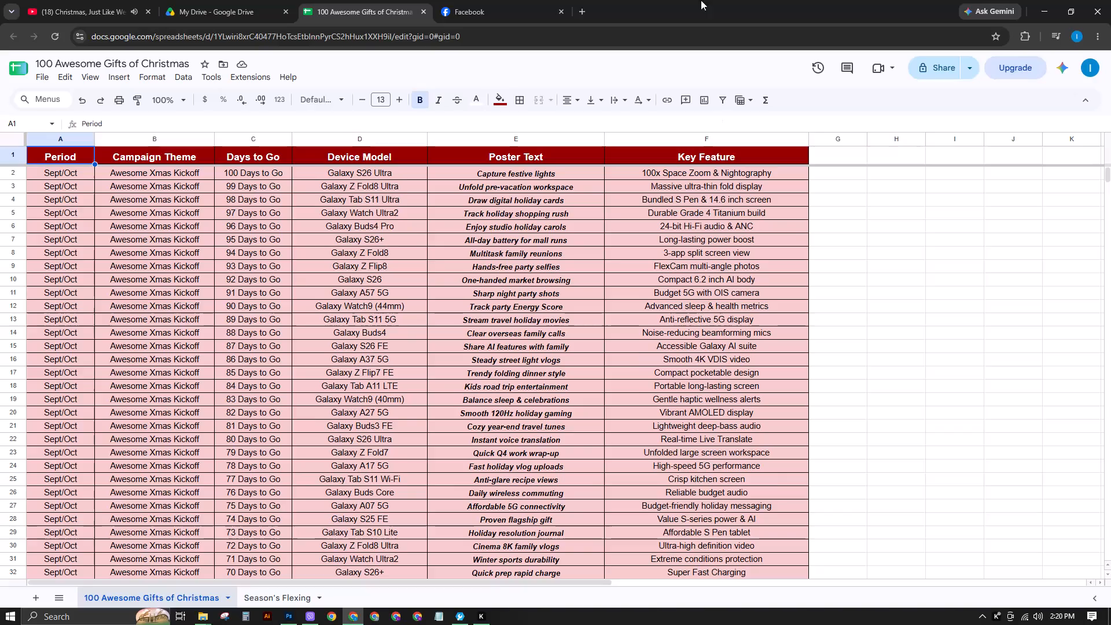
Switch to the Facebook page and look over the Dynasty Auto 888 Services Christmas car poster post.
click(507, 8)
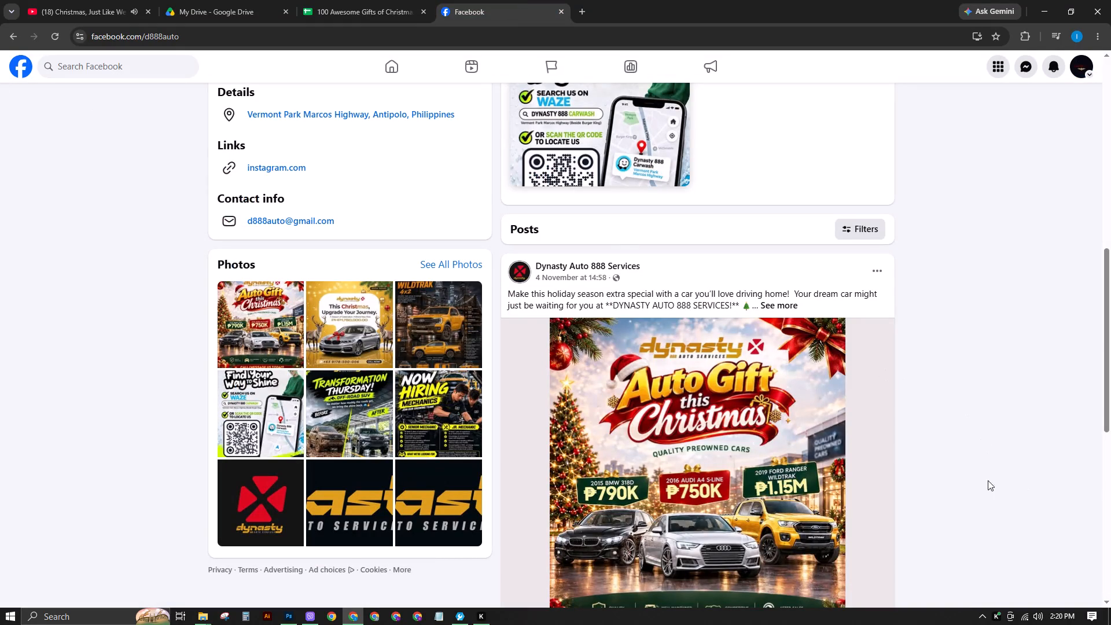
scroll(837, 405, down, 2)
scroll(1030, 410, up, 1)
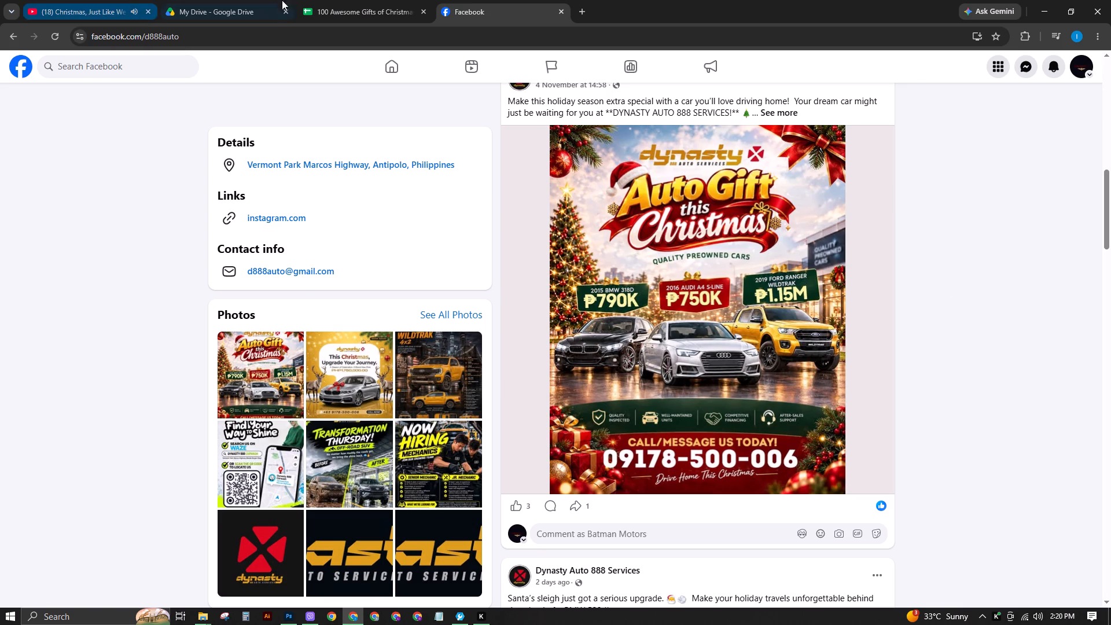
Return to the 100 Awesome Gifts of Christmas spreadsheet and review the Oct/Nov Epic Xmas Unfolds rows.
click(373, 17)
scroll(344, 479, down, 3)
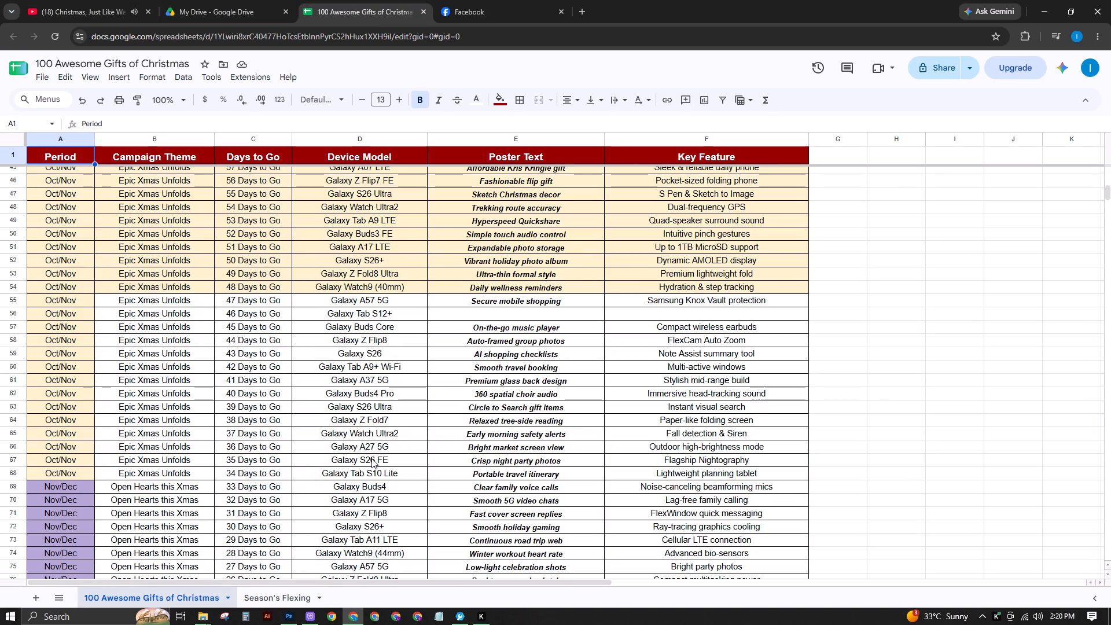
Switch to File Explorer to choose between the open ViberDownloads and Downloads folders.
click(209, 614)
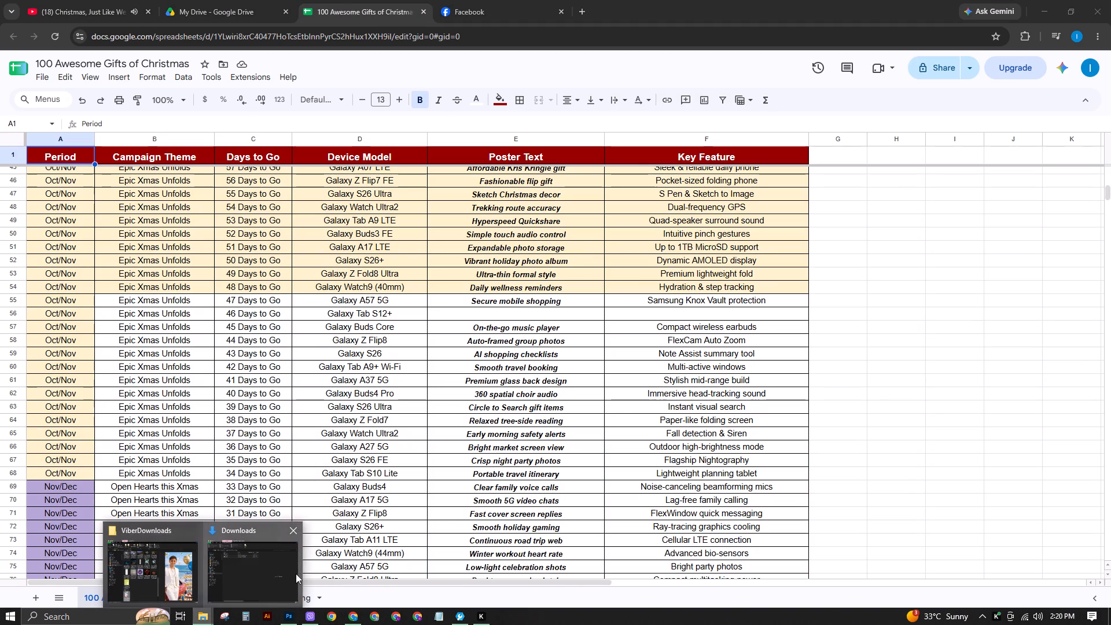
Browse the "100 awesome gifts" folder and preview the last finished posters, numbers 53 and 54.
click(156, 556)
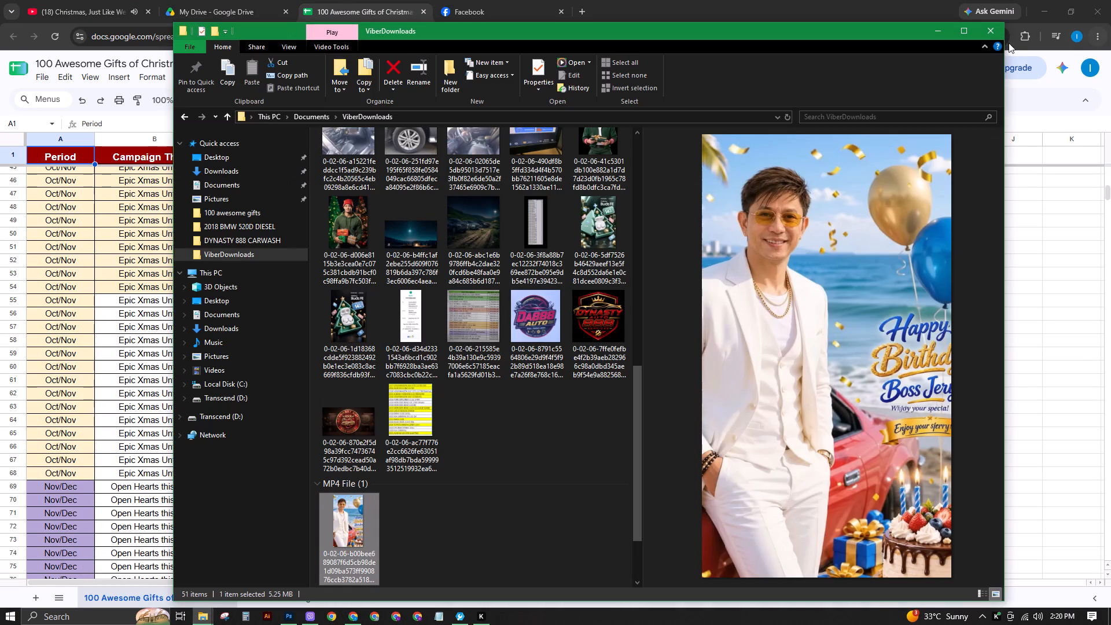
click(984, 33)
click(203, 622)
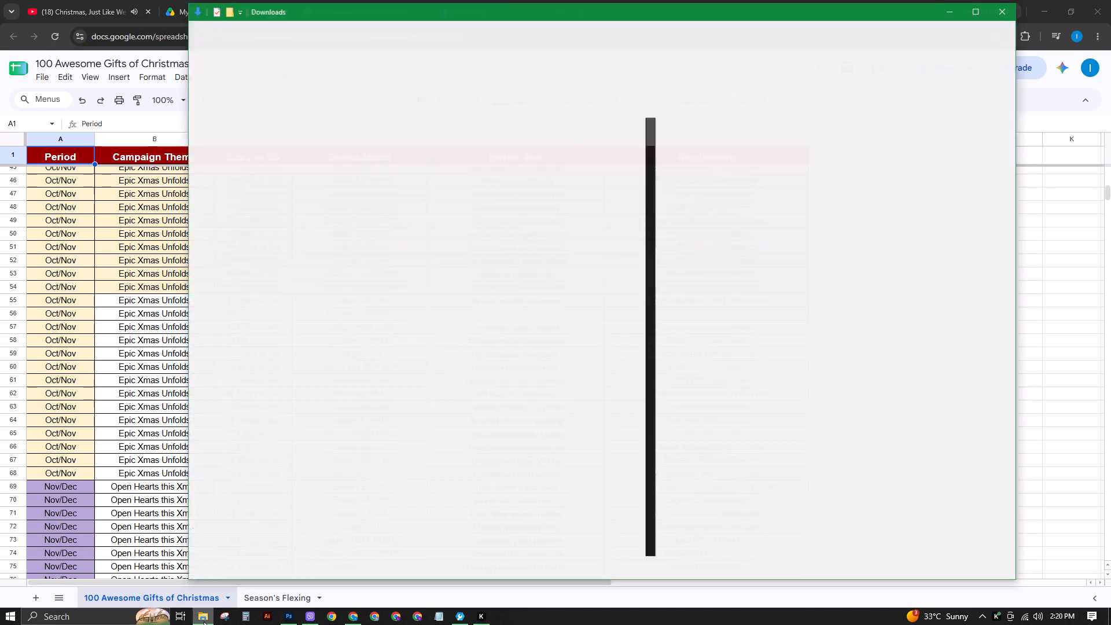
click(249, 186)
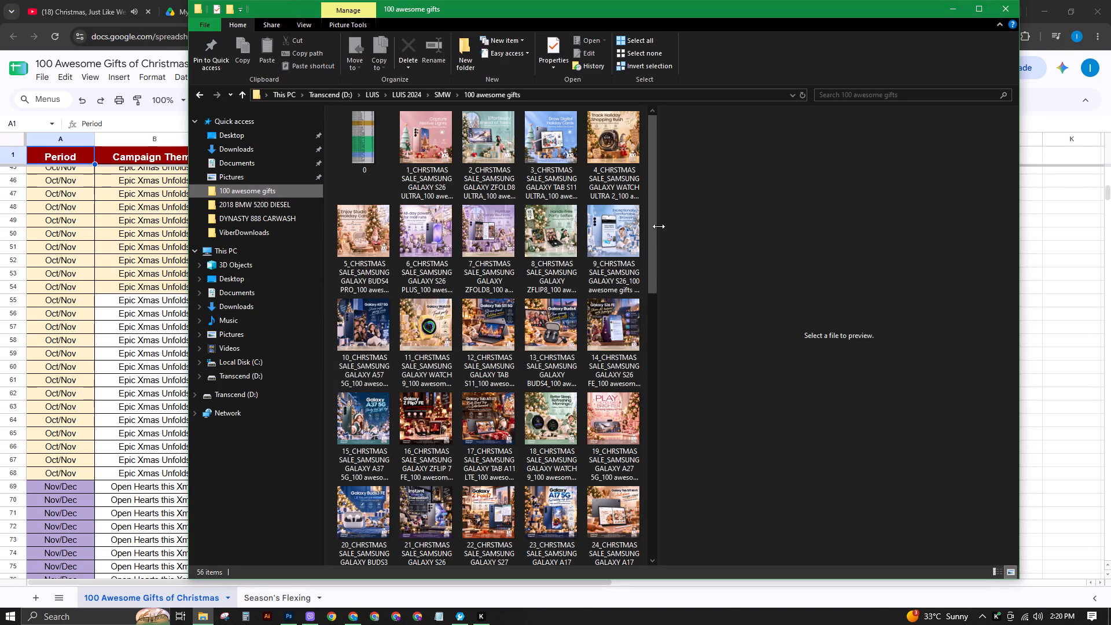
drag(658, 229, 850, 245)
scroll(828, 417, down, 3)
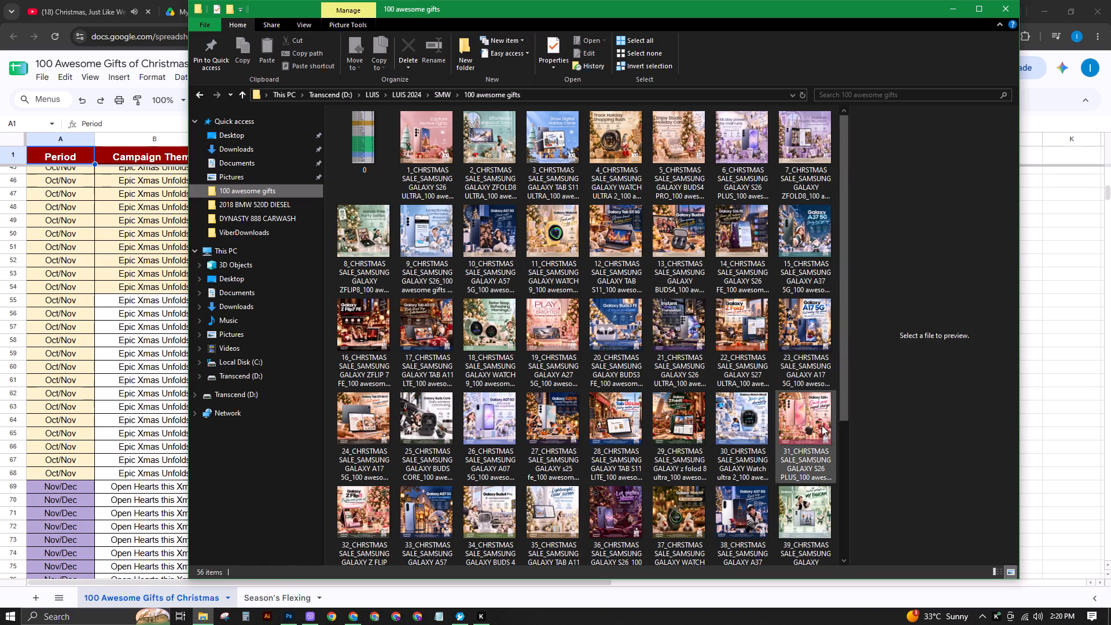
scroll(799, 472, down, 4)
scroll(805, 518, down, 3)
click(732, 531)
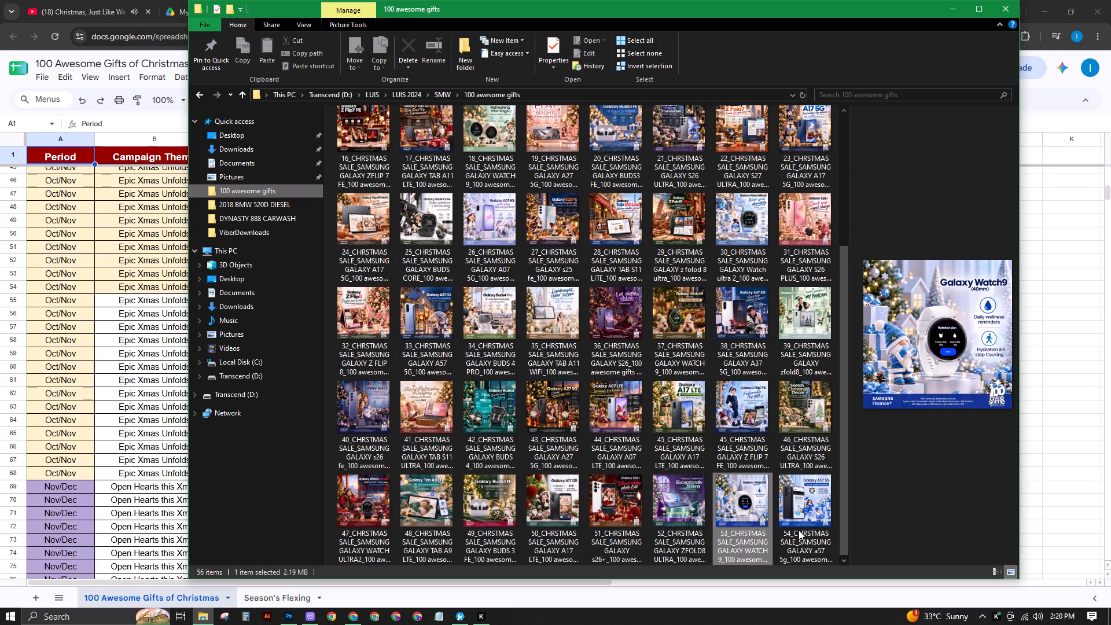
click(800, 519)
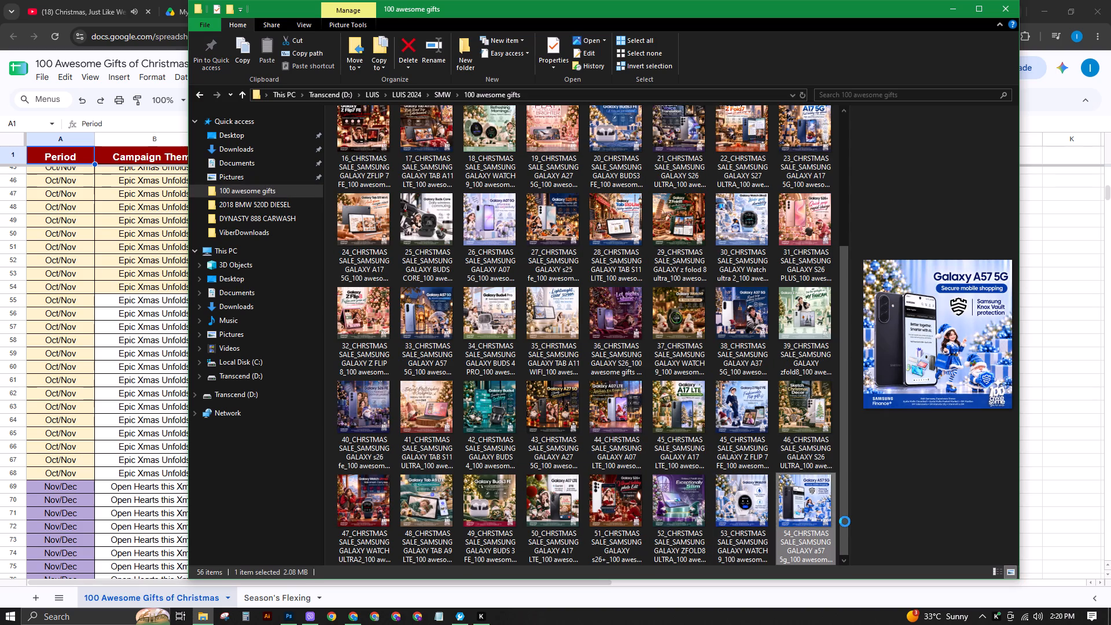
click(1086, 368)
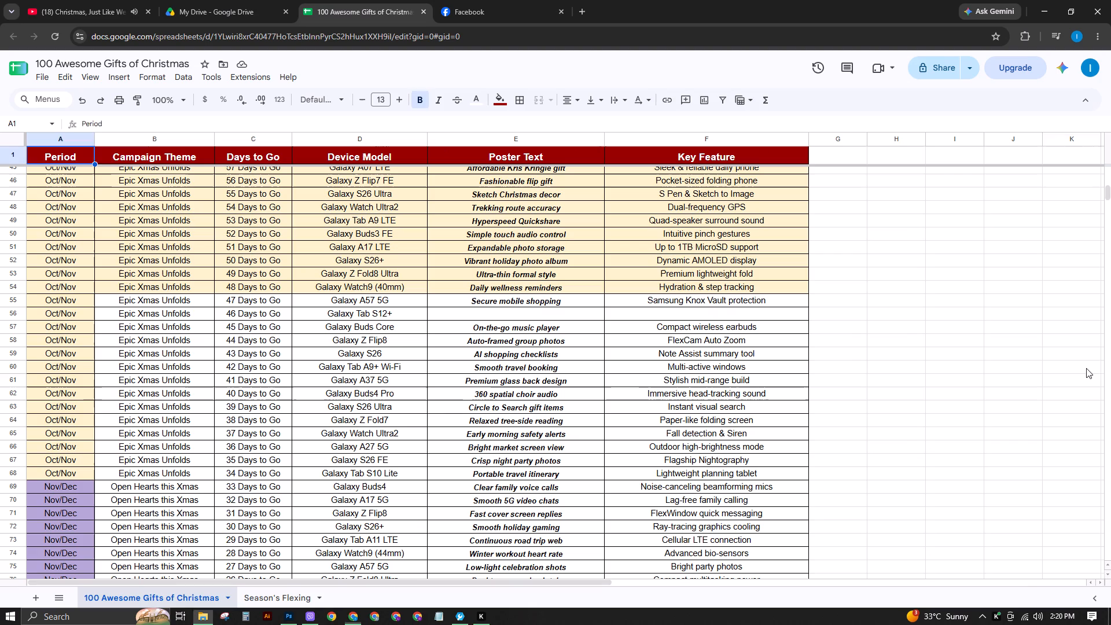
Fill row 55 from Campaign Theme through Key Feature with the same cream colour as the rows above.
click(172, 306)
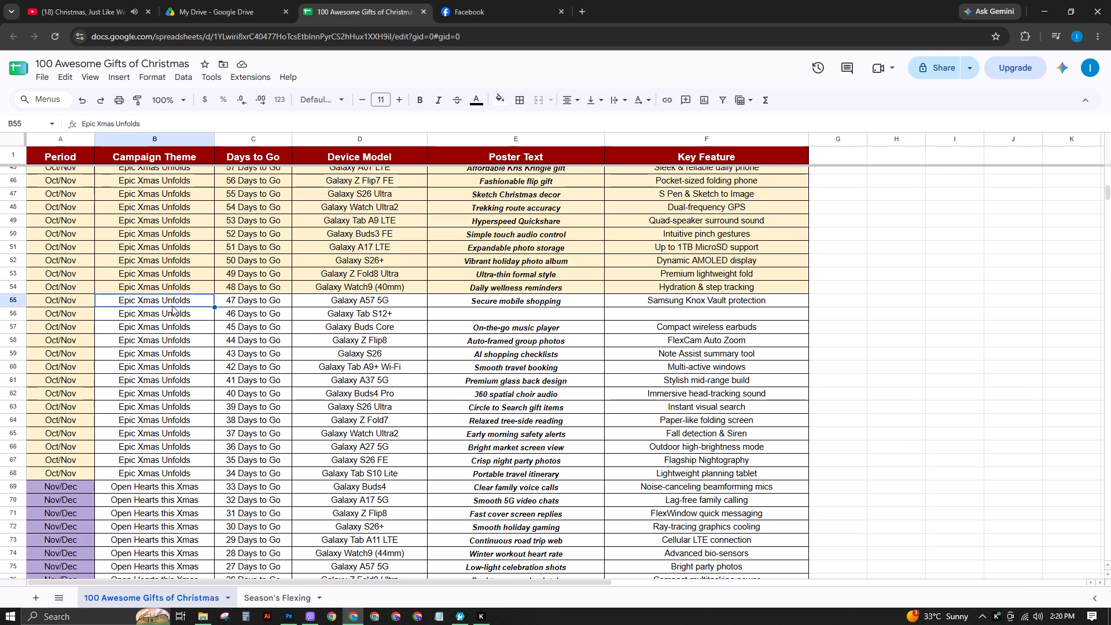
ctrl+click(708, 304)
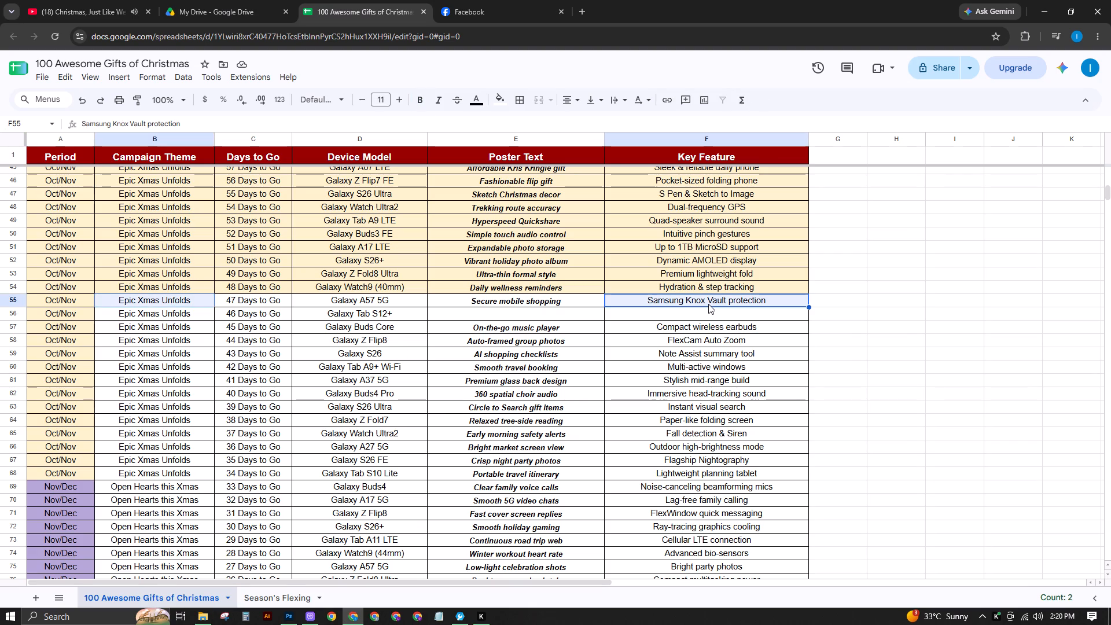
click(136, 299)
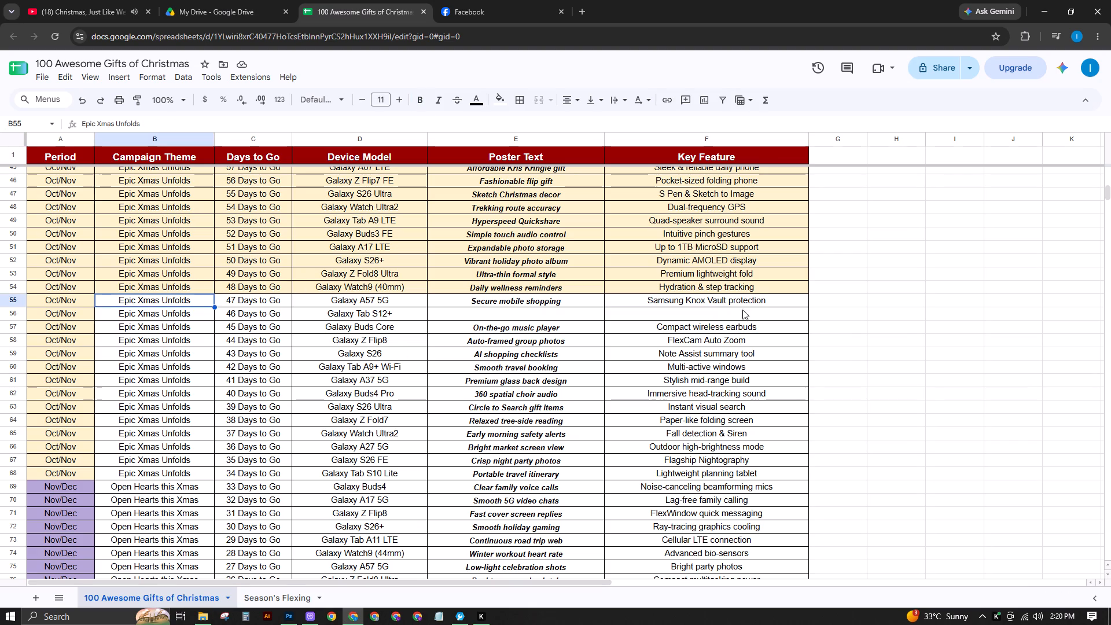
shift+click(733, 300)
right_click(733, 300)
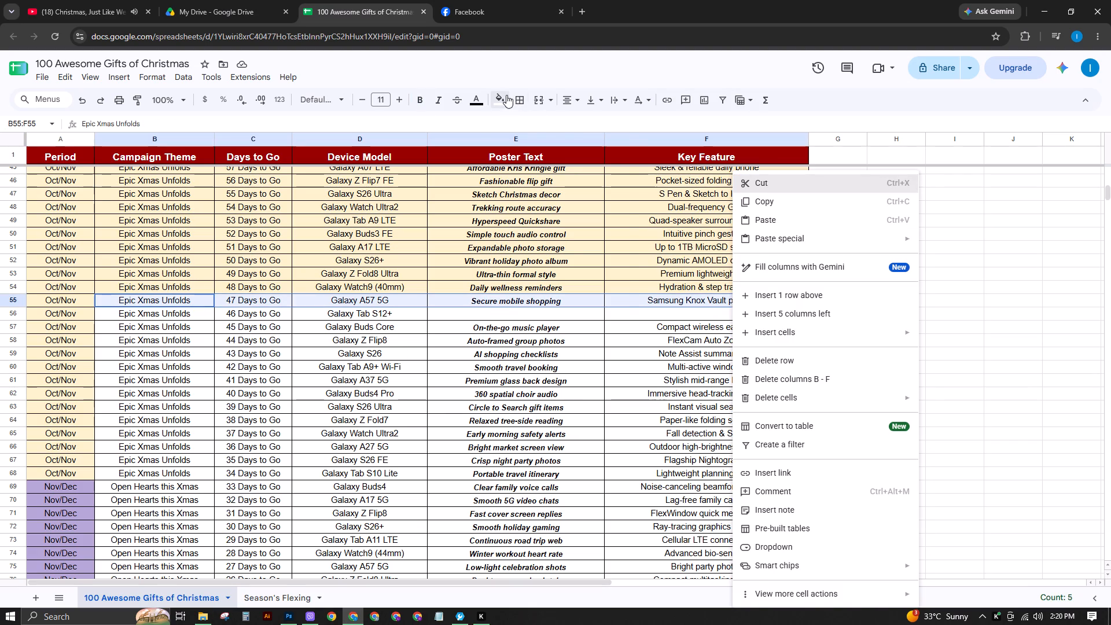
click(503, 95)
click(541, 168)
Copy the device name "Galaxy Tab S12+" from row 56 and open its Samsung product page in a new browser tab.
click(341, 330)
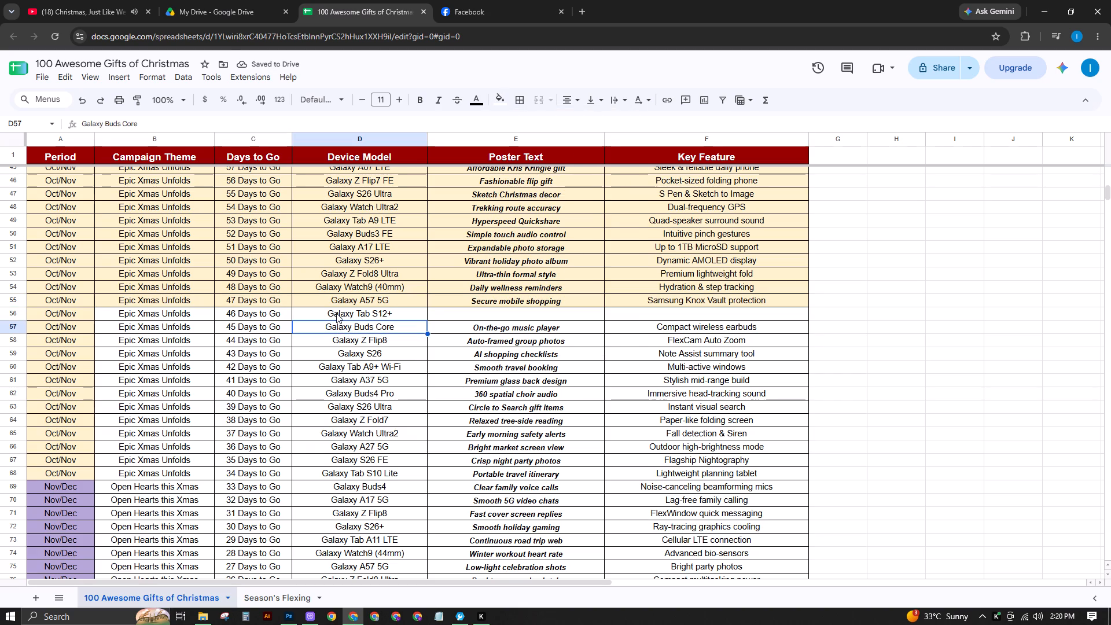
click(336, 313)
right_click(349, 314)
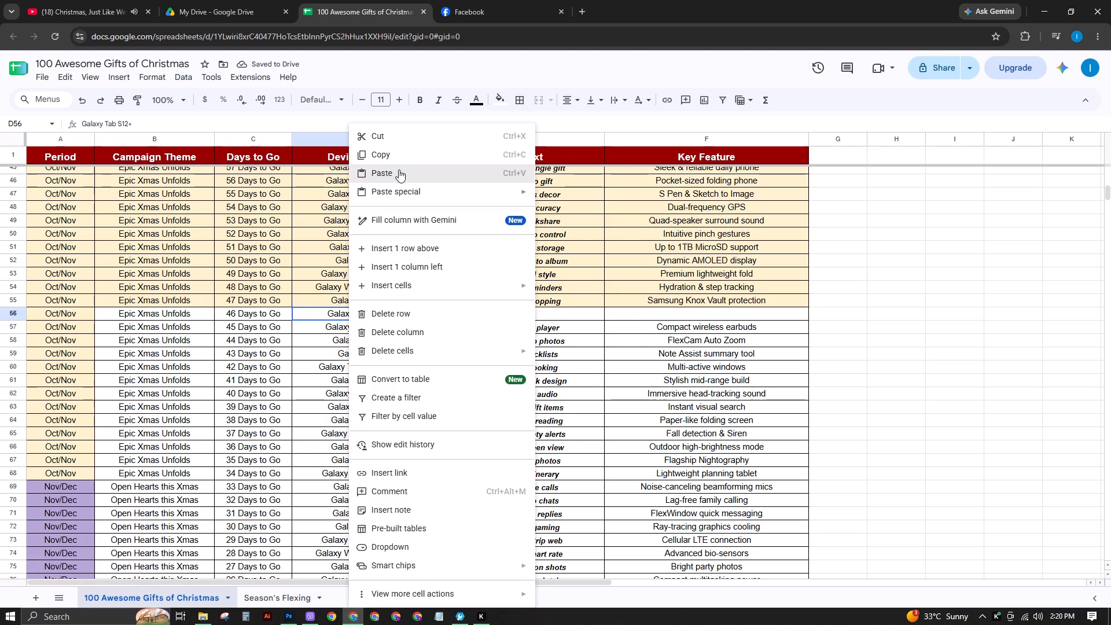
click(388, 150)
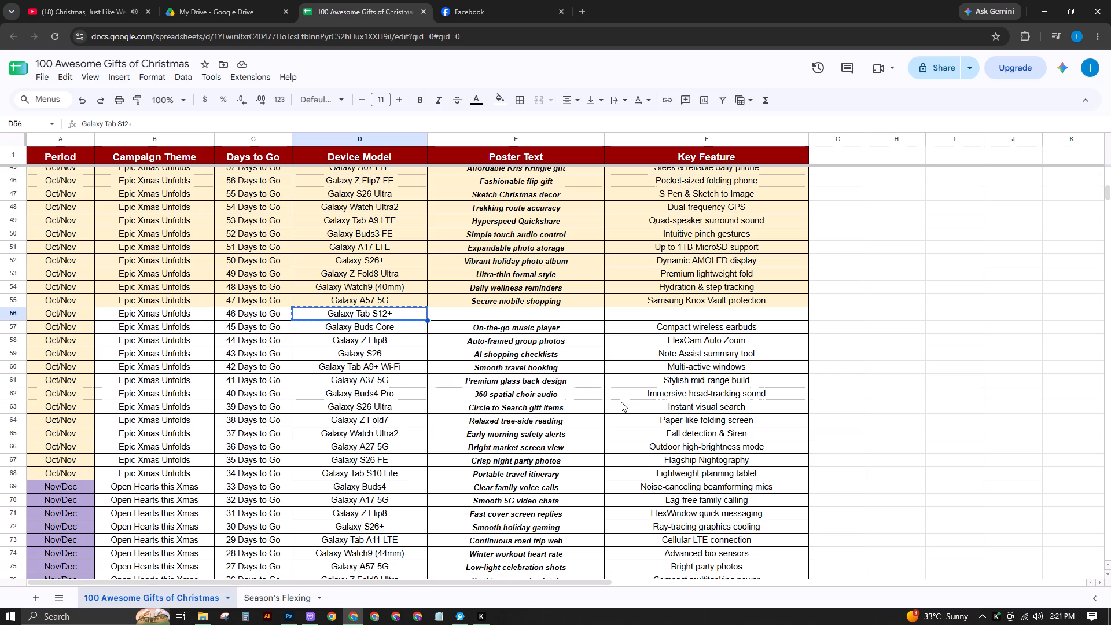
right_click(385, 315)
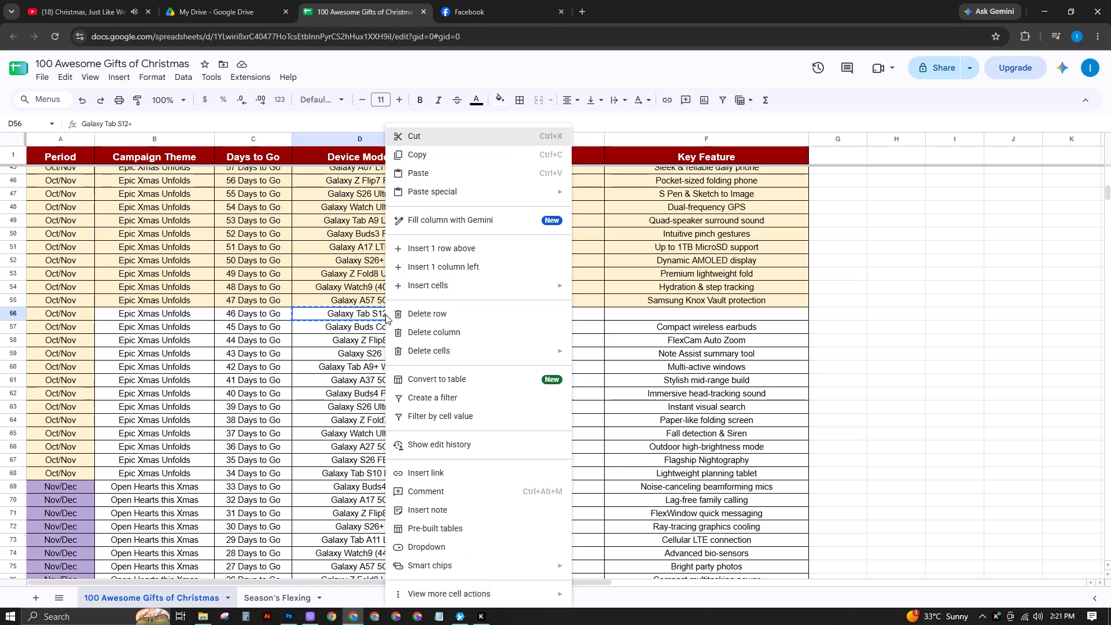
click(418, 151)
click(584, 13)
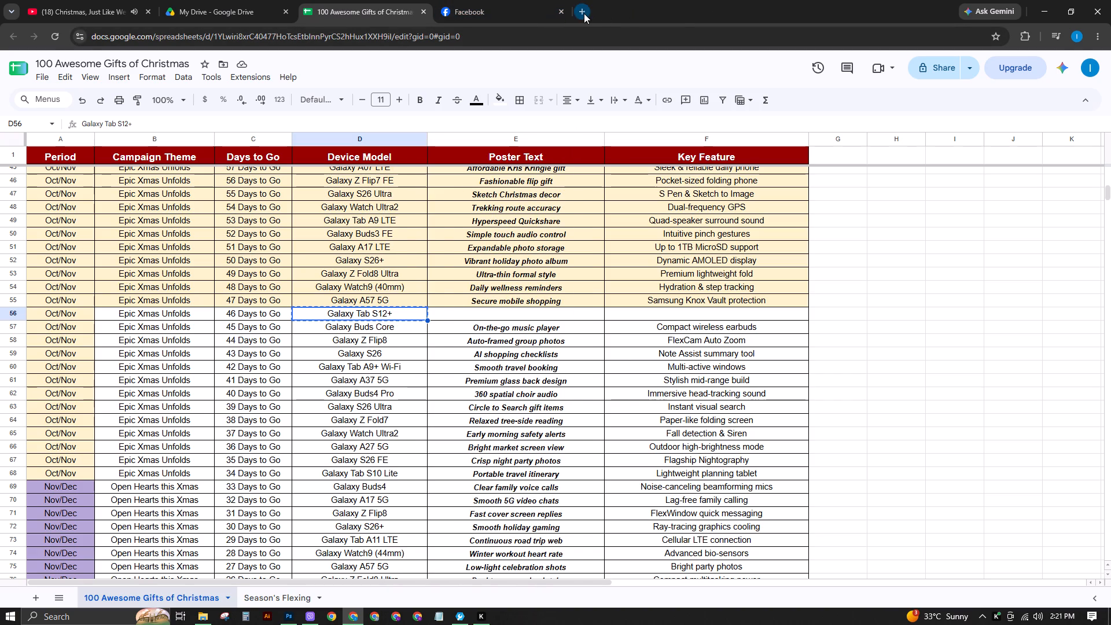
key(ctrl+v)
key(Return)
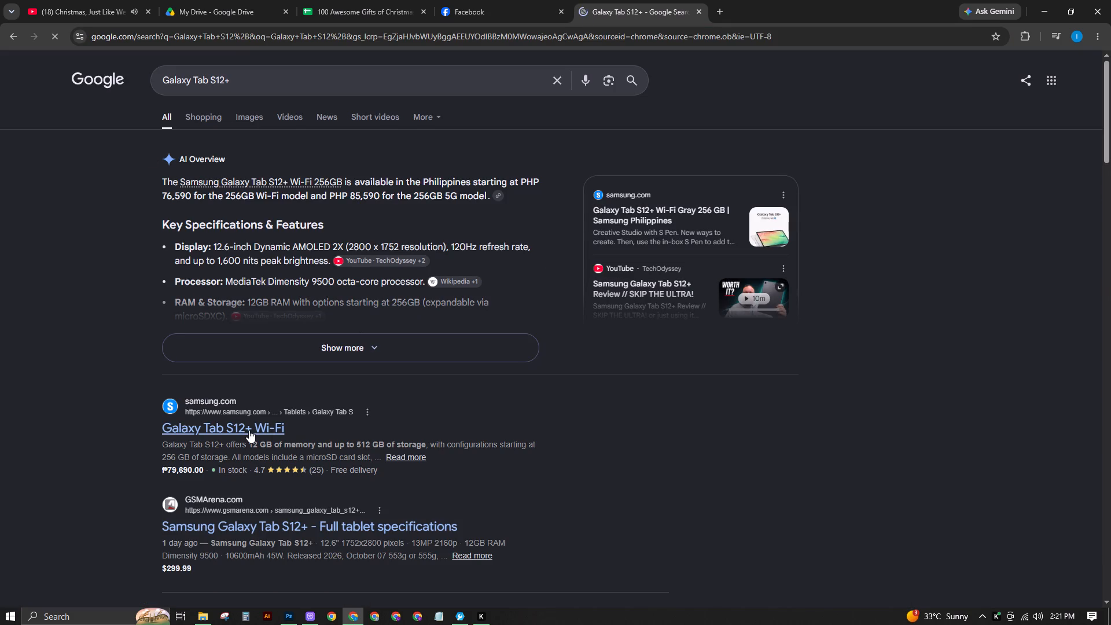
click(249, 430)
scroll(399, 456, down, 1)
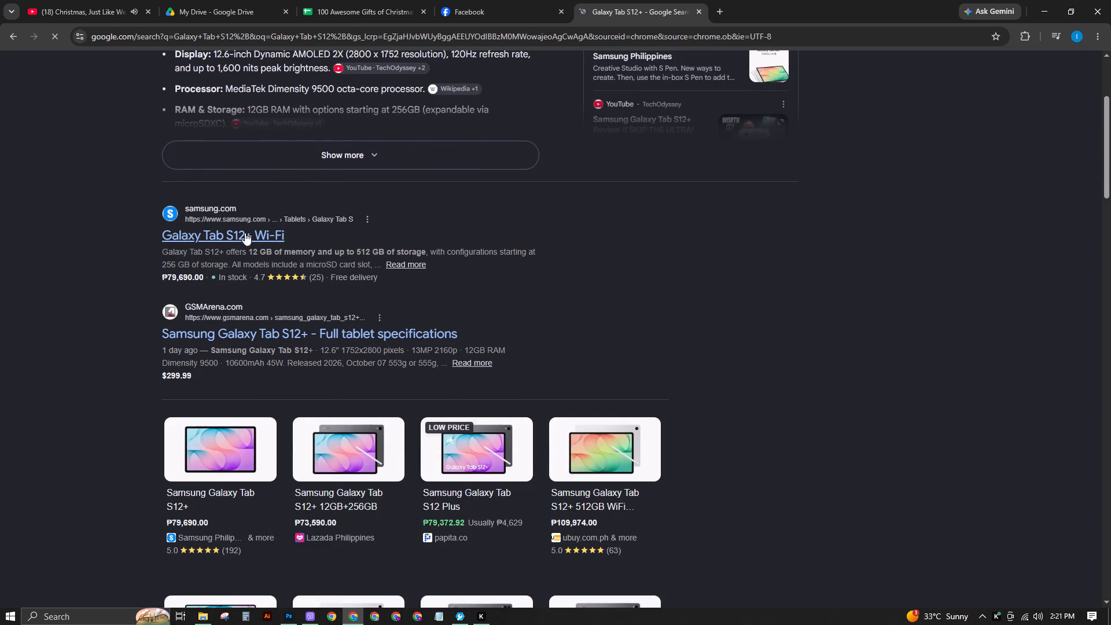
click(242, 228)
right_click(247, 232)
click(297, 246)
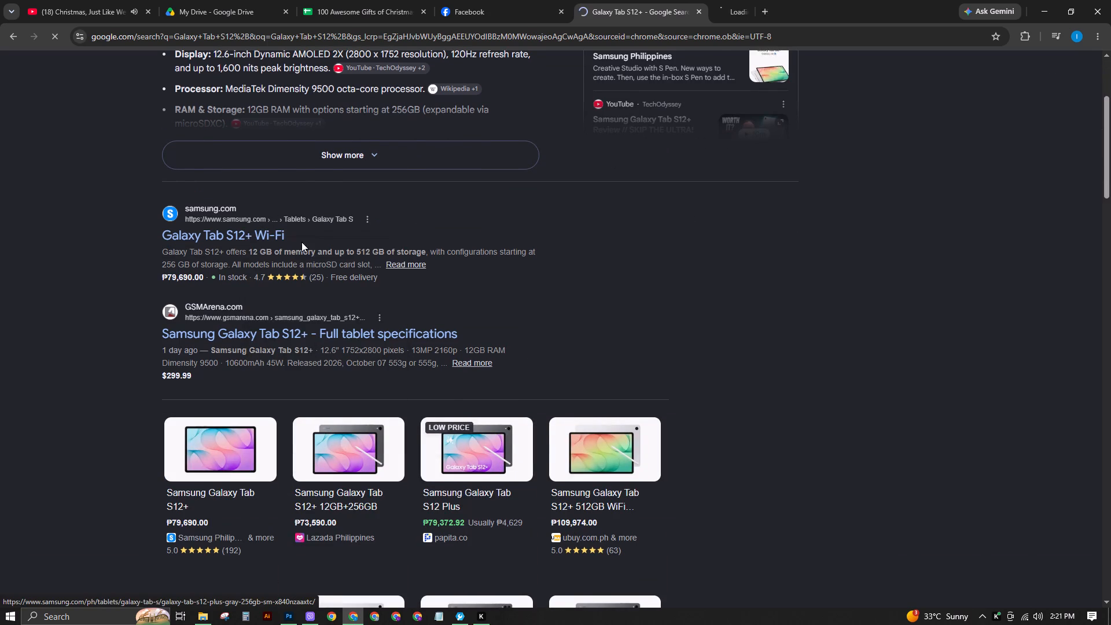
Glance at the Facebook reference poster, and close the duplicate Galaxy Tab S12+ page so only one stays open.
click(519, 12)
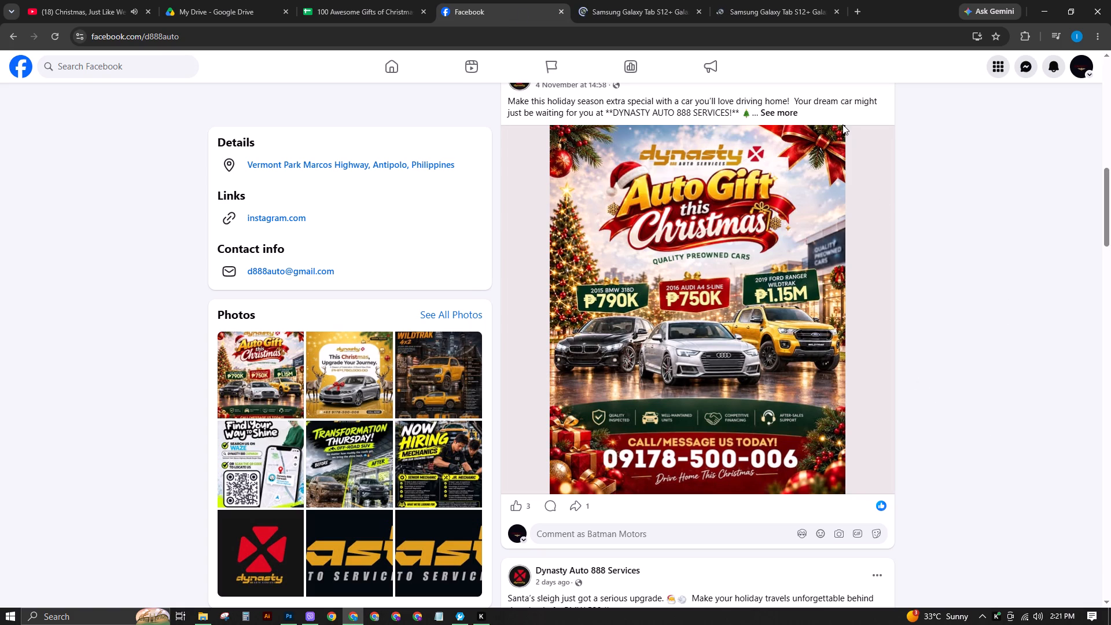
click(788, 10)
click(696, 12)
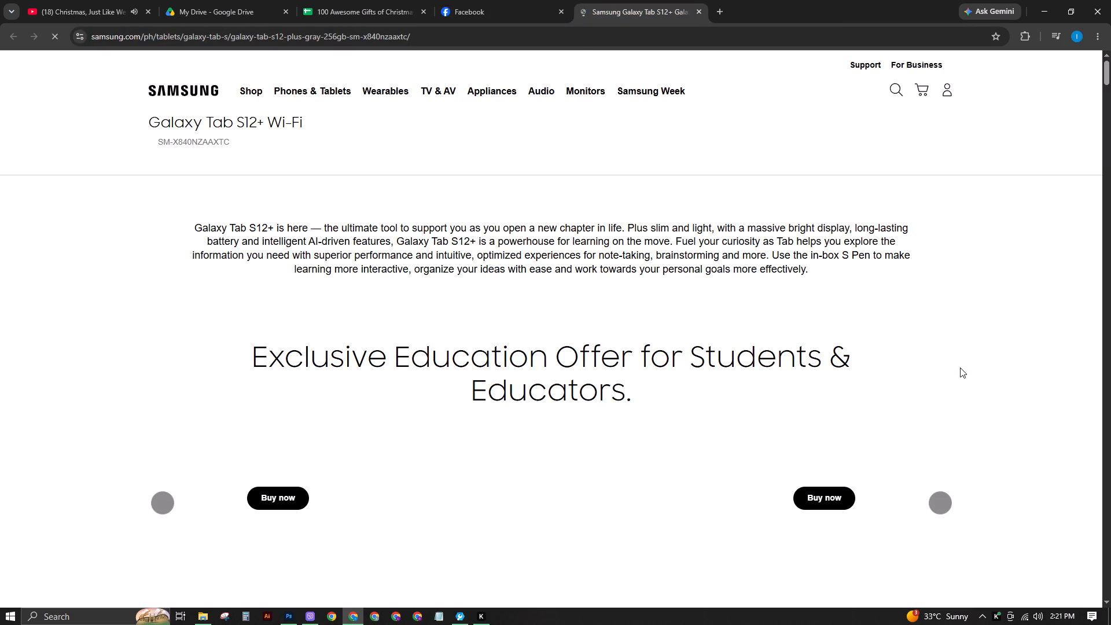
Look through the introduction and promotional offers on the Galaxy Tab S12+ product page.
scroll(914, 392, down, 2)
scroll(946, 416, up, 2)
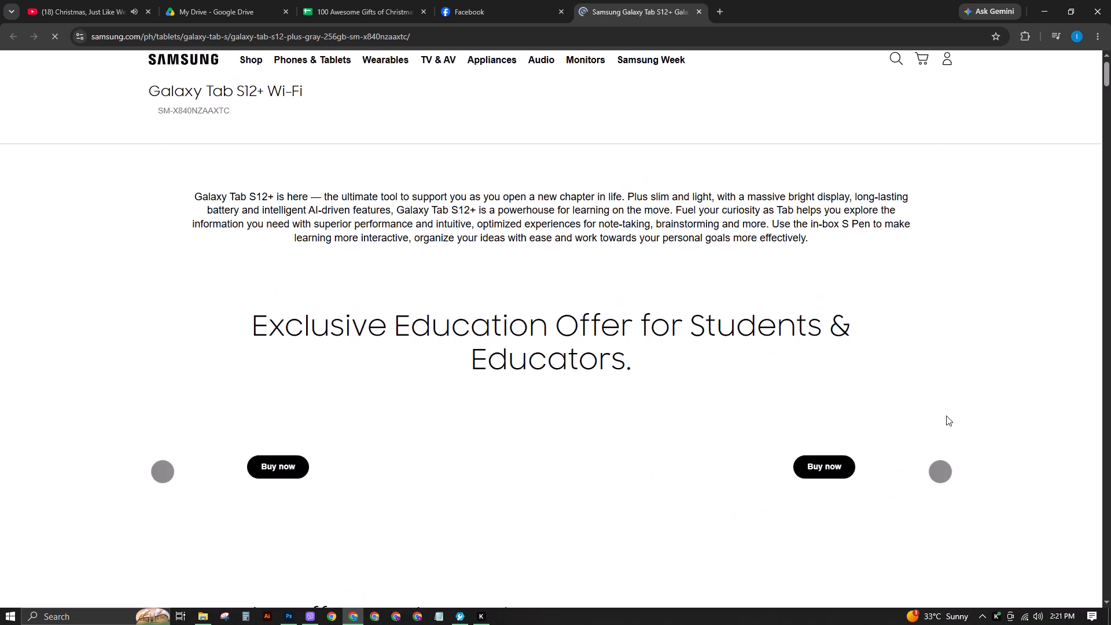
scroll(946, 415, down, 2)
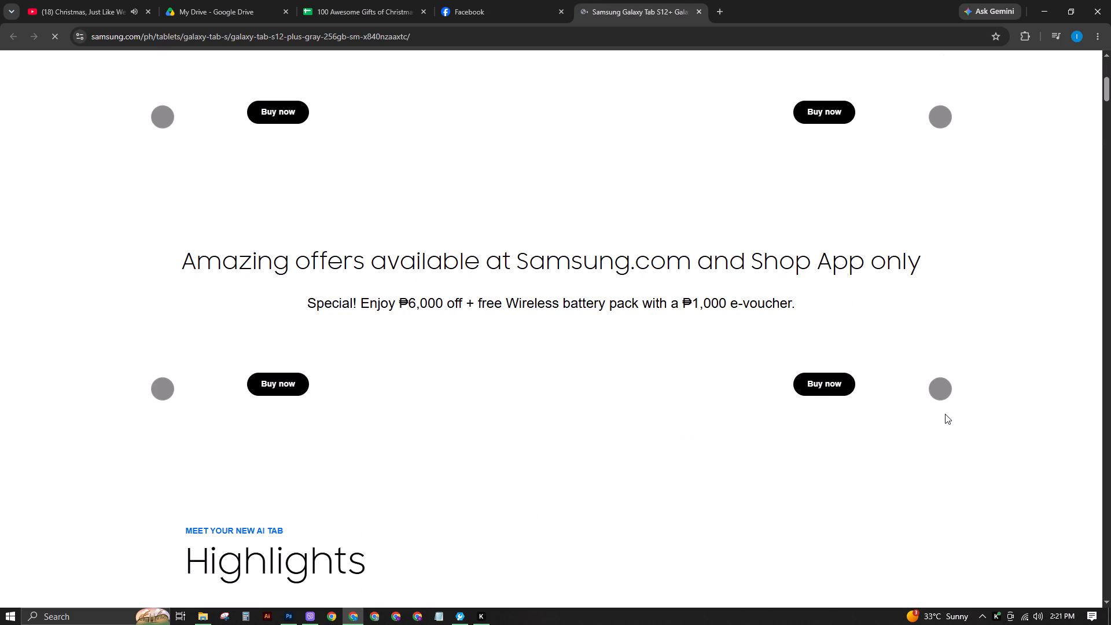
scroll(945, 414, down, 2)
scroll(886, 415, down, 2)
scroll(886, 415, up, 6)
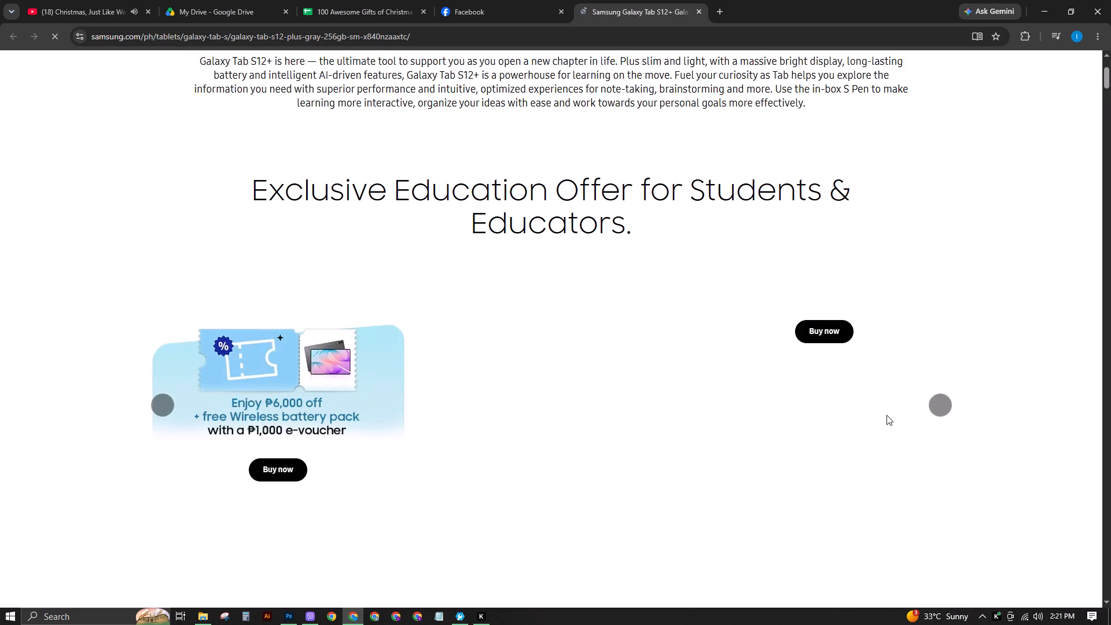
scroll(886, 415, up, 3)
scroll(917, 428, down, 2)
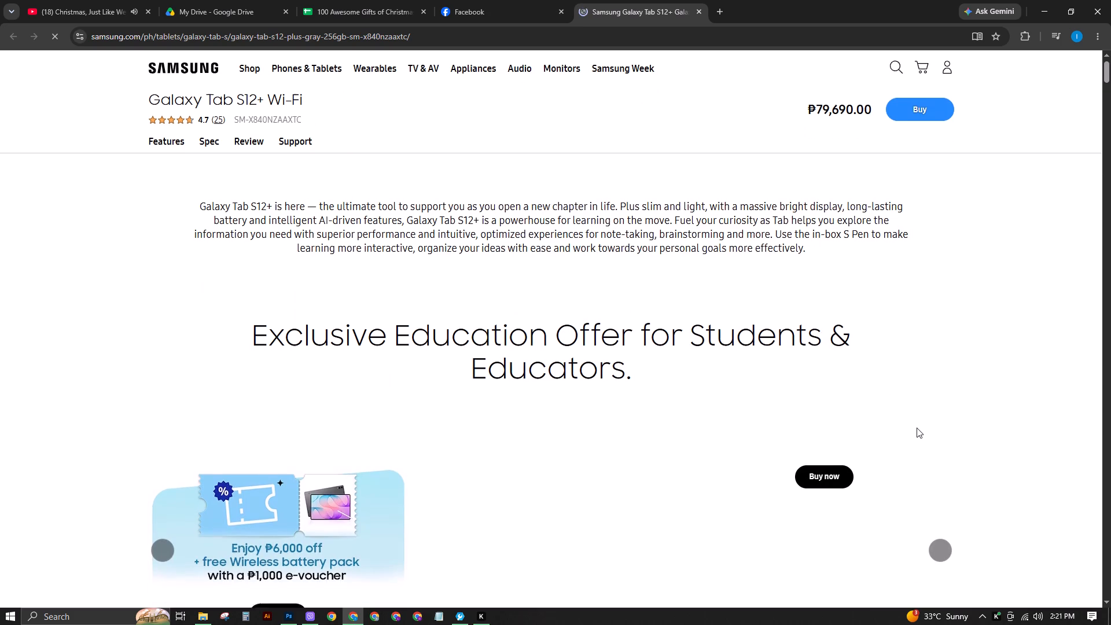
scroll(917, 428, down, 1)
scroll(917, 428, up, 2)
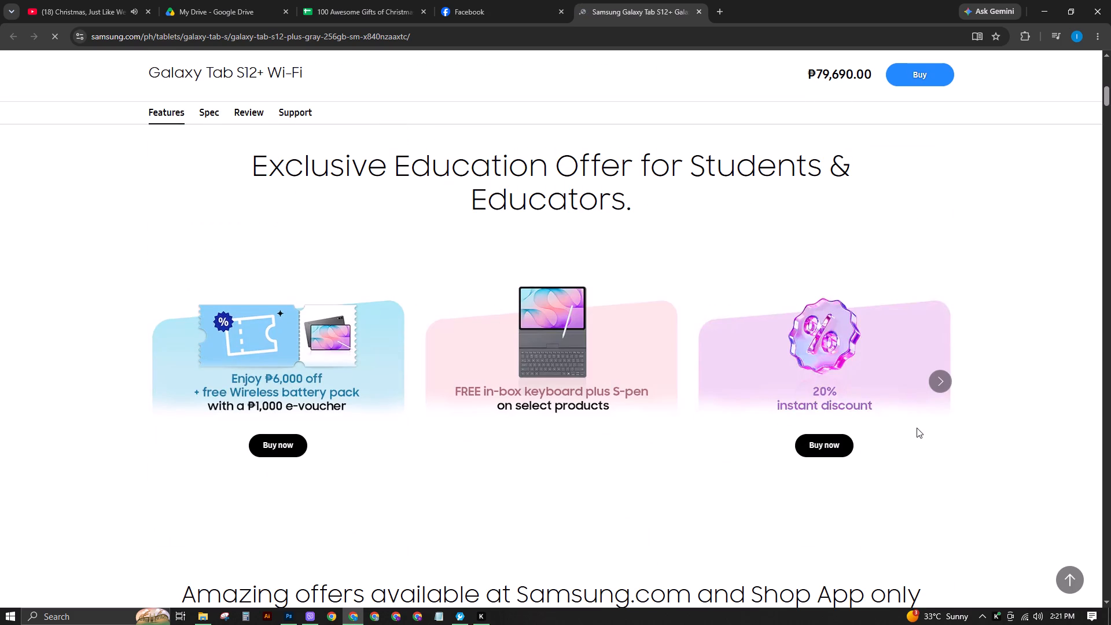
scroll(917, 428, down, 2)
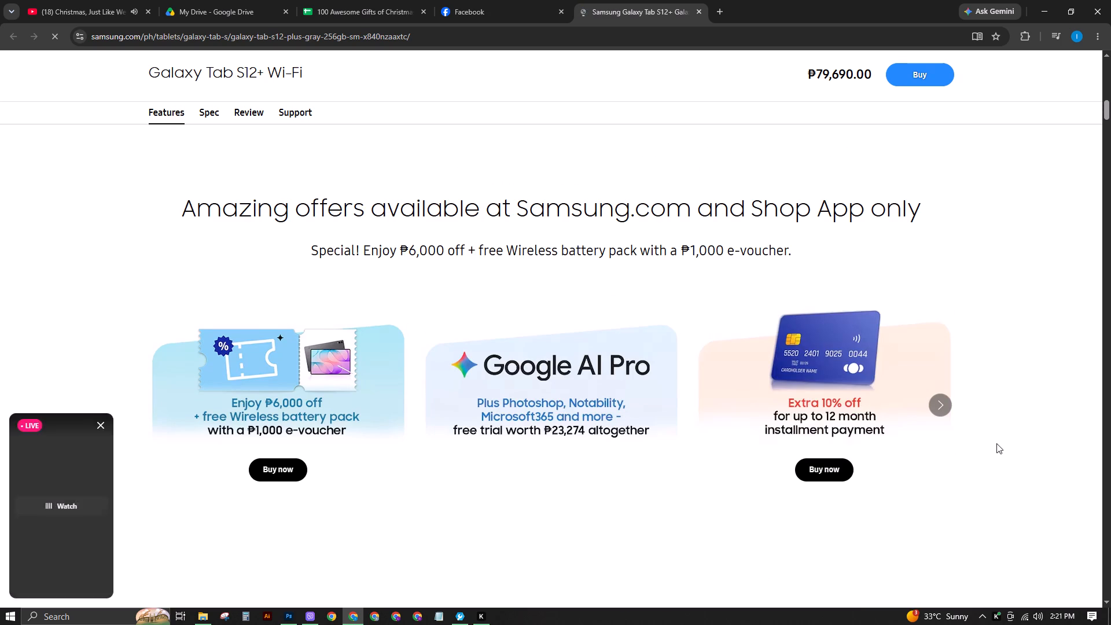
Examine the Galaxy Tab S12+ page's highlights, slim design and S Pen sections for feature ideas.
scroll(996, 443, down, 2)
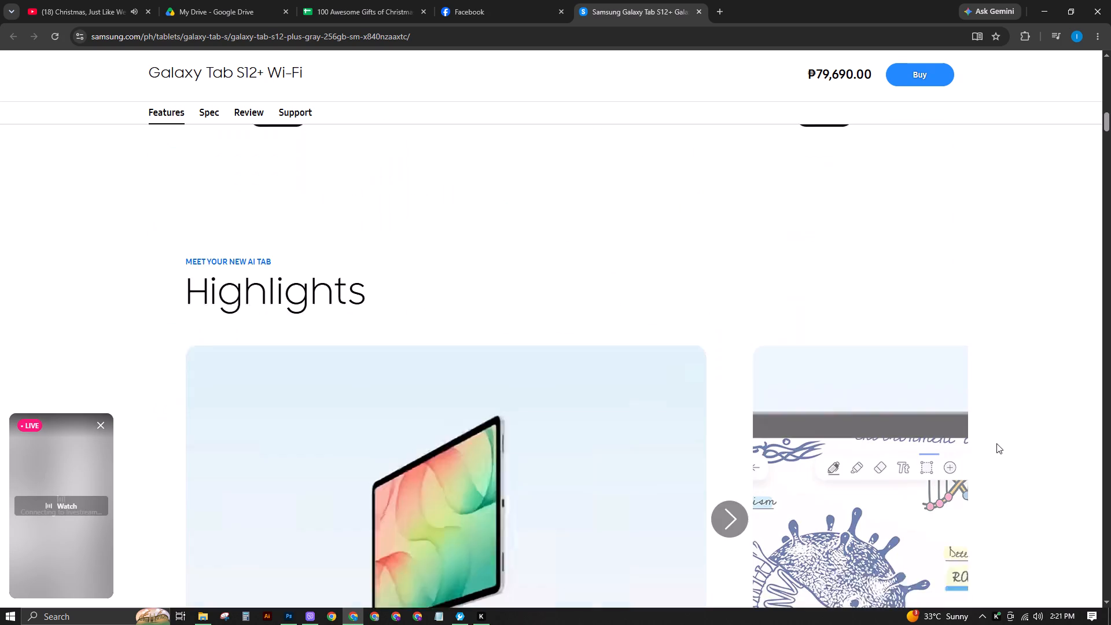
scroll(996, 443, down, 2)
scroll(996, 443, up, 1)
scroll(996, 443, down, 2)
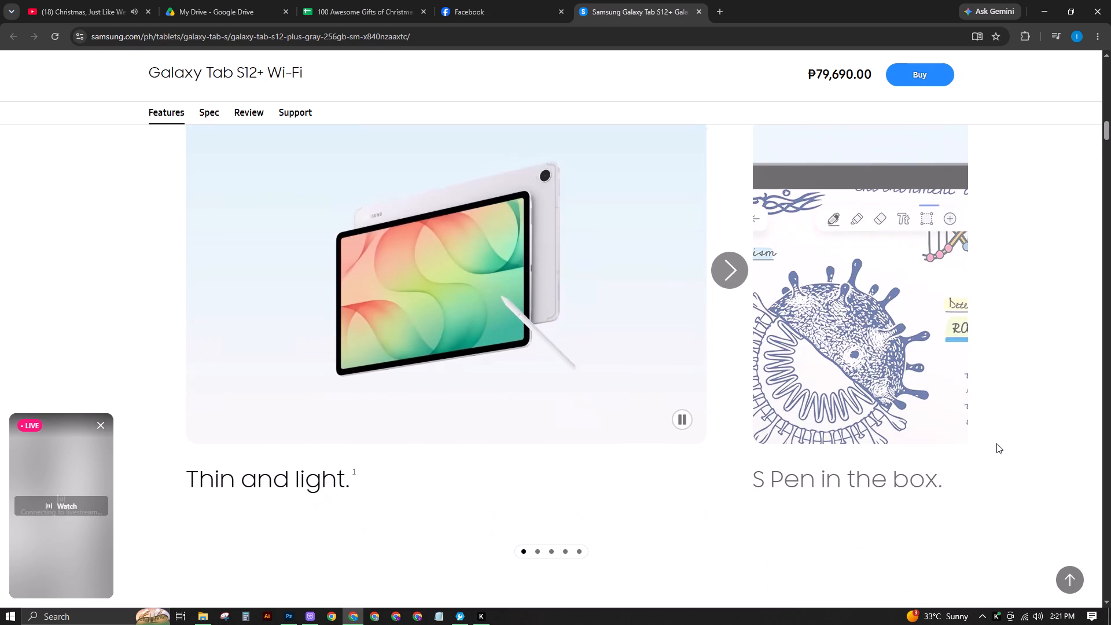
scroll(996, 443, down, 3)
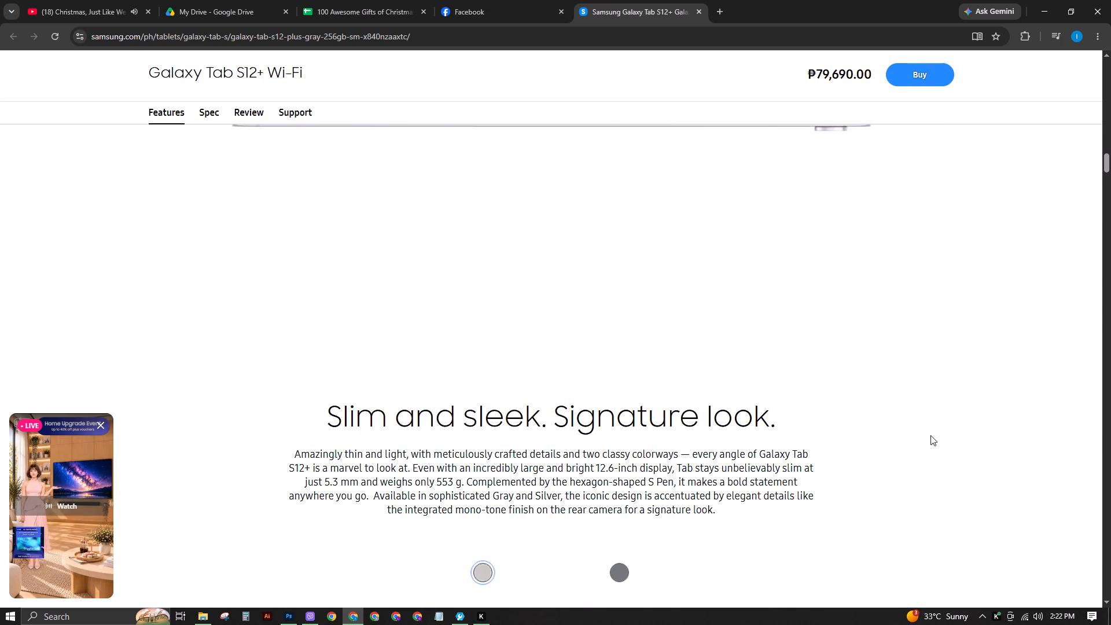
scroll(948, 420, down, 4)
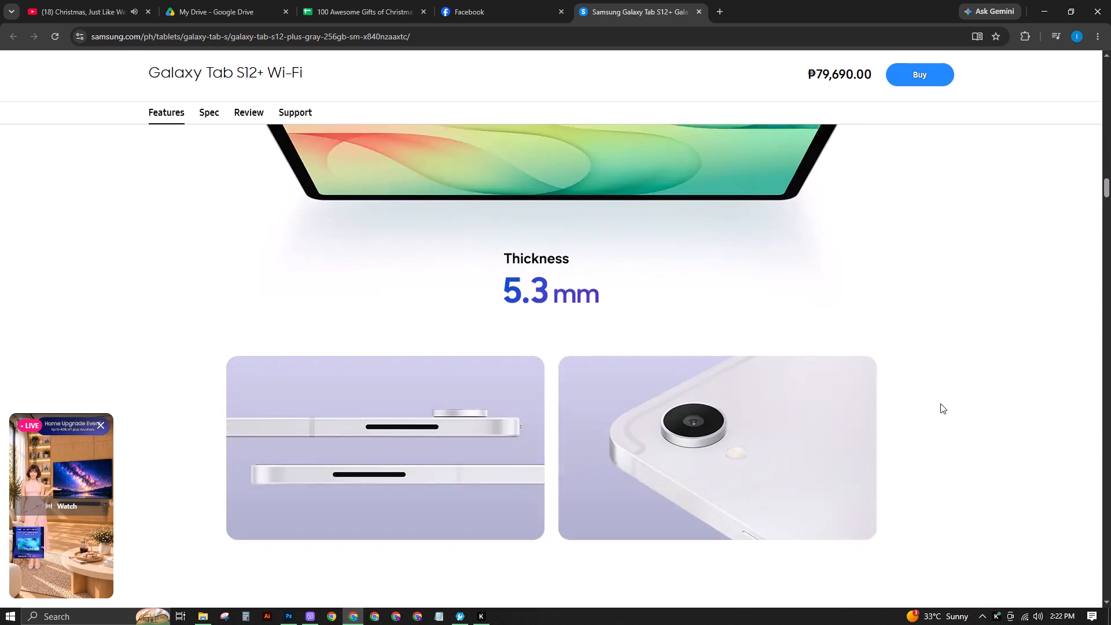
scroll(940, 402, down, 4)
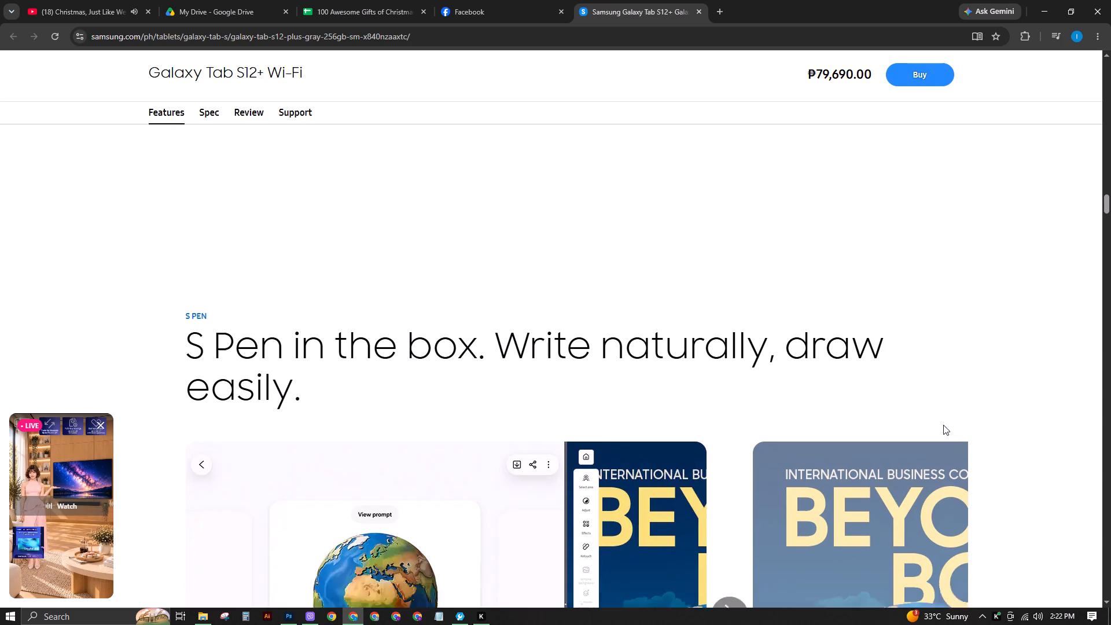
scroll(974, 422, up, 1)
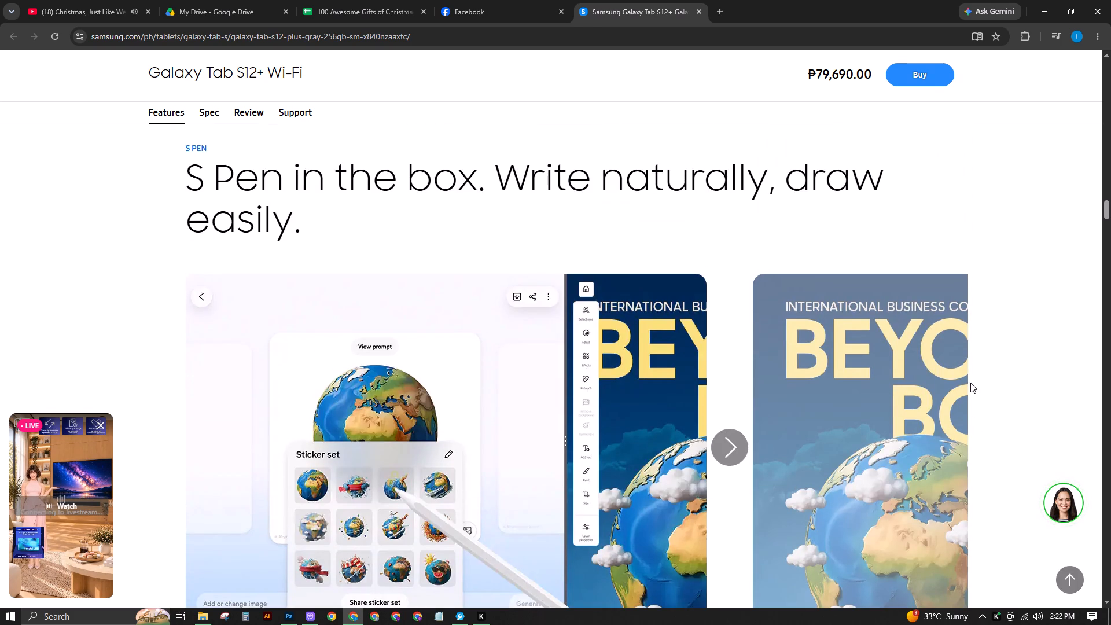
Examine the S Pen section of the Galaxy Tab S12+ page, advancing its carousel to the Adobe Photoshop feature.
scroll(970, 383, down, 3)
scroll(958, 394, up, 2)
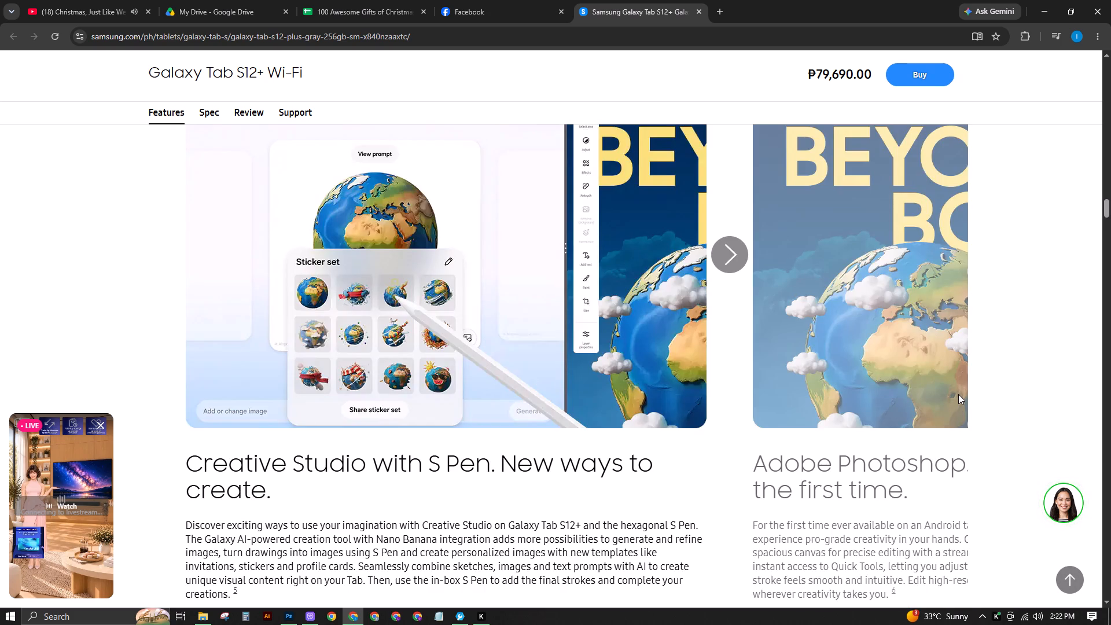
scroll(958, 394, down, 1)
scroll(958, 394, up, 1)
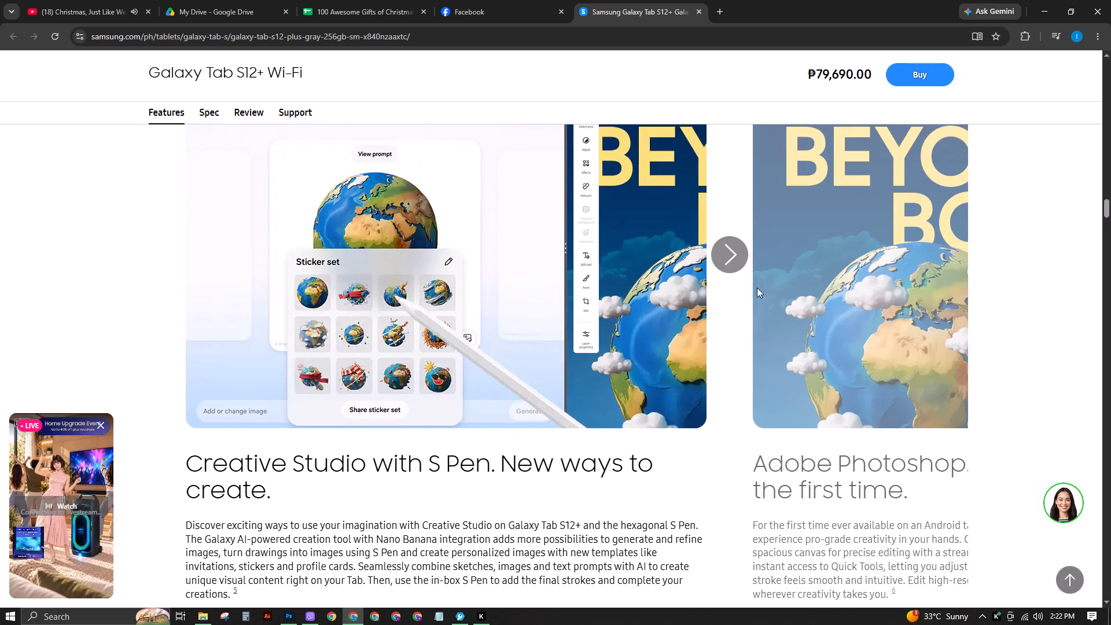
click(733, 255)
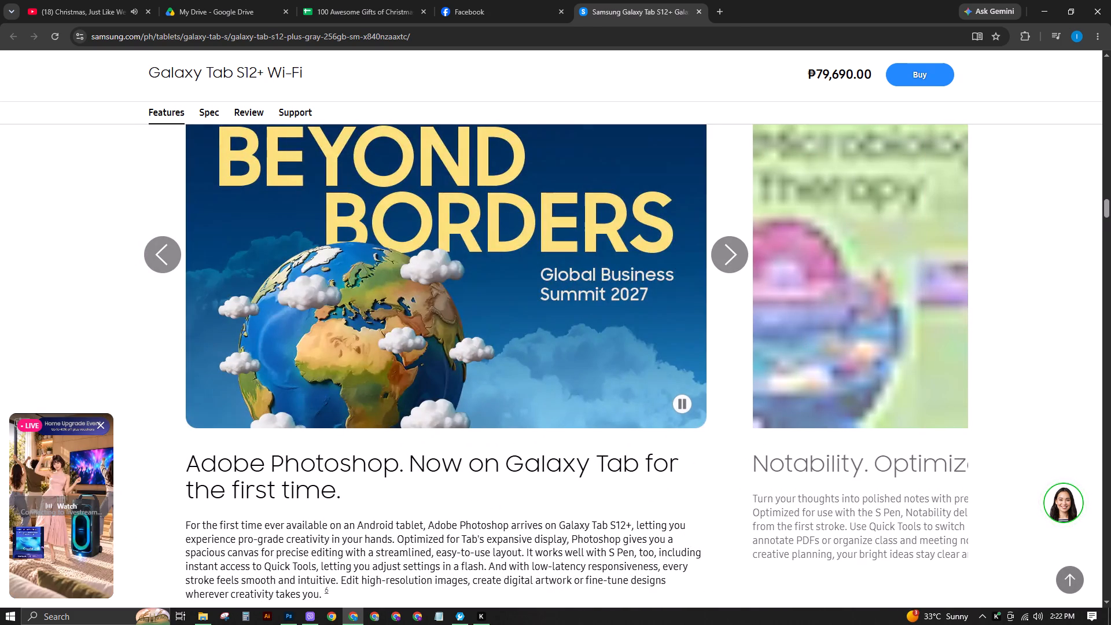
scroll(919, 477, up, 1)
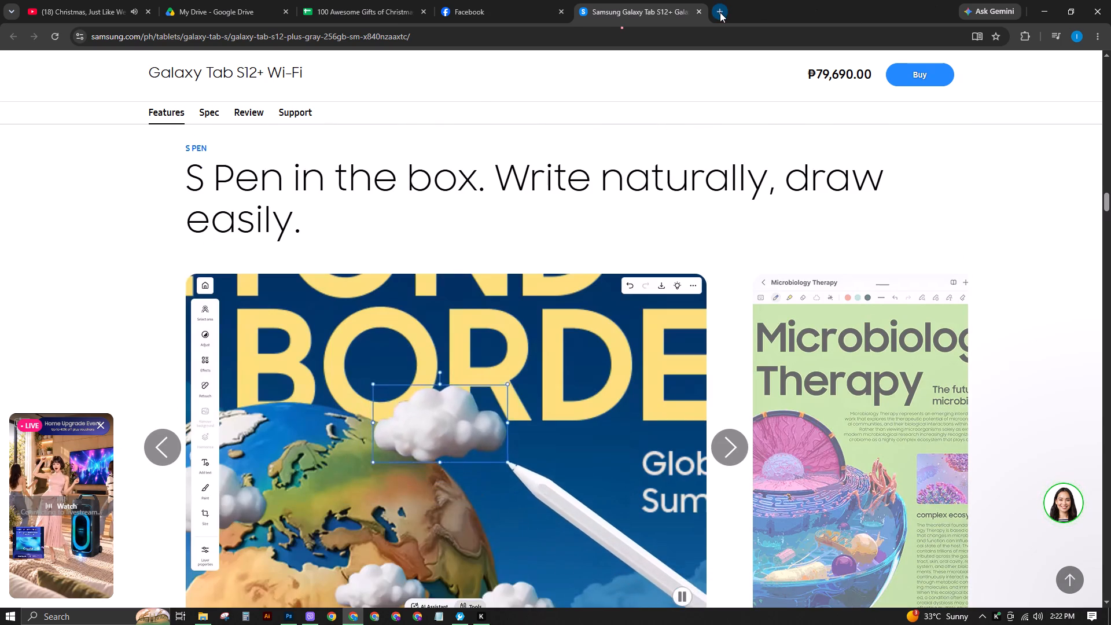
Search the web in a new tab for "ps photoshop logo png", refining the query with "3d".
click(720, 12)
text(ps photo)
key(BackSpace)
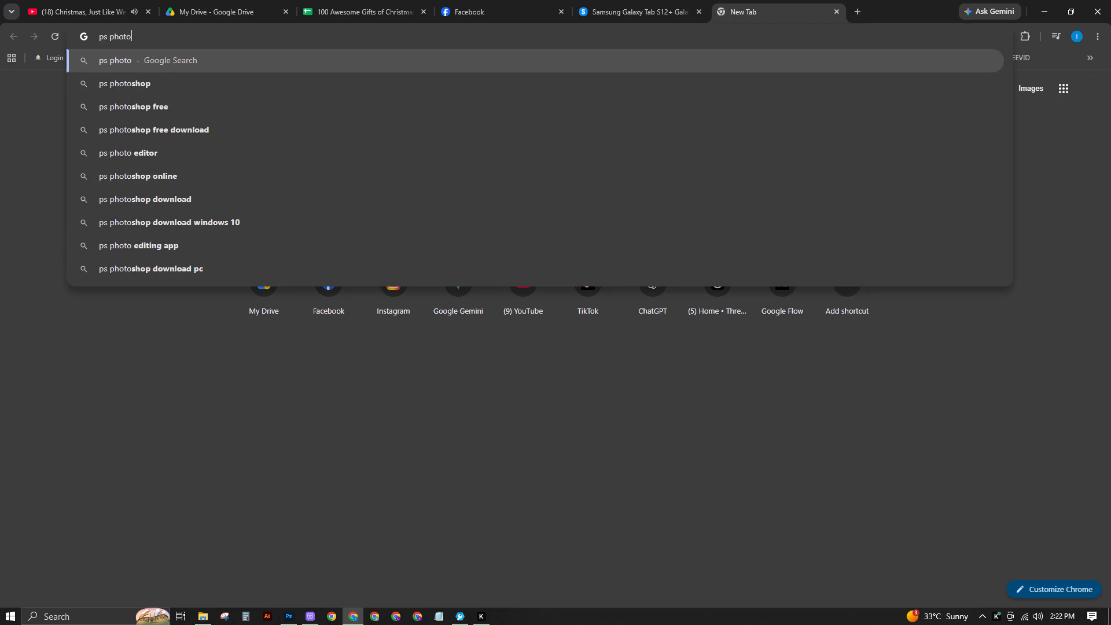
text(sj)
key(BackSpace)
text(hop logo)
key(space)
text(png)
key(Return)
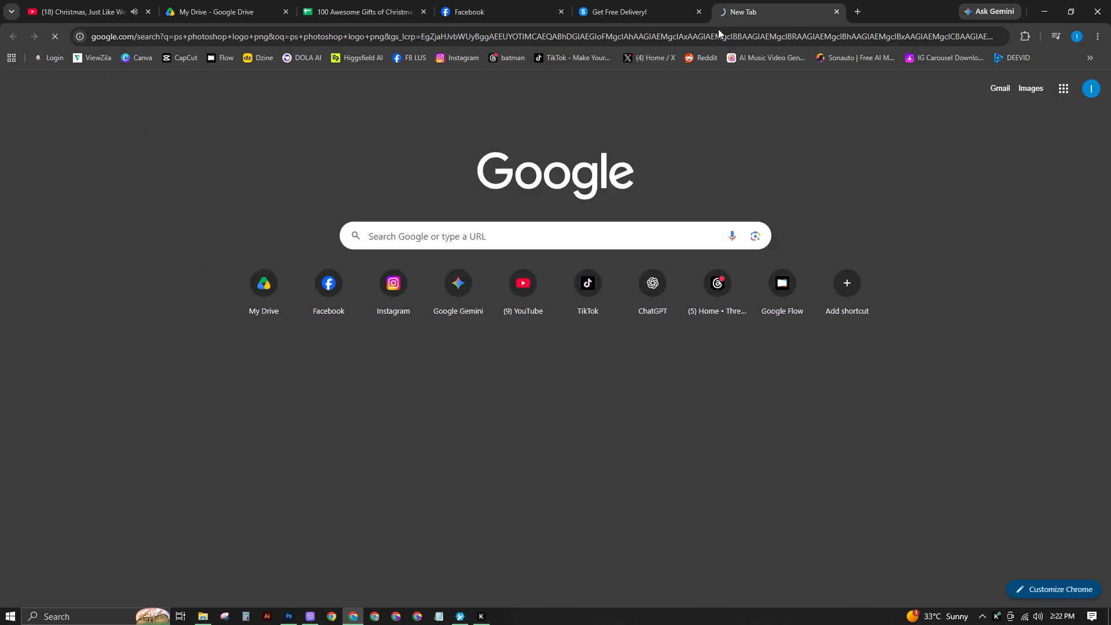
click(296, 87)
key(space)
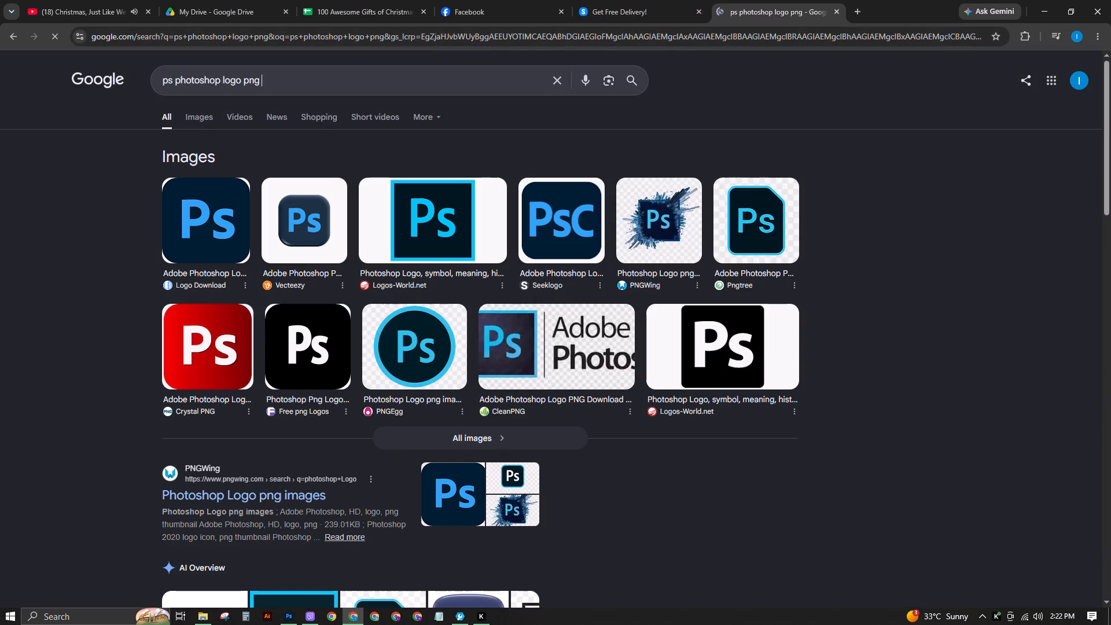
text(4)
key(BackSpace)
text(3d)
key(Return)
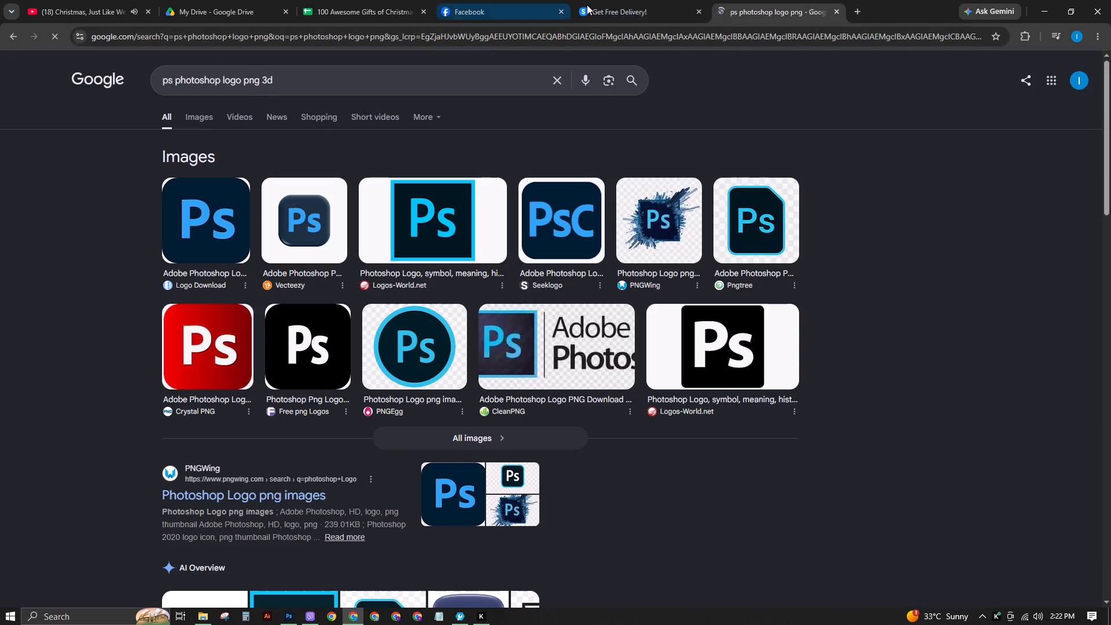
Read the Adobe Photoshop feature description on the Galaxy Tab S12+ product page.
click(608, 9)
scroll(588, 335, down, 1)
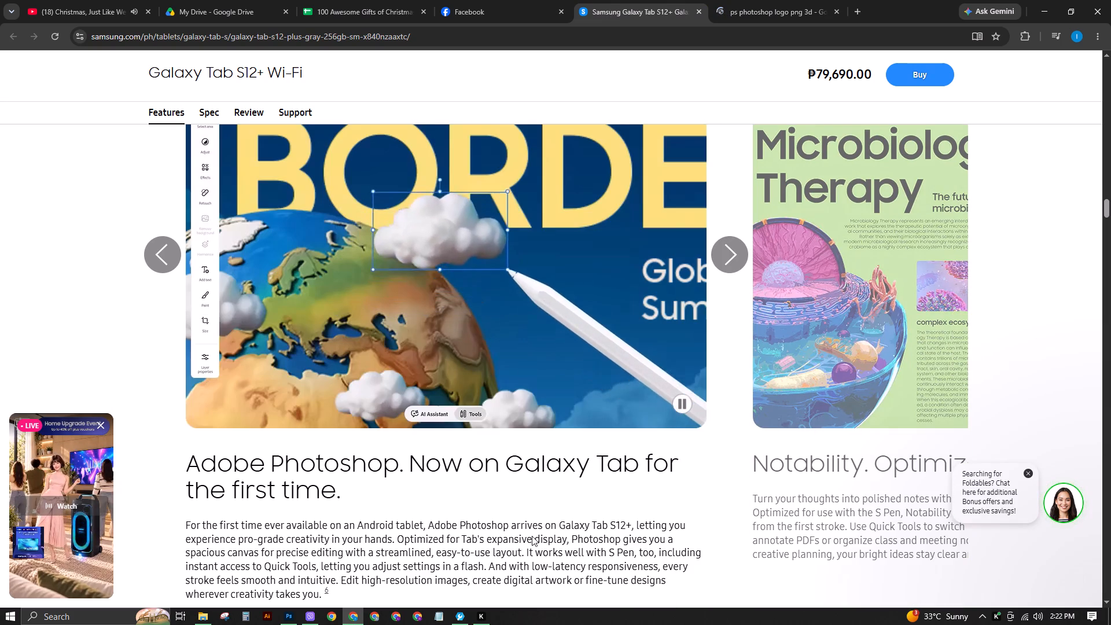
scroll(545, 509, down, 2)
scroll(562, 443, up, 1)
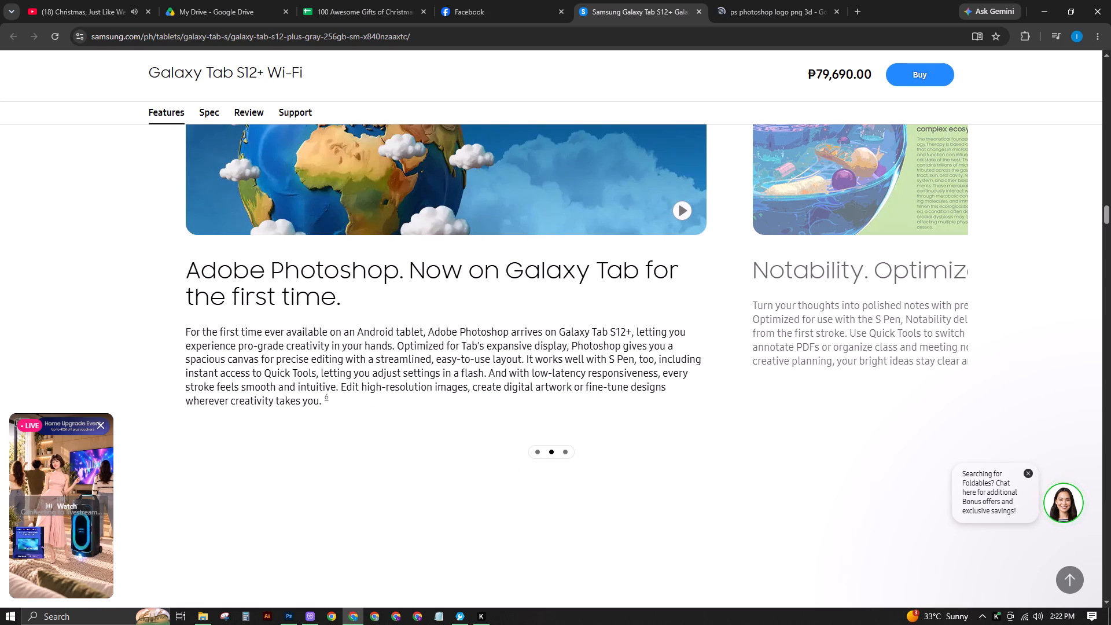
drag(238, 340, 293, 347)
Enter "Pro-grade Creativity" as the Poster Text for the Galaxy Tab S12+ in row 56 of the gifts spreadsheet.
click(368, 11)
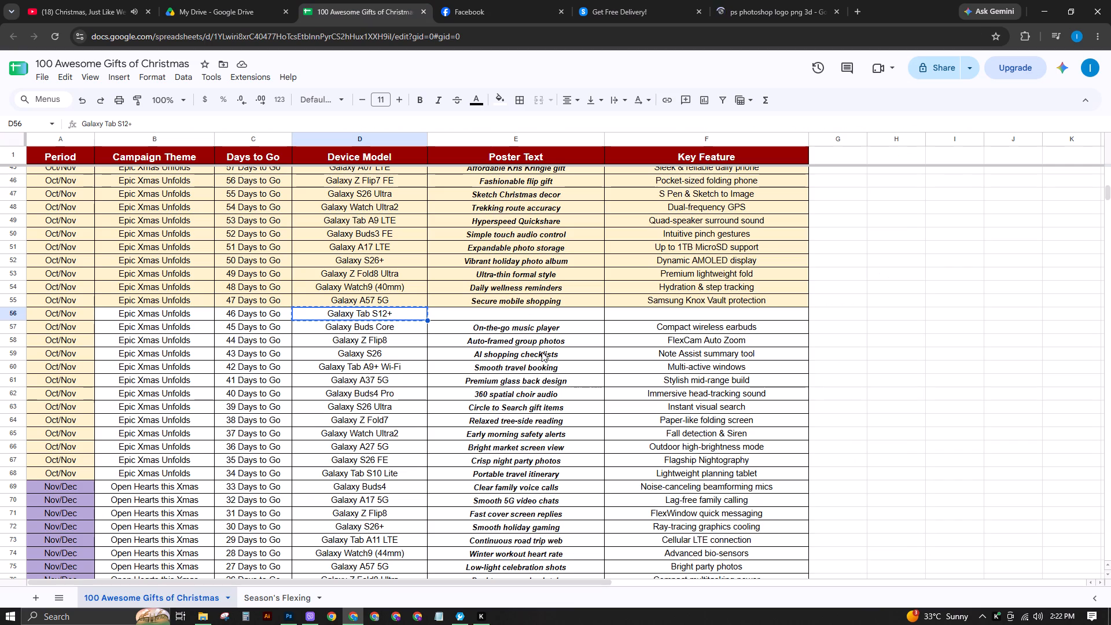
click(536, 312)
double_click(536, 312)
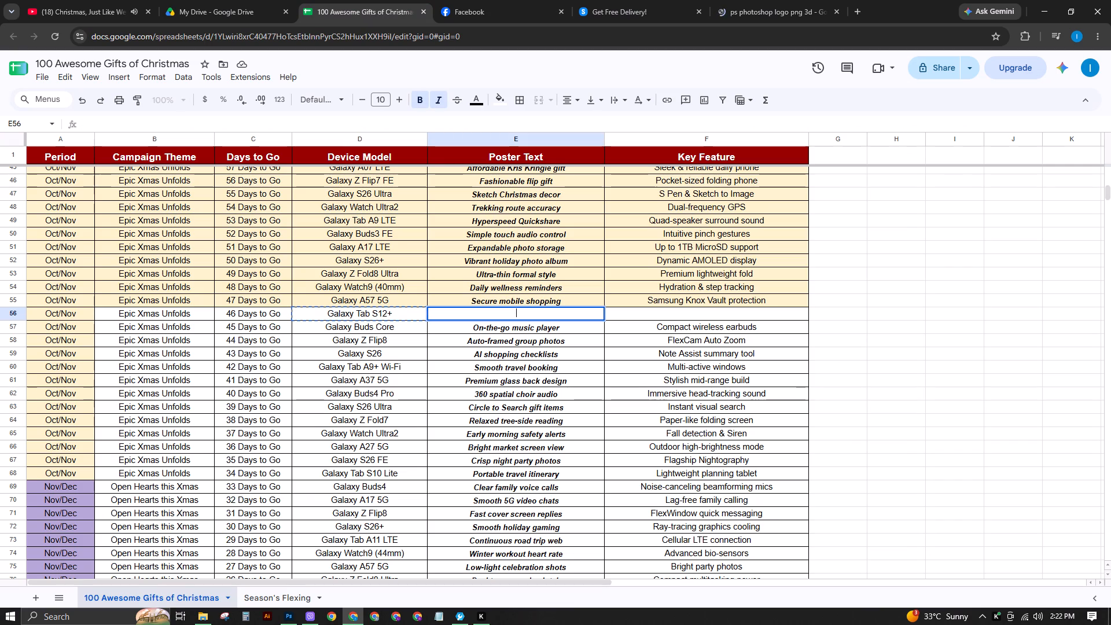
text(to)
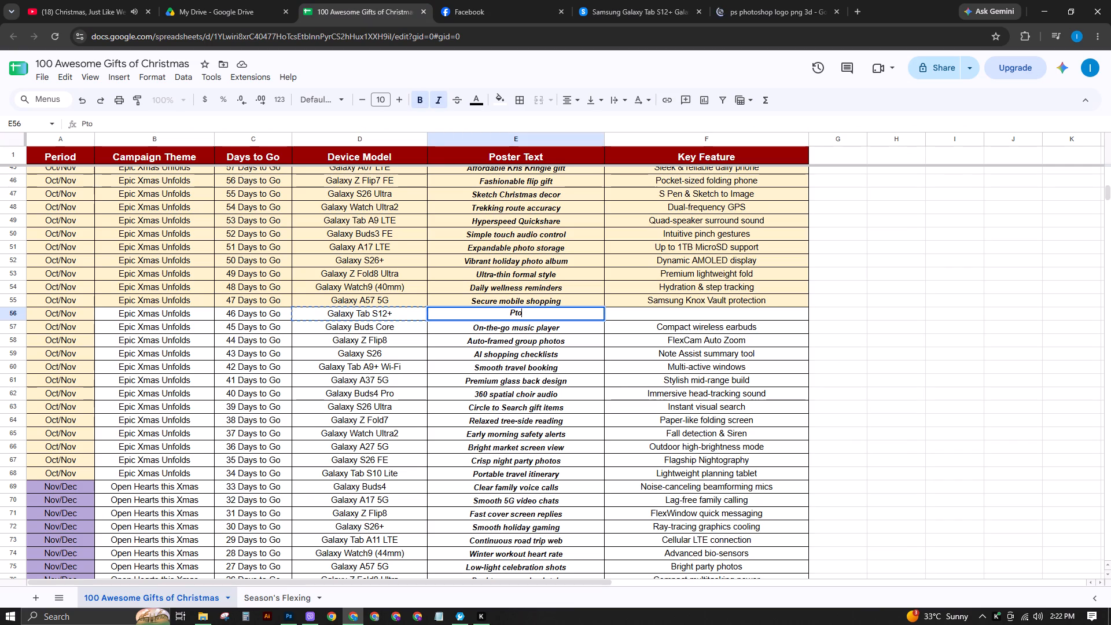
key(BackSpace)
key(BackSpace)
text(ro)
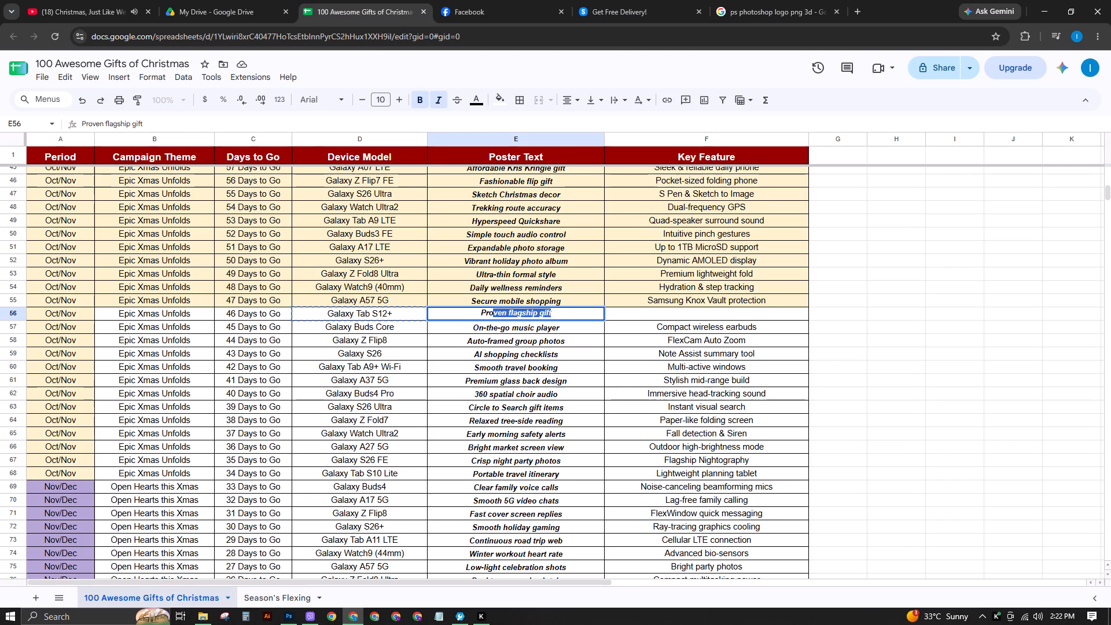
text(-grade)
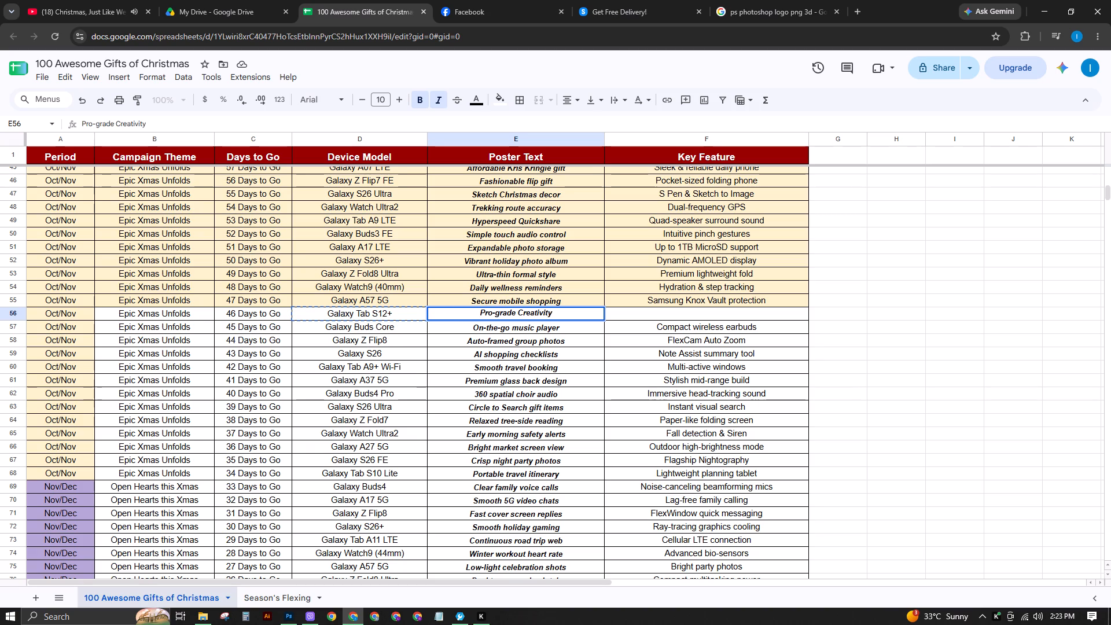
Check the 3D Photoshop logo search and the tablet's Photoshop feature description again, returning to the gifts spreadsheet.
click(757, 13)
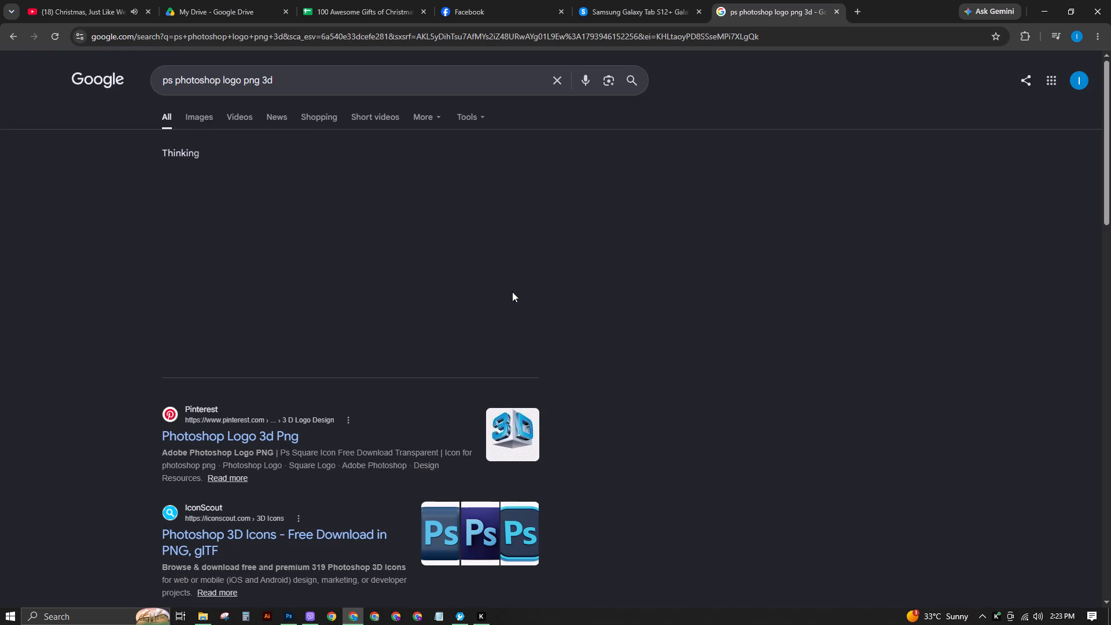
click(592, 6)
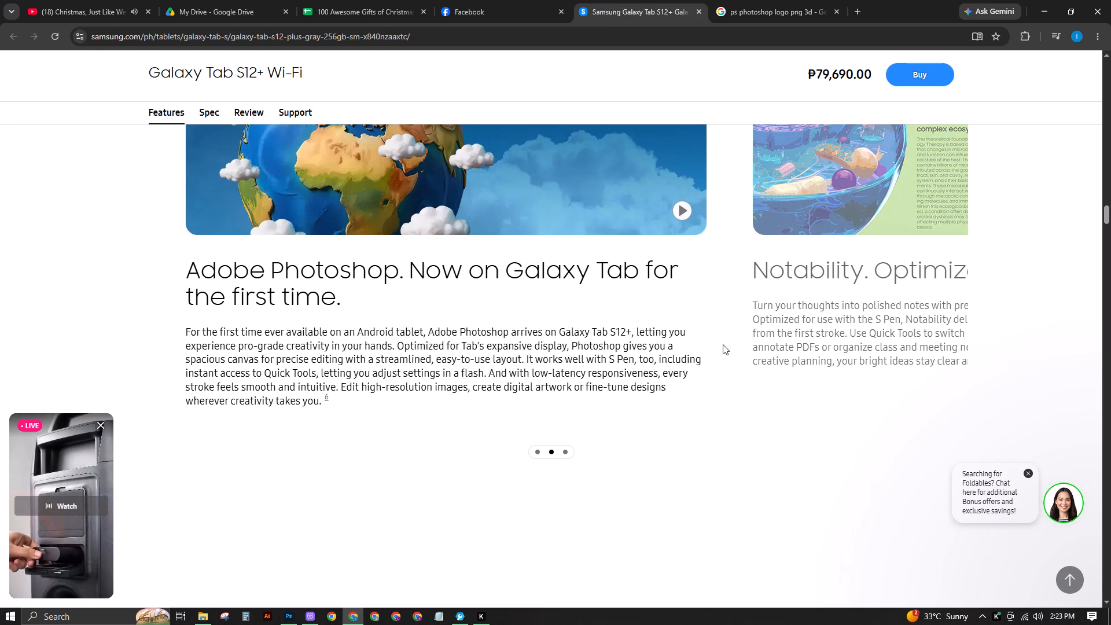
click(370, 12)
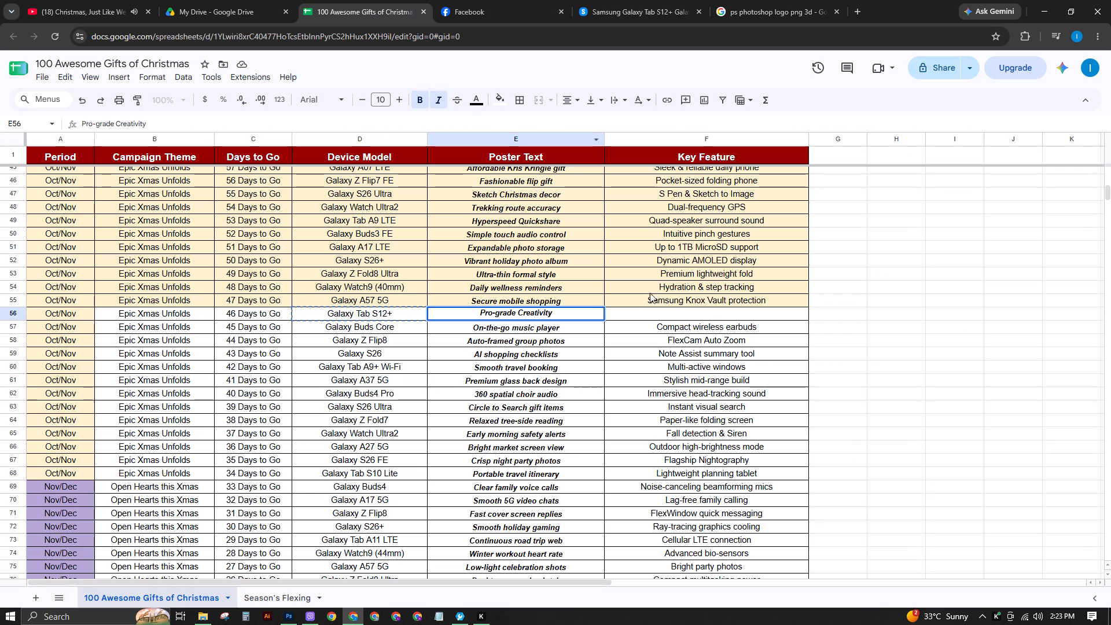
Enter "Adobe Photoshop" as the Key Feature for the Galaxy Tab S12+ in row 56.
double_click(675, 314)
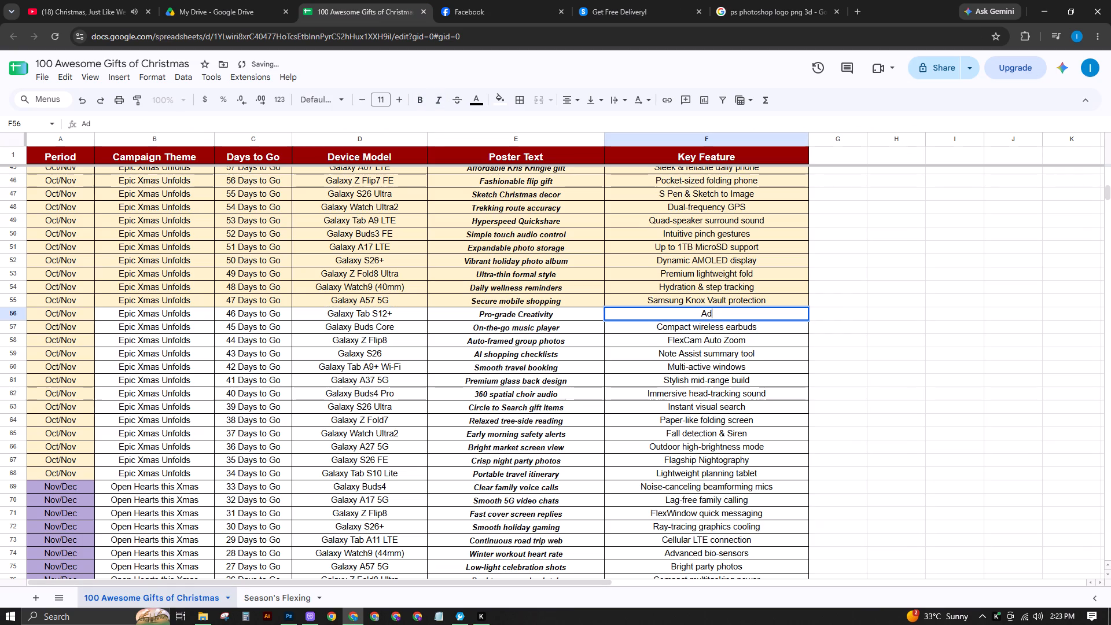
key(BackSpace)
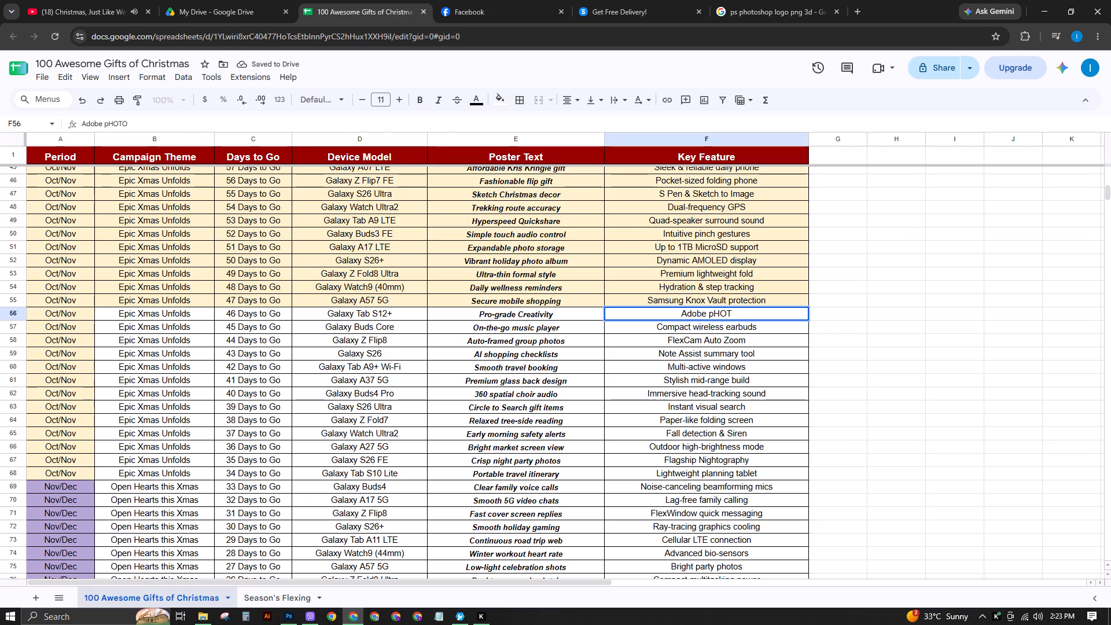
key(BackSpace)
key(BackSpace)
key(BackSpace)
key(BackSpace)
text(PHOTO)
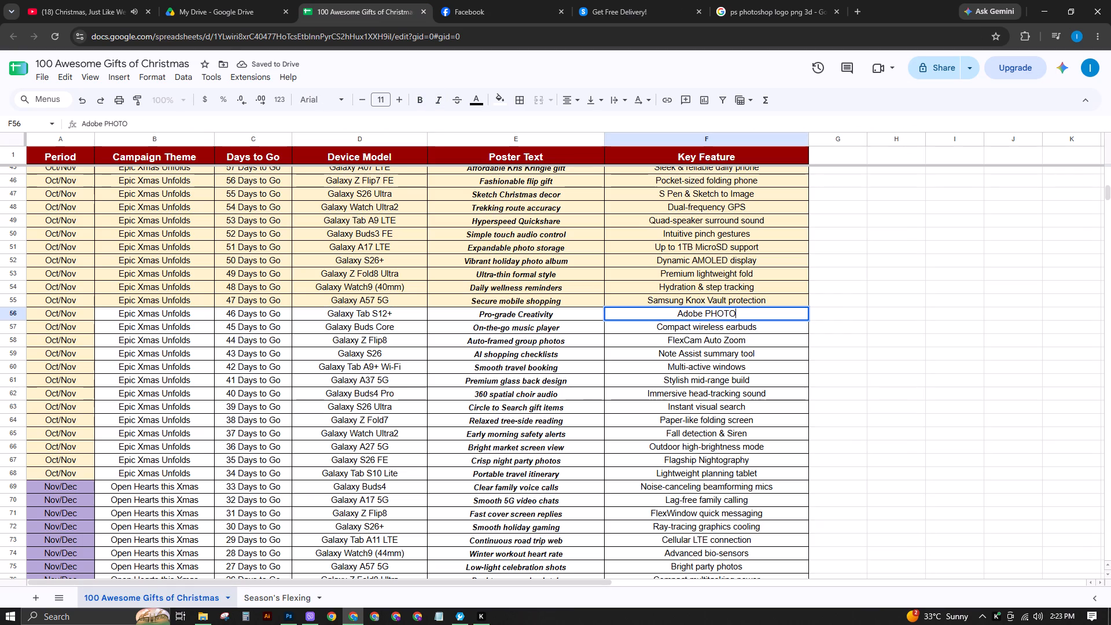
key(BackSpace)
key(BackSpace)
key(BackSpace)
key(BackSpace)
text(HOTOSP)
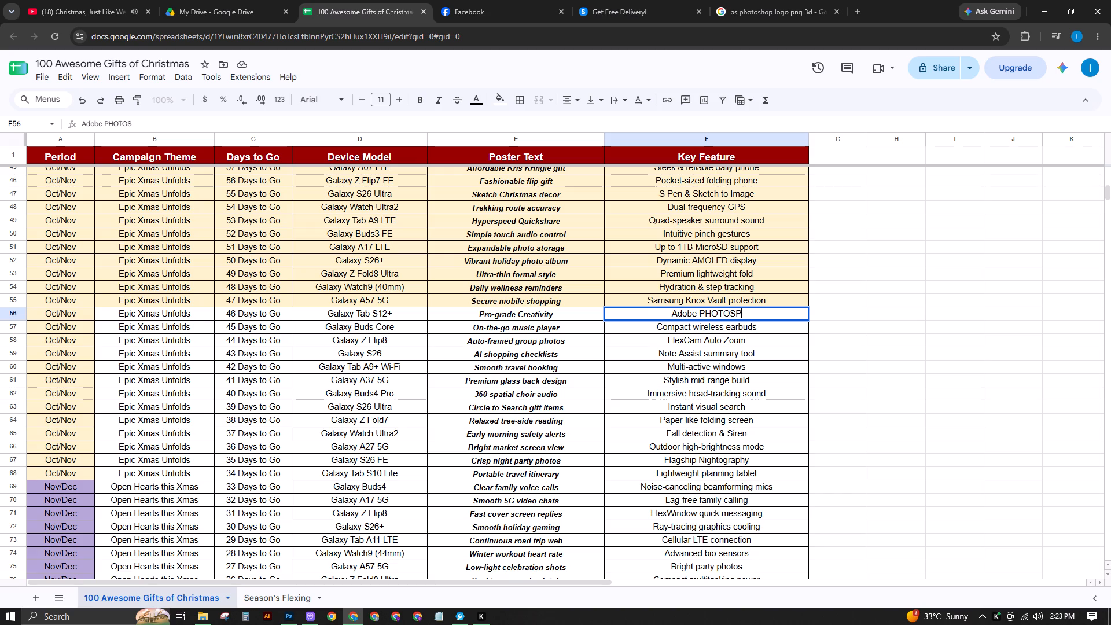
key(BackSpace)
key(BackSpace)
key(BackSpace)
key(BackSpace)
key(BackSpace)
key(BackSpace)
text(hoito)
key(BackSpace)
key(BackSpace)
key(BackSpace)
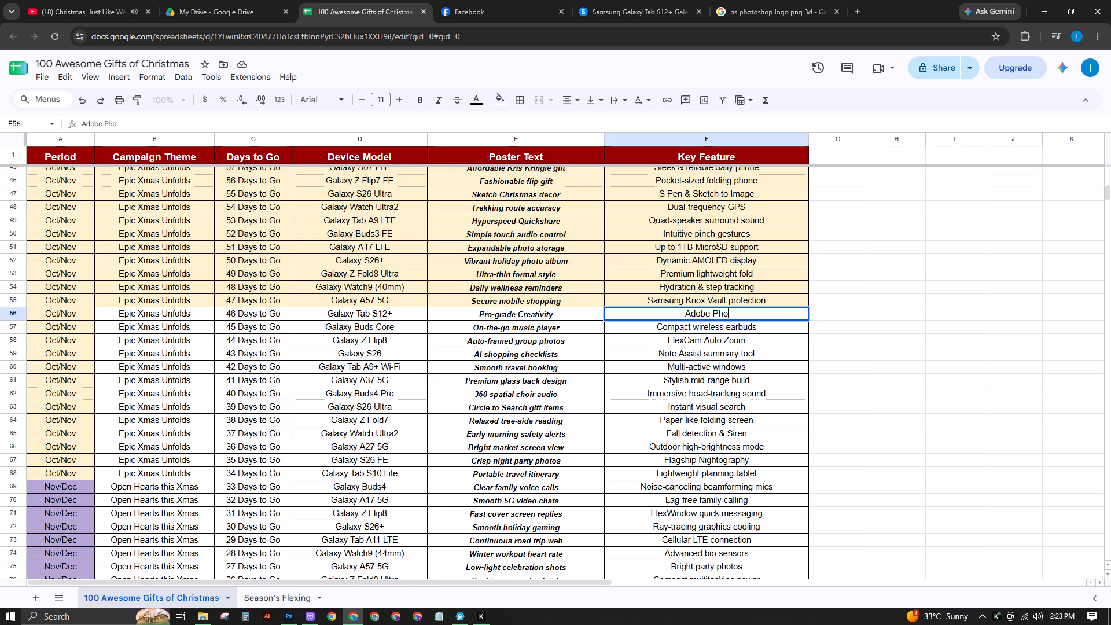
text(toshop)
key(Return)
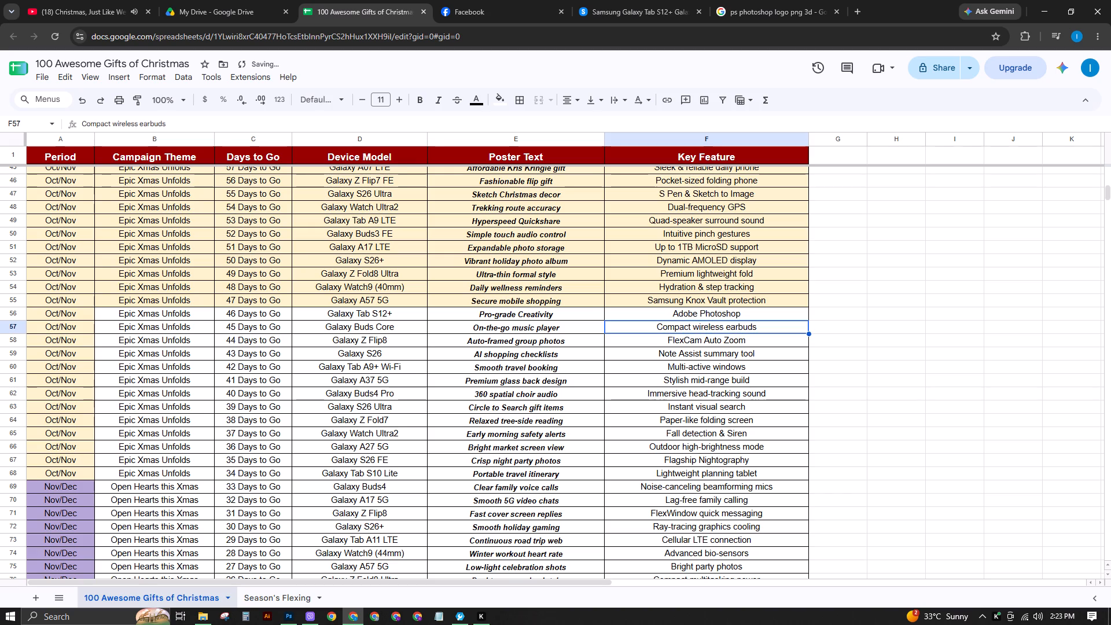
Browse the image results of the "ps photoshop logo png 3d" search for a suitable logo.
click(771, 4)
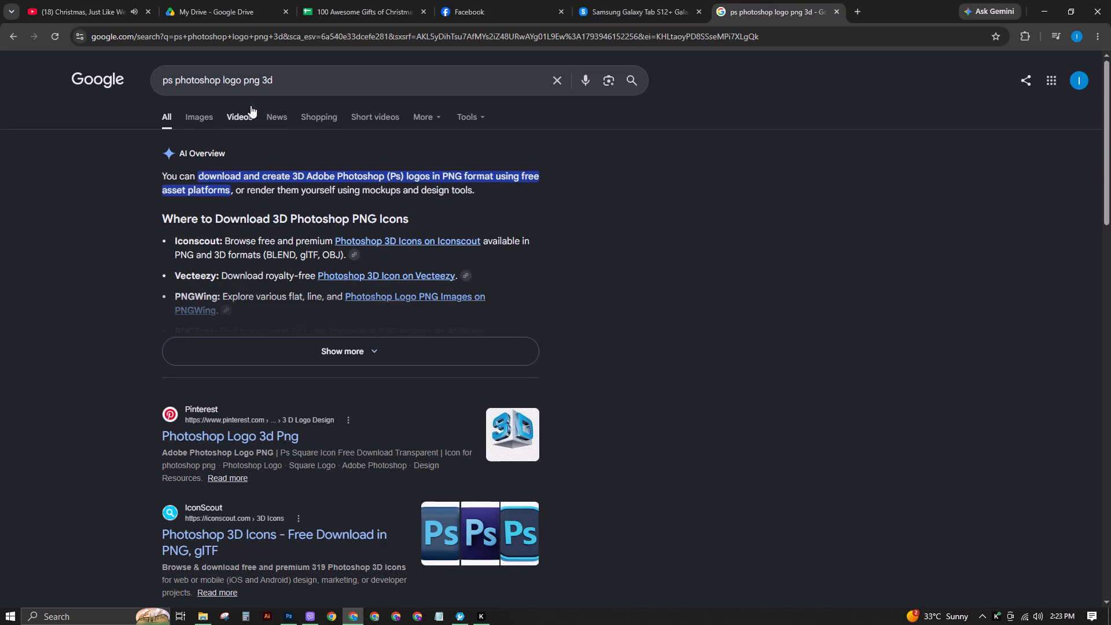
click(207, 115)
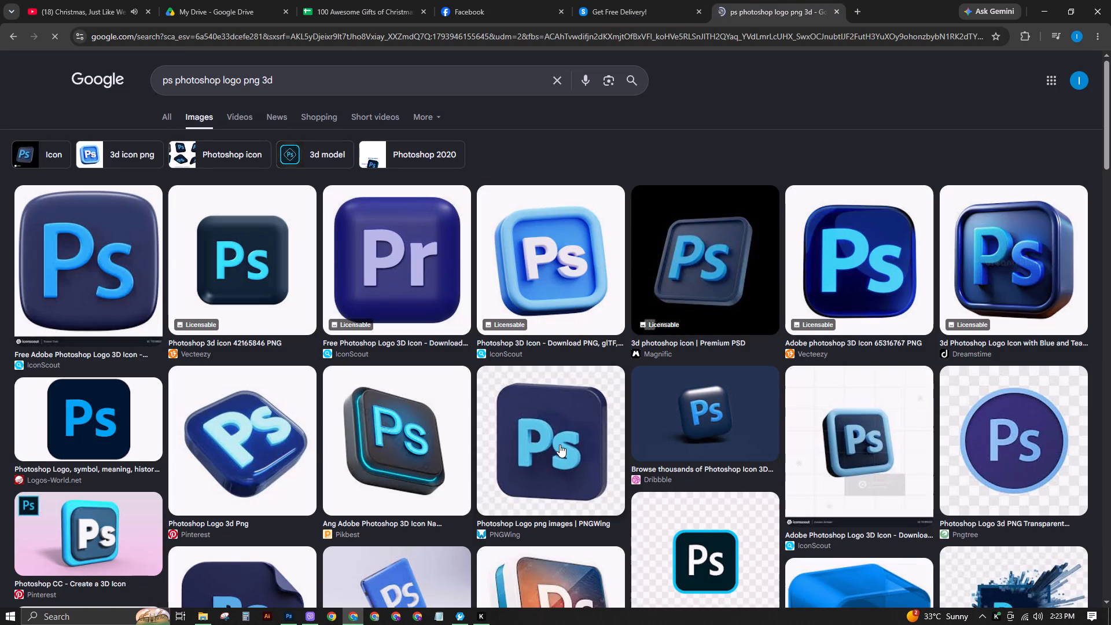
scroll(560, 444, down, 1)
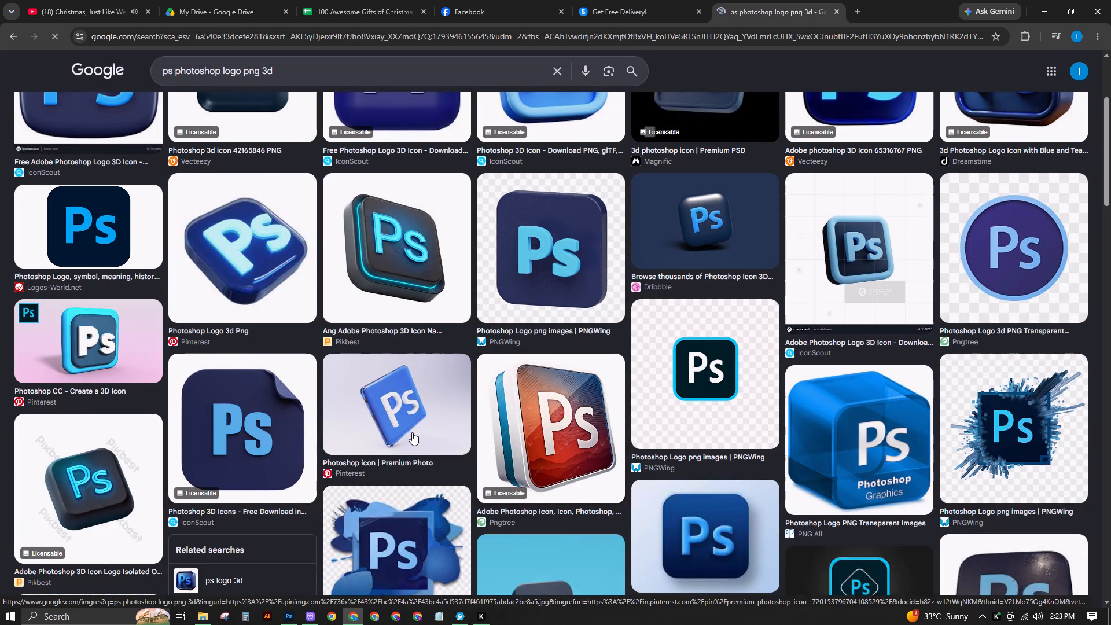
scroll(411, 432, up, 2)
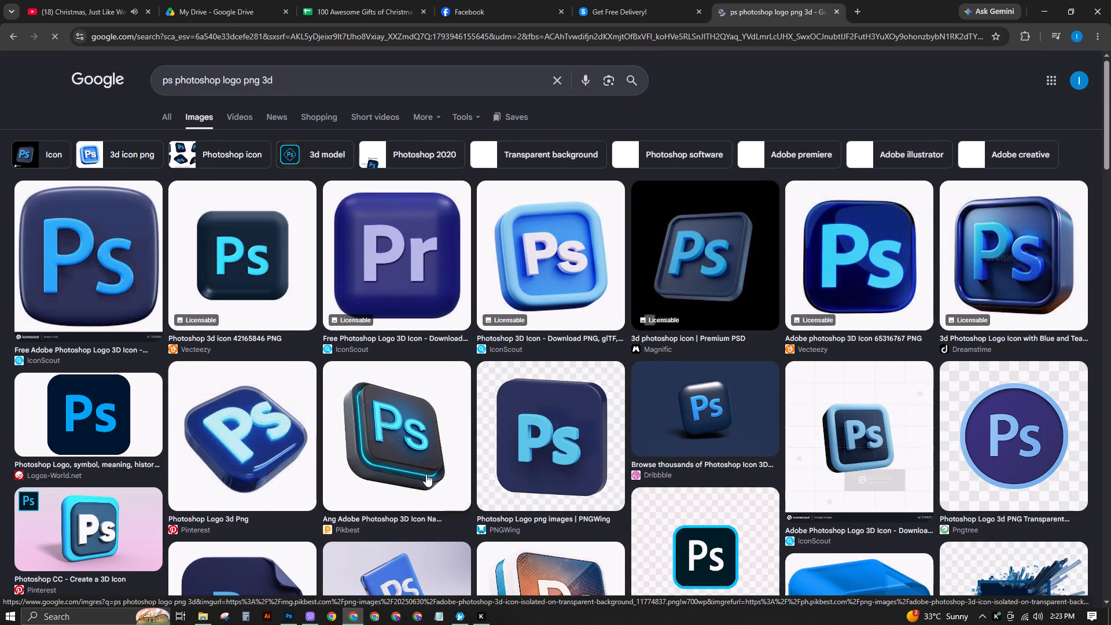
scroll(426, 474, down, 2)
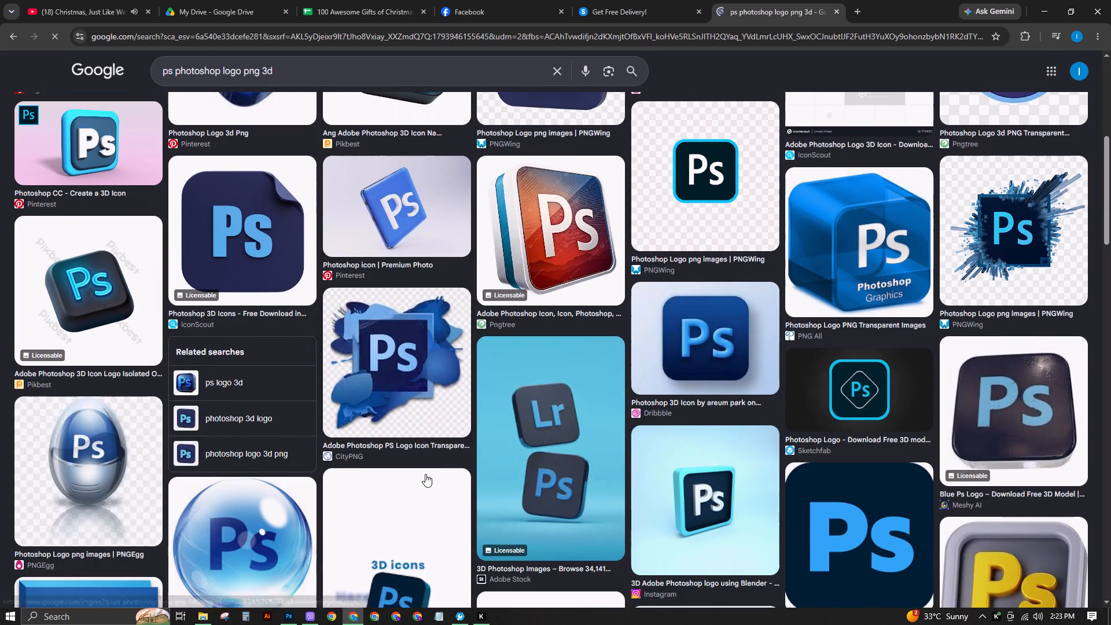
scroll(425, 474, down, 1)
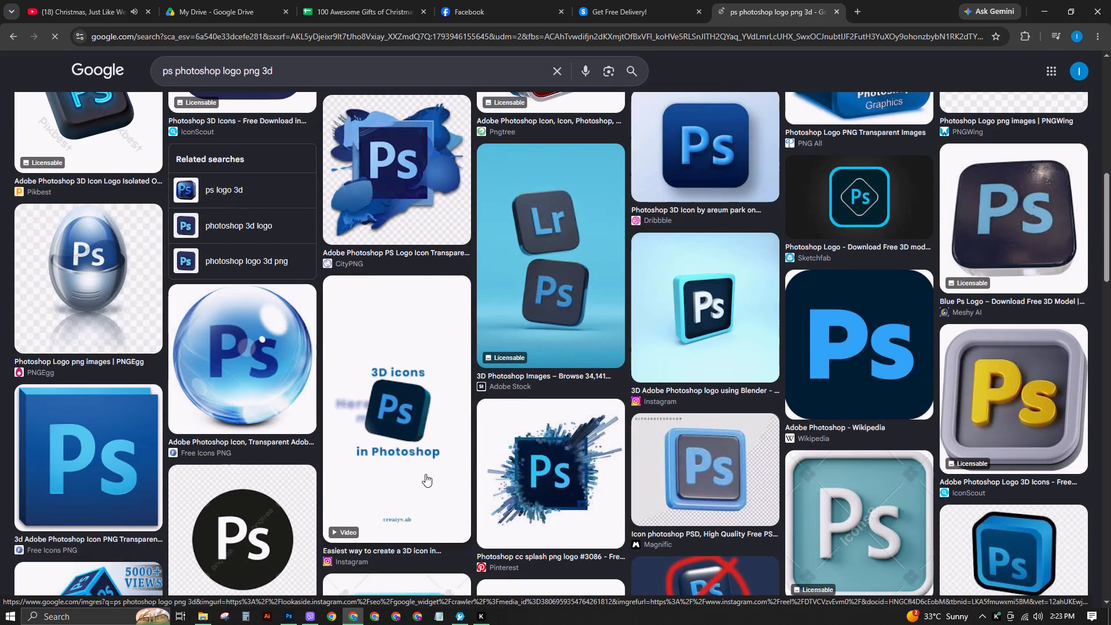
scroll(425, 474, up, 10)
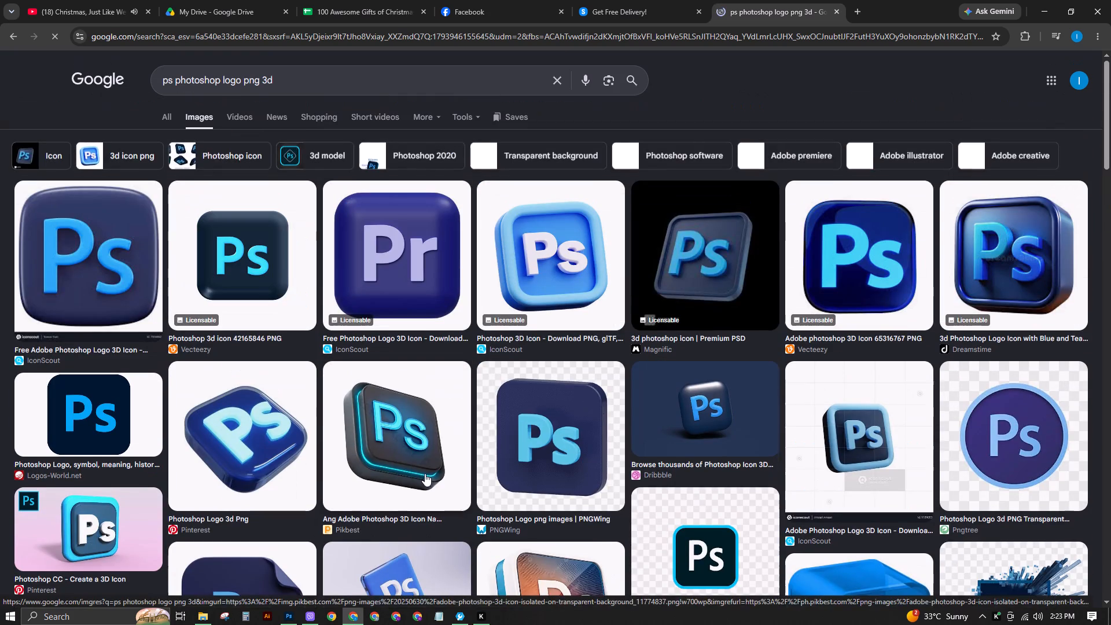
Refine the logo image search with "2026" and save Vecteezy's glossy blue 3D Photoshop logo as a PNG in Downloads.
click(327, 79)
key(space)
text(2026)
key(Return)
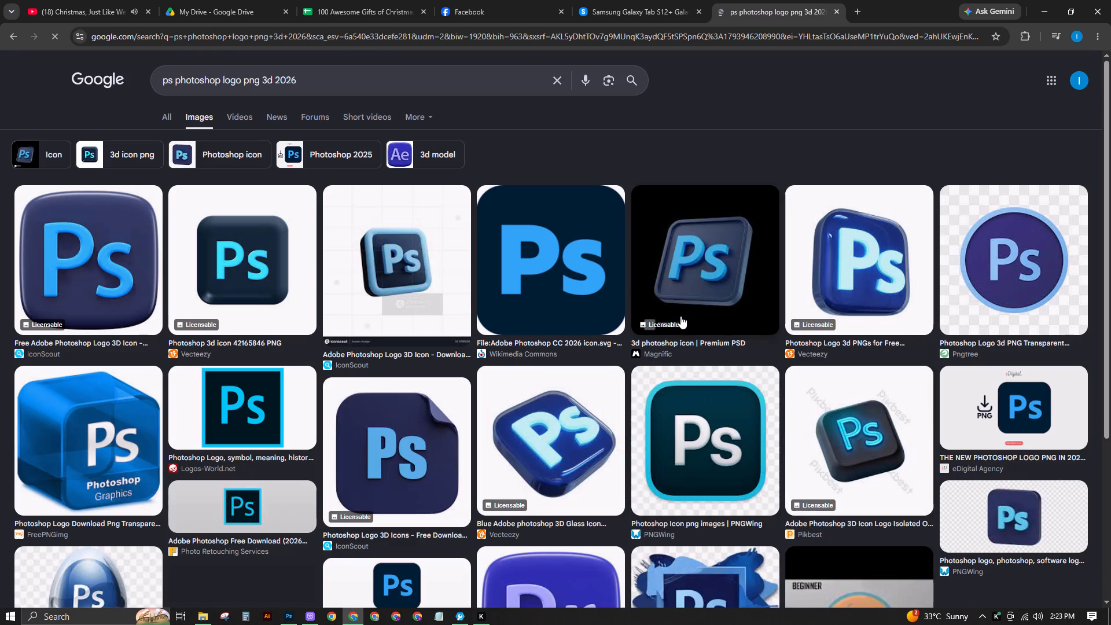
click(905, 274)
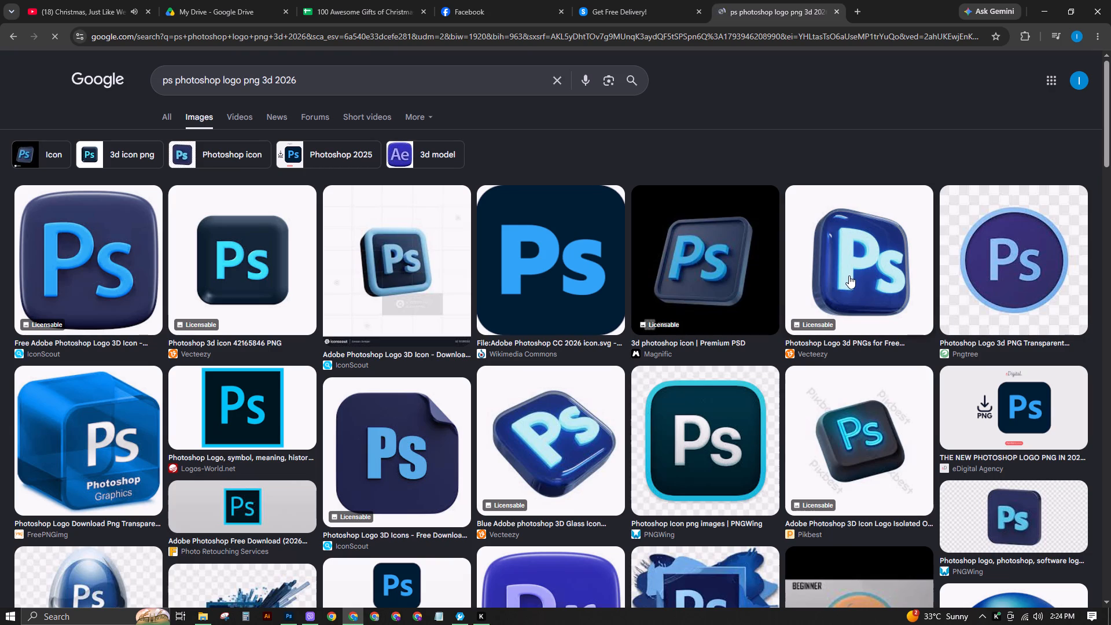
right_click(882, 263)
click(948, 370)
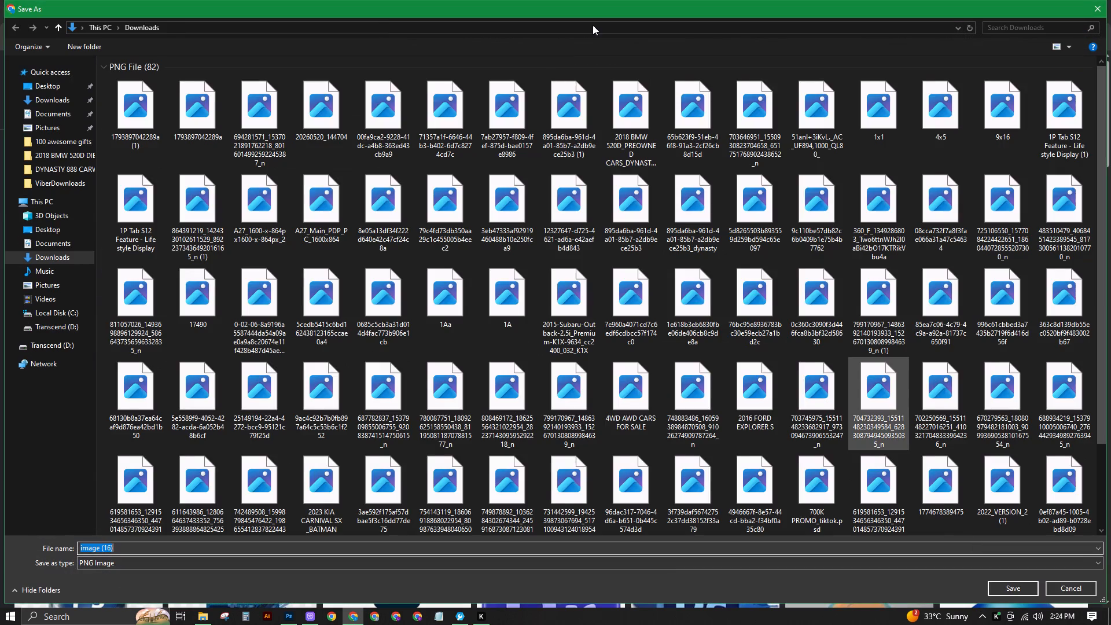
click(1014, 589)
Copy the battery heading "One charge. 21 hours" from the Galaxy Tab S12+ product page.
click(620, 0)
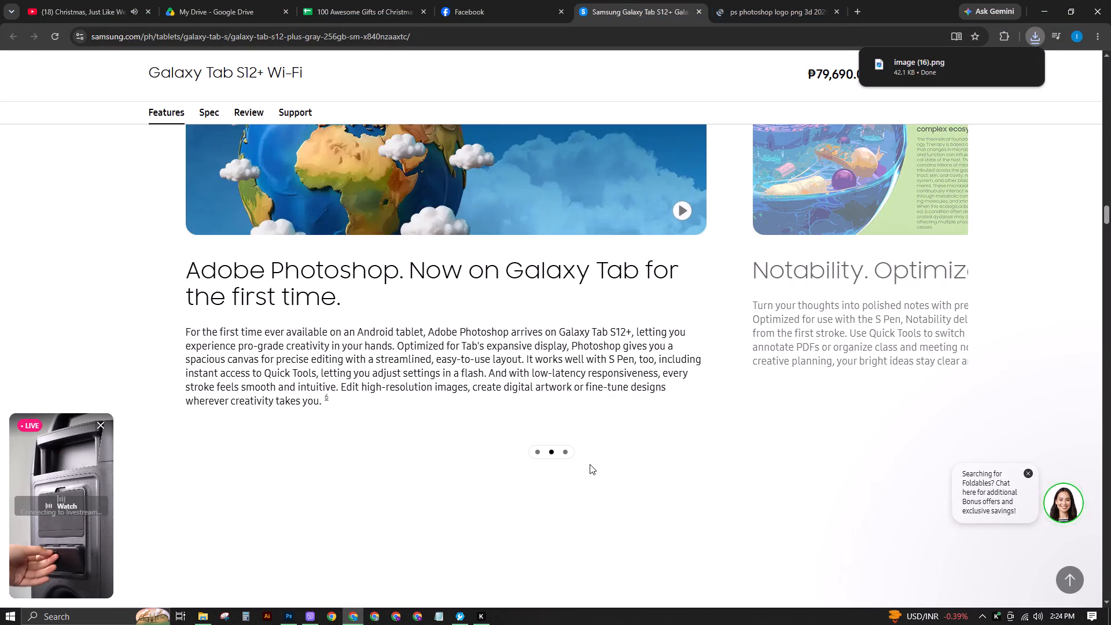
scroll(595, 476, down, 2)
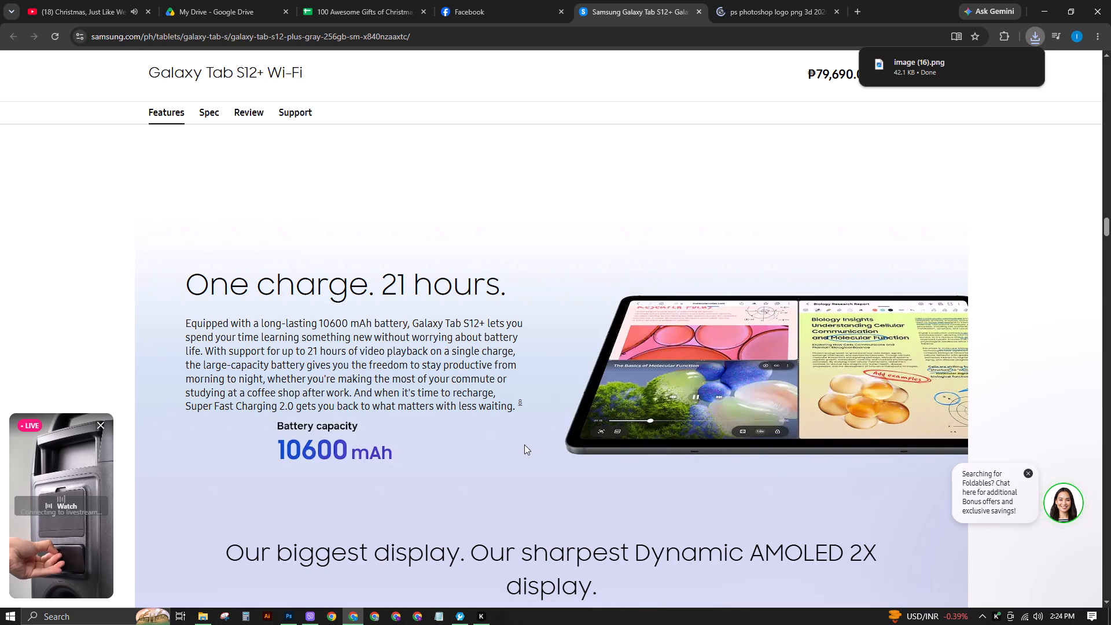
drag(261, 320, 408, 323)
right_click(399, 320)
click(435, 302)
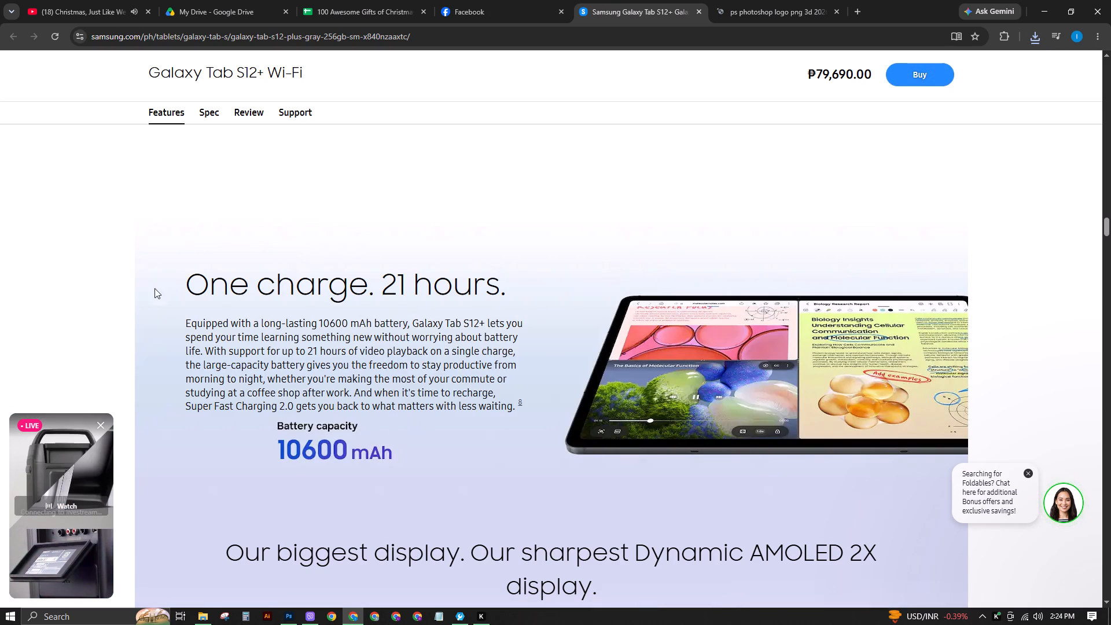
click(237, 277)
drag(192, 284, 501, 287)
right_click(488, 284)
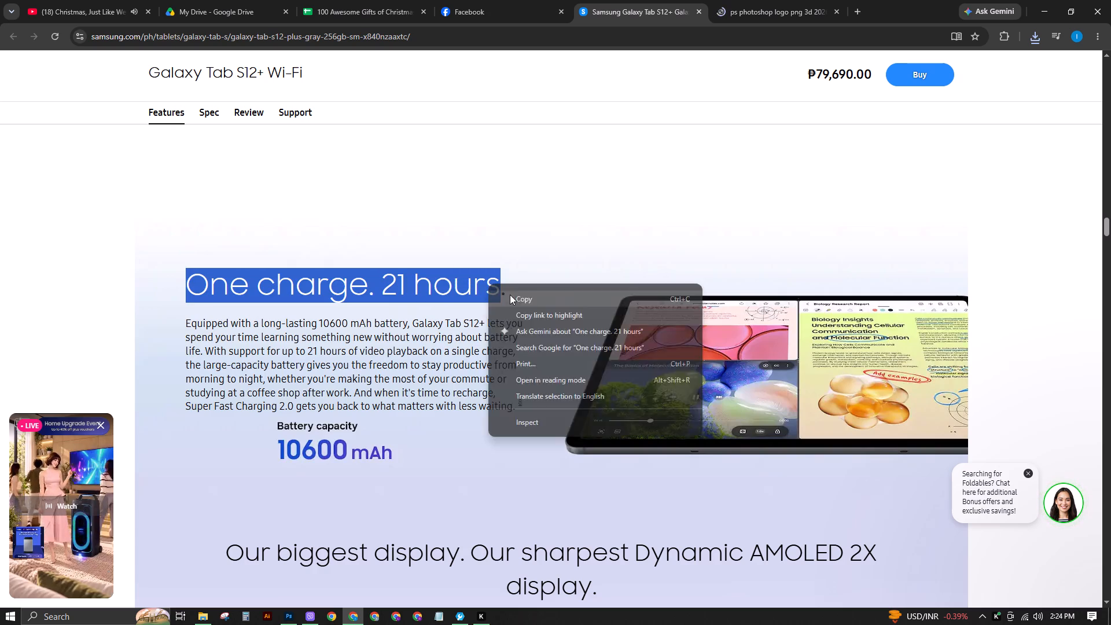
click(516, 296)
click(442, 624)
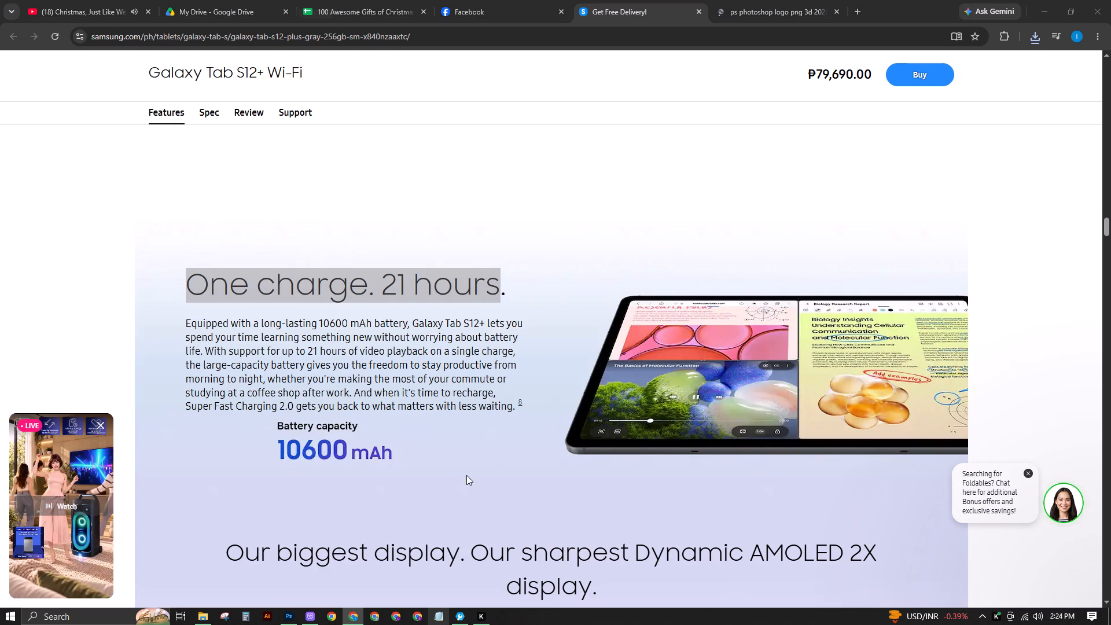
Copy the Galaxy Tab S12+ device model, poster text and key feature cells (D56:F56) in the gifts spreadsheet.
click(378, 6)
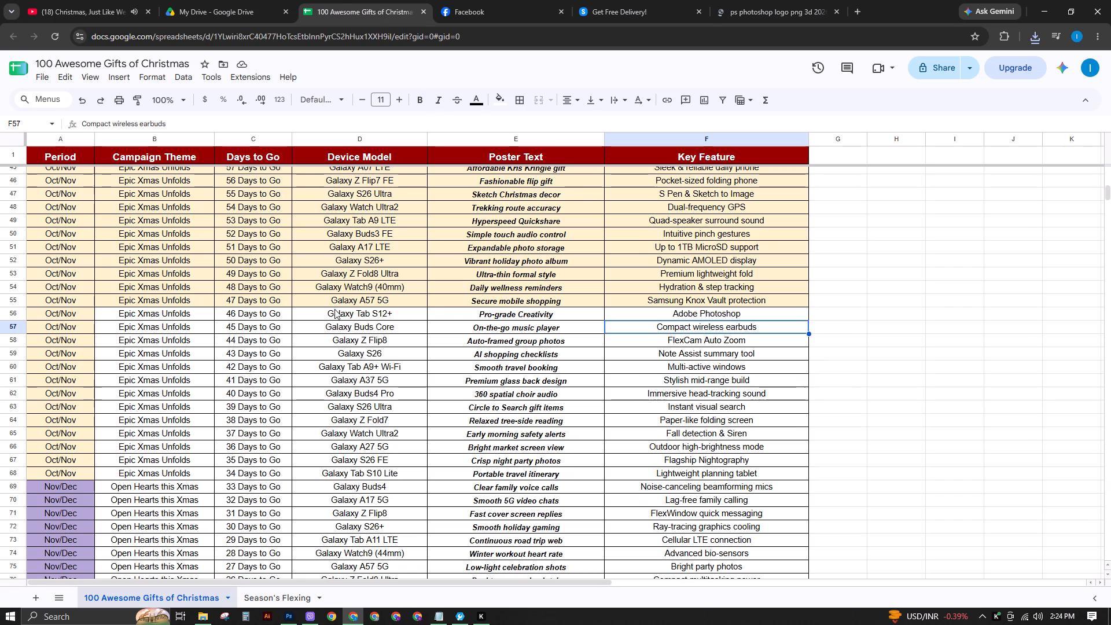
click(334, 309)
shift+click(716, 313)
right_click(716, 313)
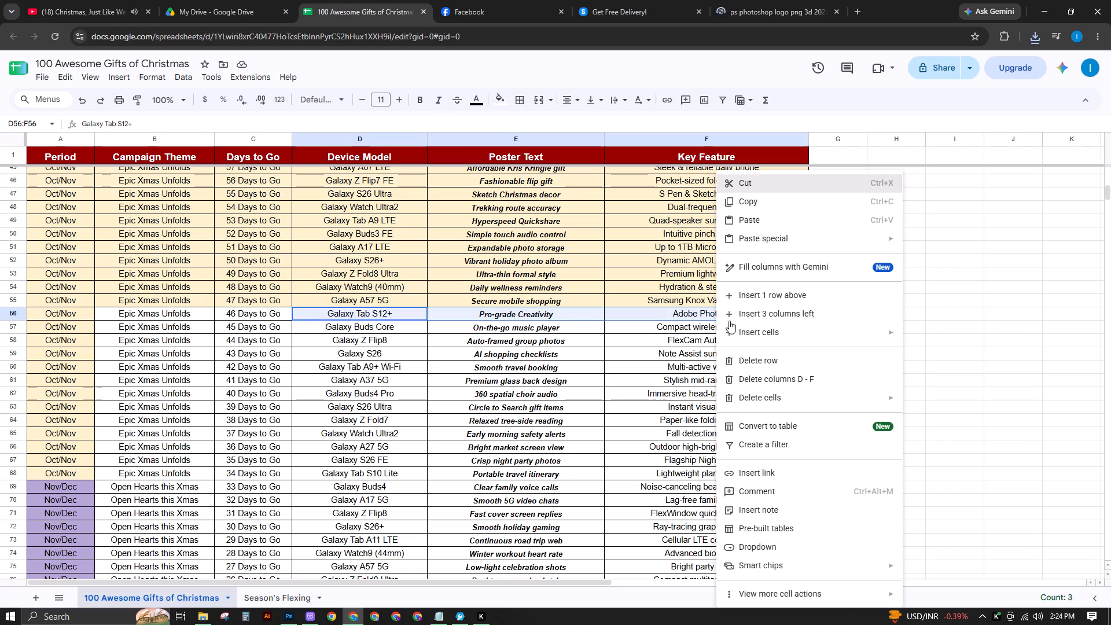
click(759, 202)
Examine the display brightness and 3D Vapor Chamber sections on the Galaxy Tab S12+ product page.
click(661, 14)
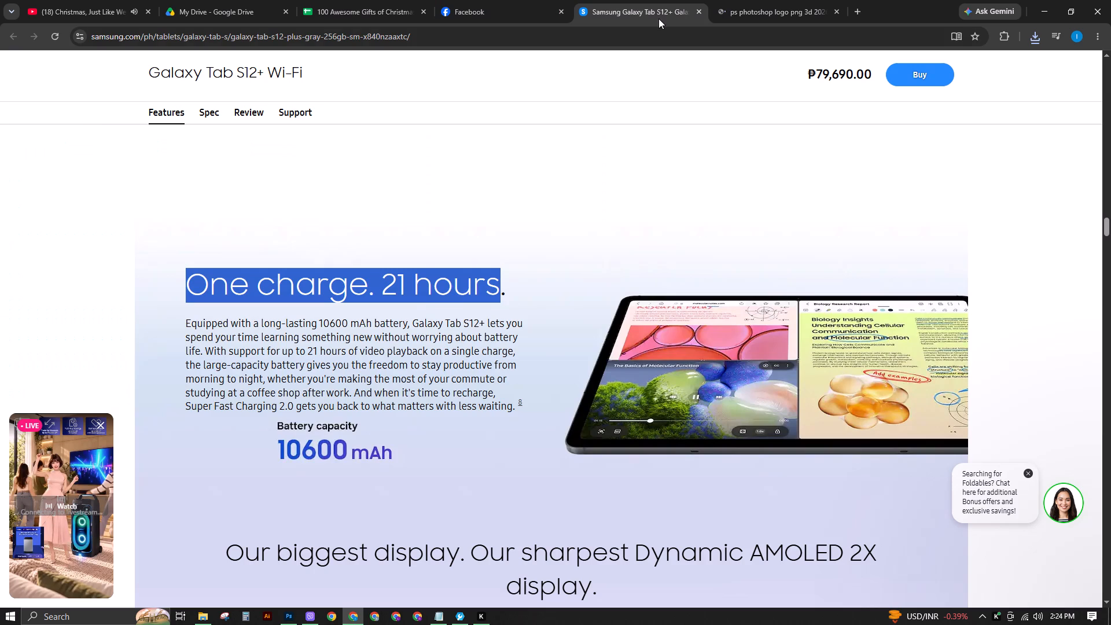
scroll(650, 416, down, 2)
scroll(524, 412, down, 10)
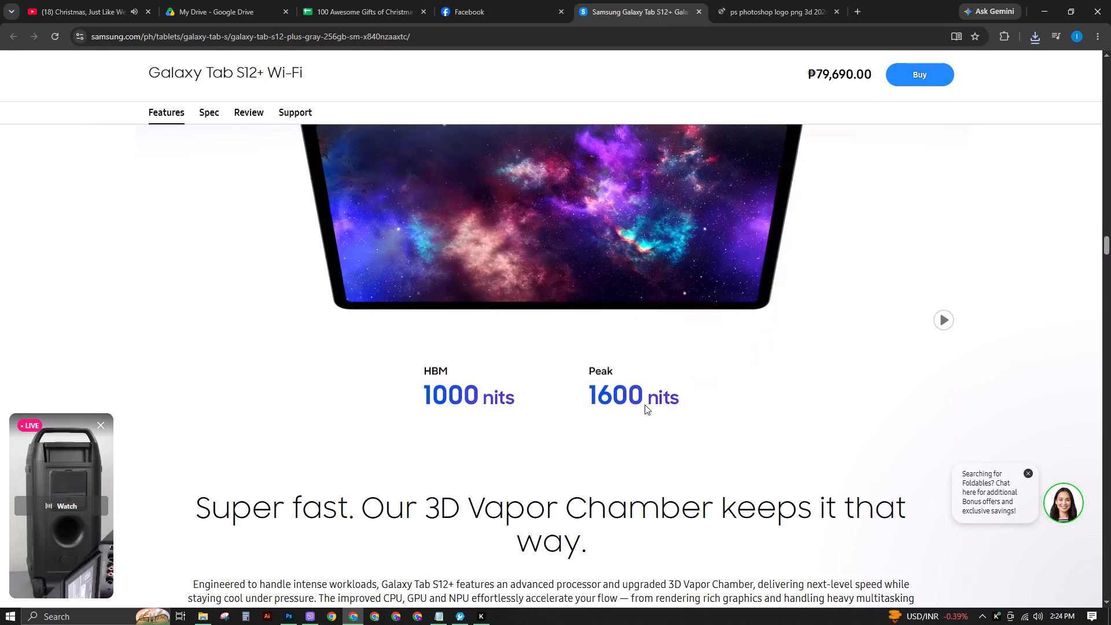
scroll(764, 451, up, 2)
scroll(765, 451, down, 4)
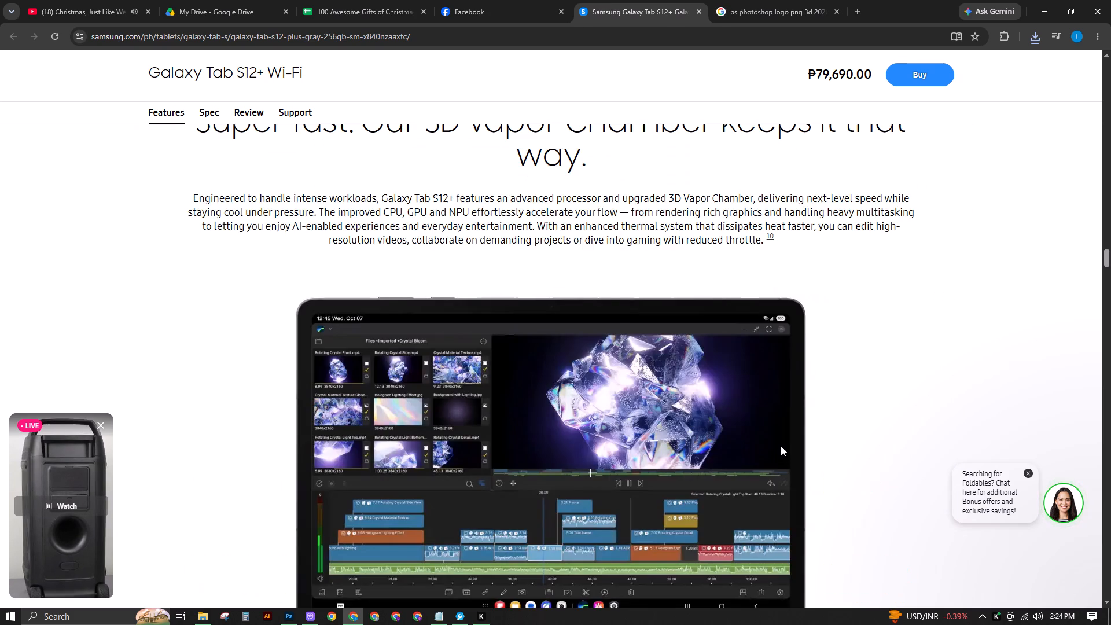
scroll(779, 444, down, 1)
scroll(771, 421, up, 2)
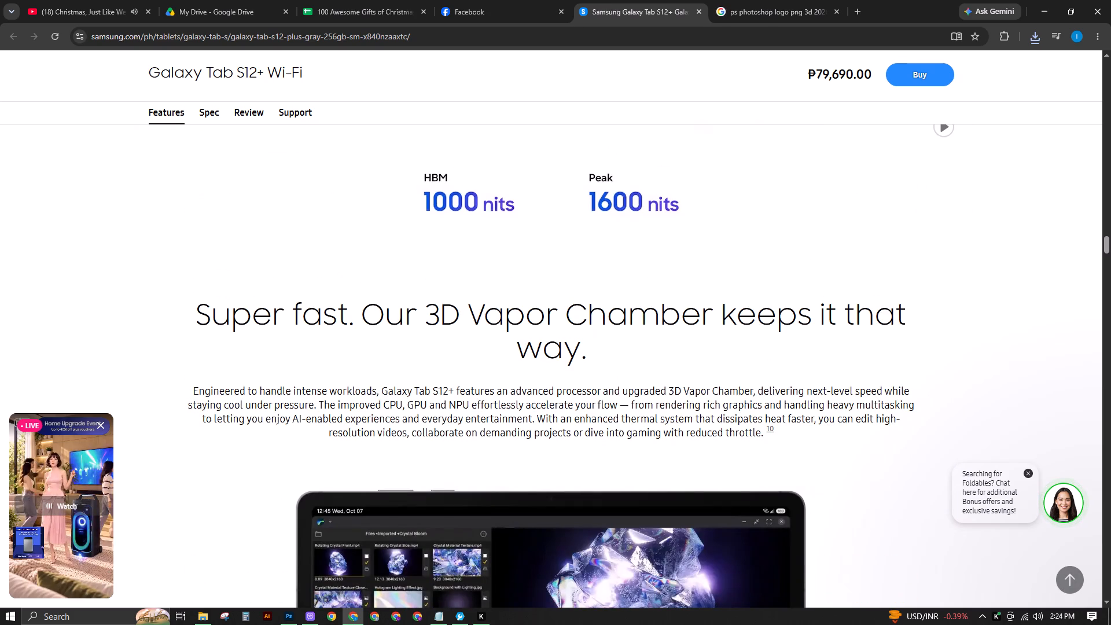
scroll(743, 428, down, 1)
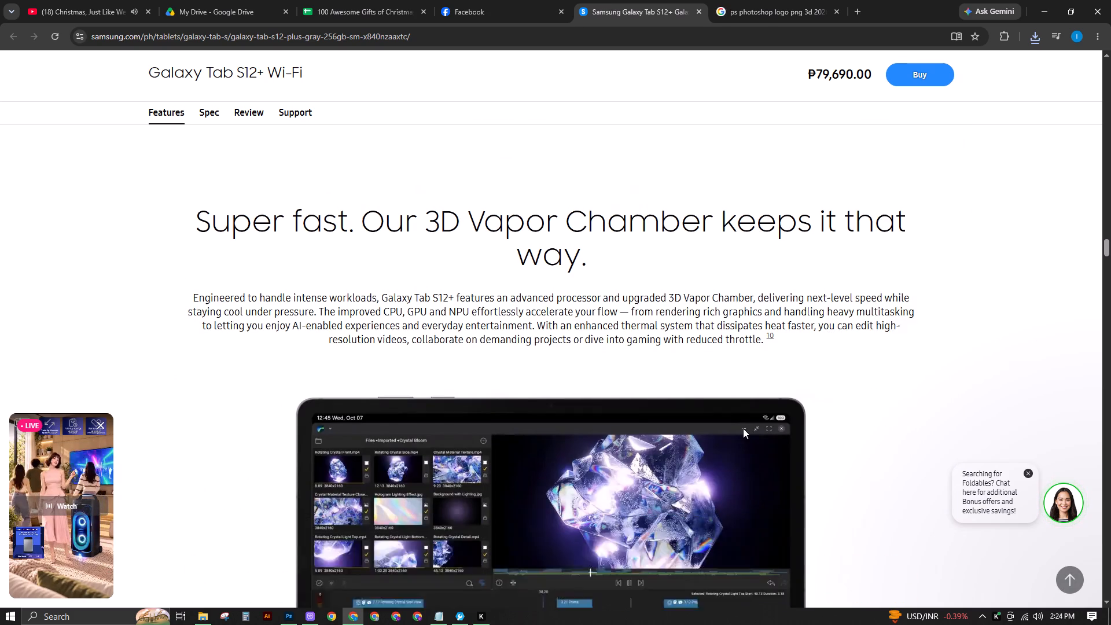
Examine the Now Nudge Multi Window and Google AI Pro sections on the Galaxy Tab S12+ product page.
scroll(743, 428, down, 1)
scroll(789, 413, down, 2)
scroll(847, 395, down, 2)
scroll(848, 394, up, 1)
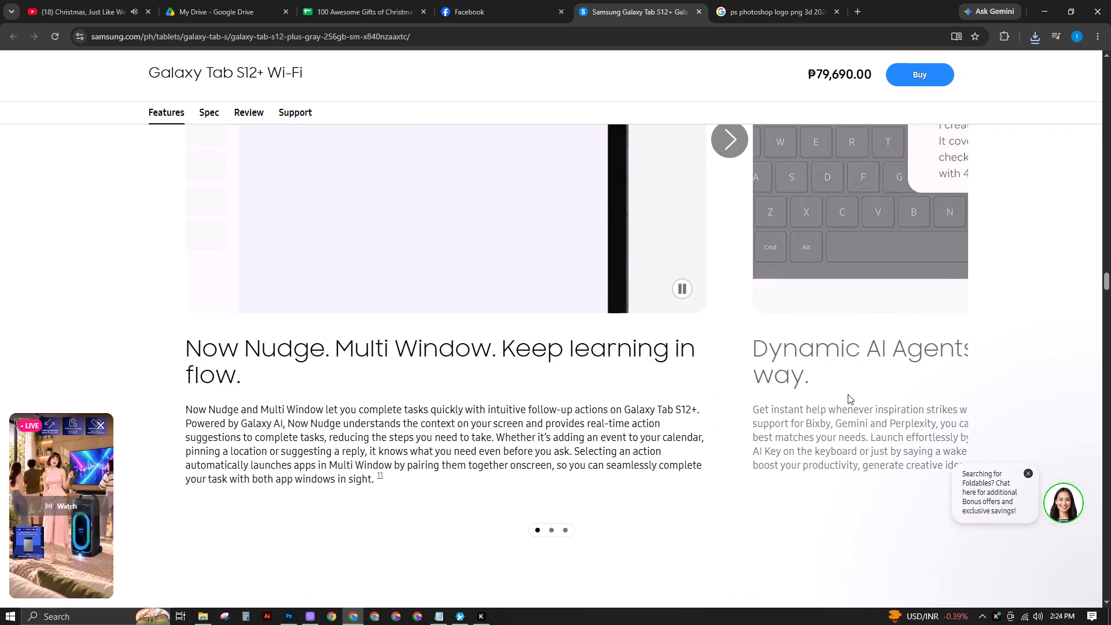
scroll(690, 459, down, 3)
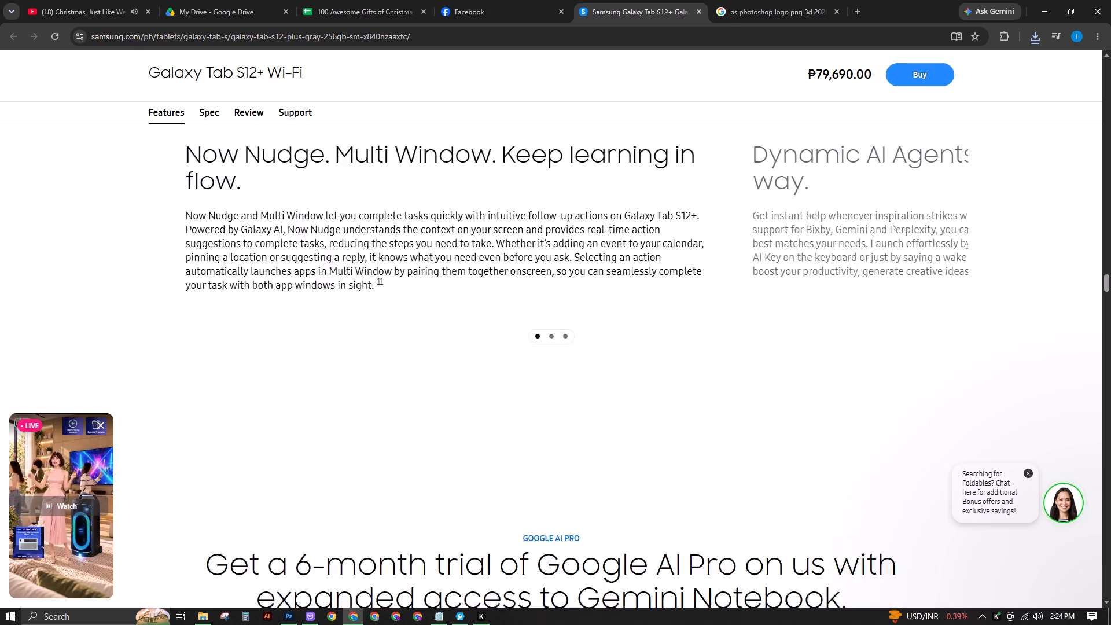
scroll(690, 459, down, 3)
scroll(690, 454, up, 1)
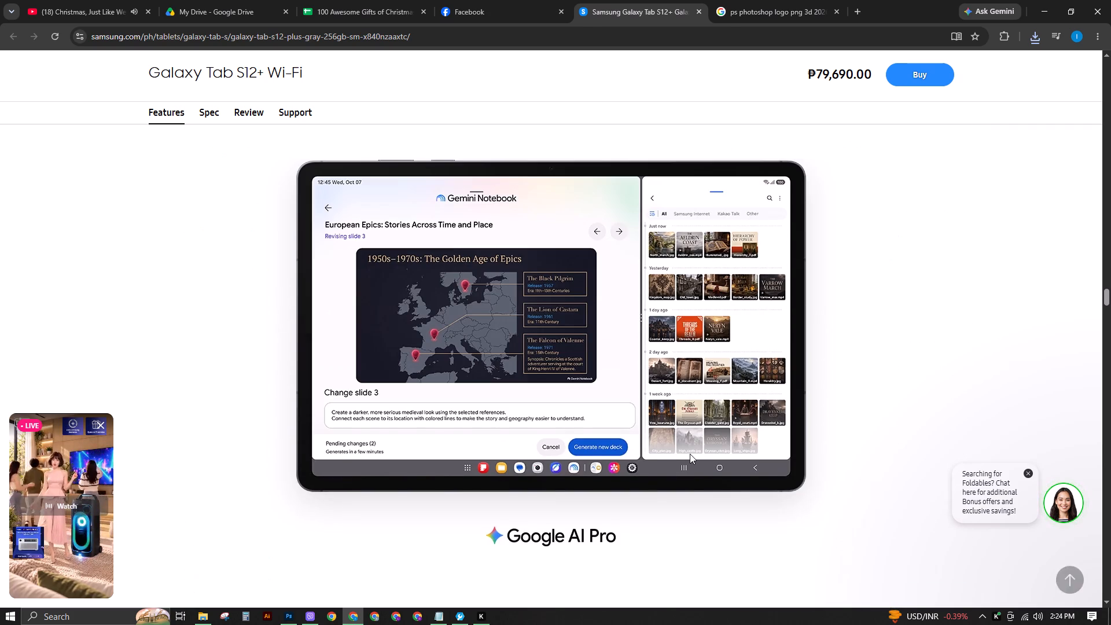
scroll(690, 454, down, 3)
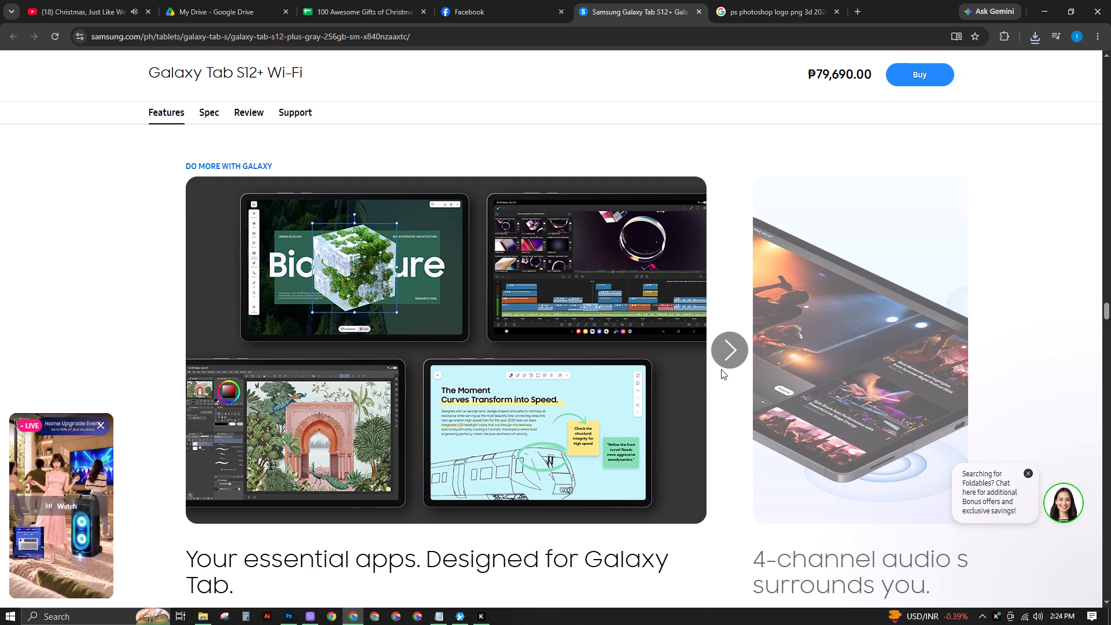
Examine the Do More with Galaxy slides and the water resistance and One UI sections of the product page.
click(730, 355)
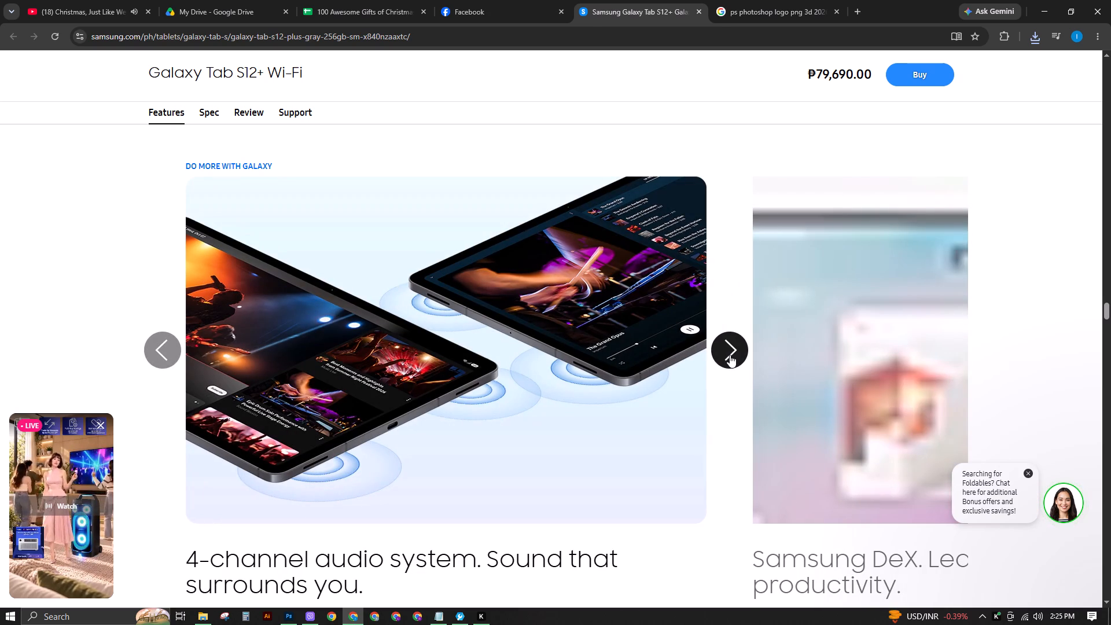
click(730, 355)
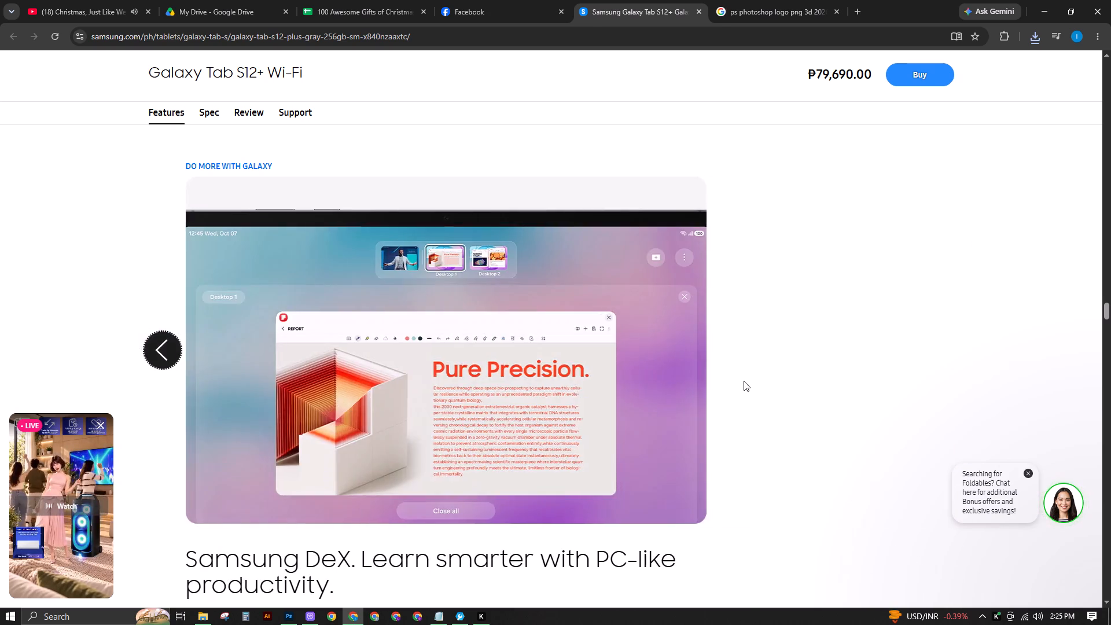
scroll(746, 394, down, 4)
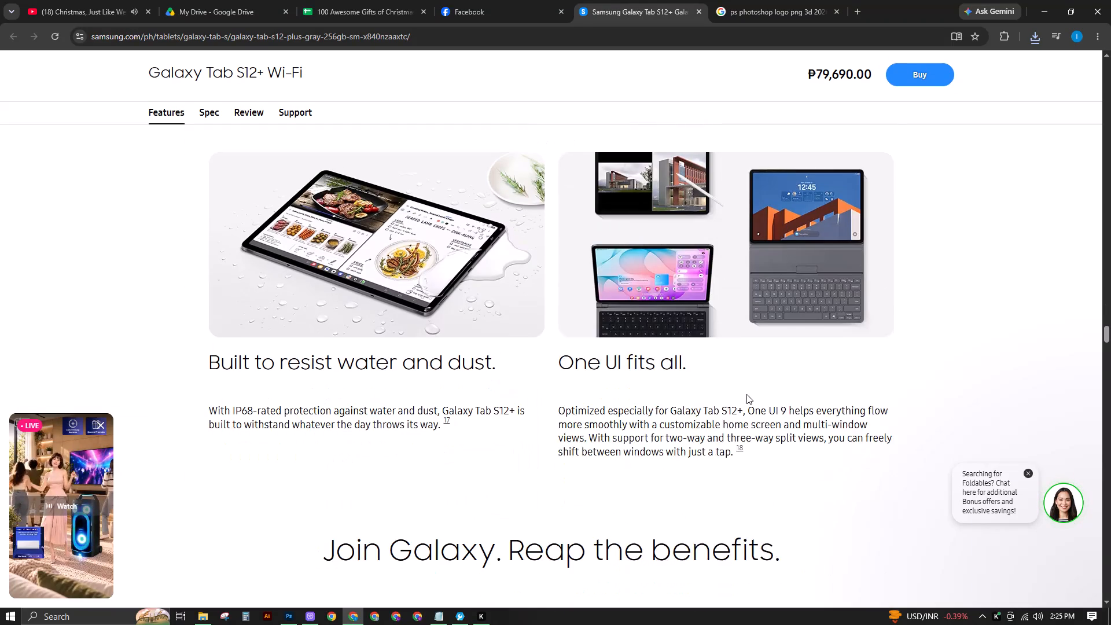
scroll(746, 394, down, 1)
scroll(746, 394, up, 2)
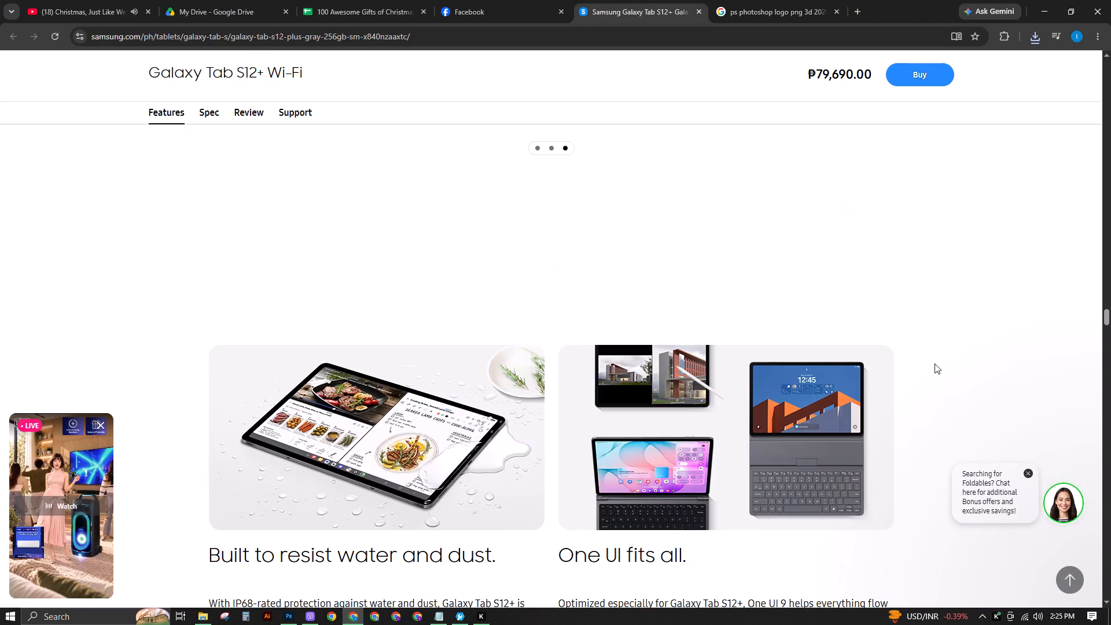
drag(1103, 322, 1107, 334)
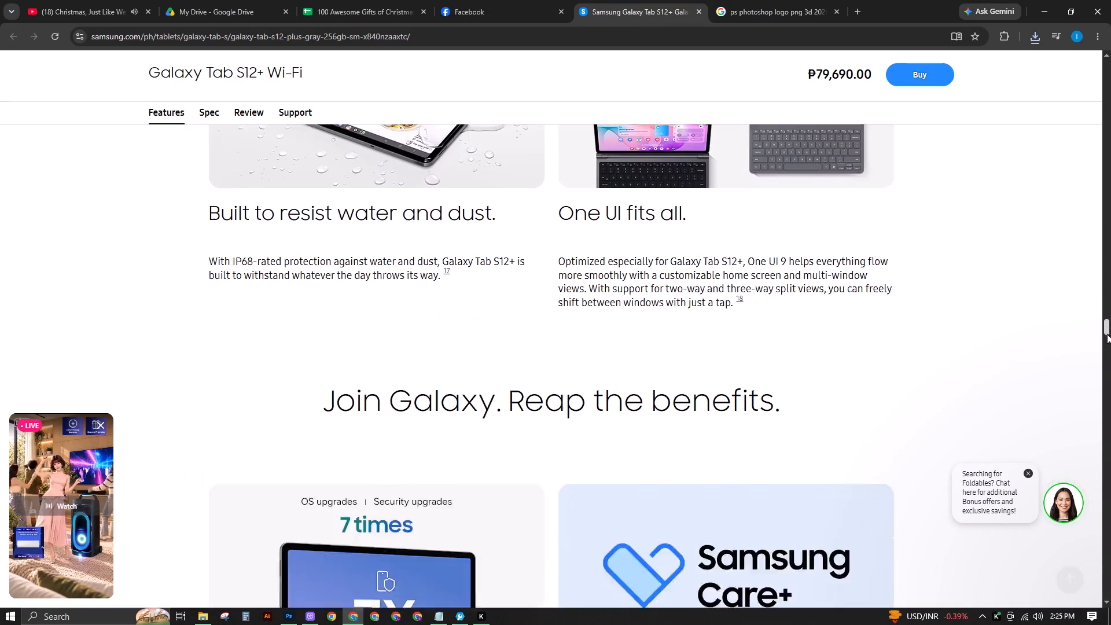
Play the Adobe Photoshop section's demo video and pause it with the selected cloud over the globe and the S Pen in view.
drag(1107, 334, 555, 2)
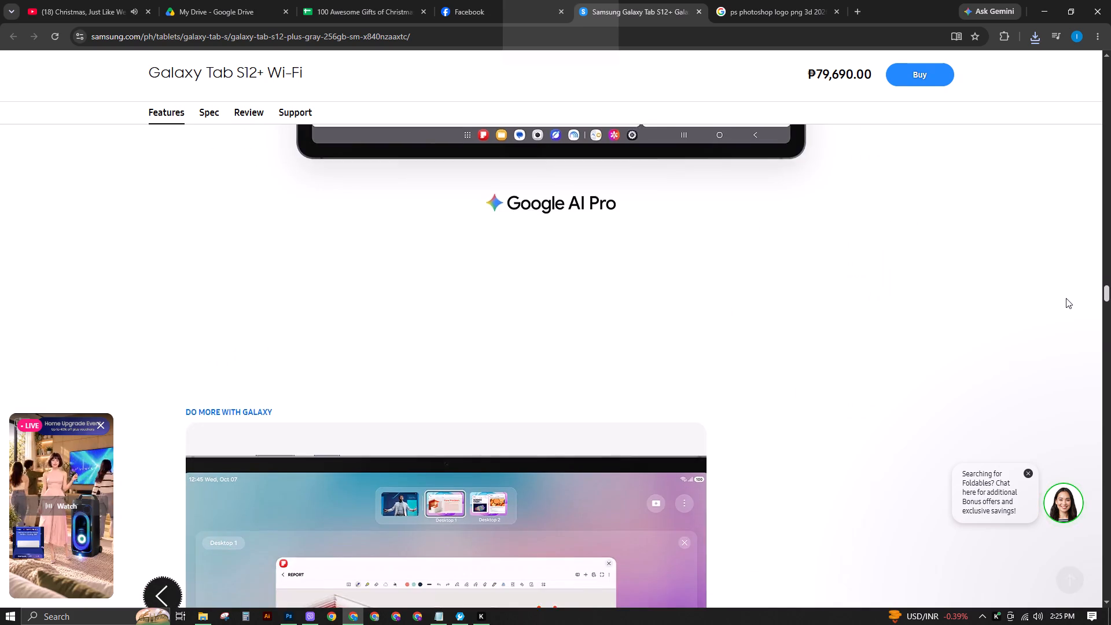
drag(1104, 298, 1108, 130)
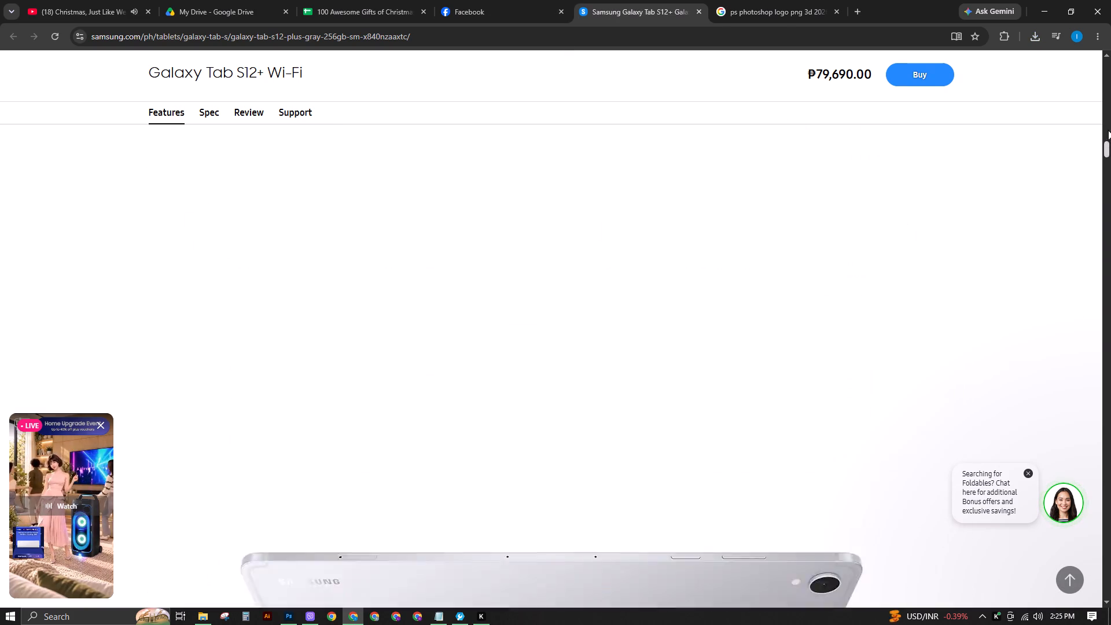
drag(1108, 130, 1108, 91)
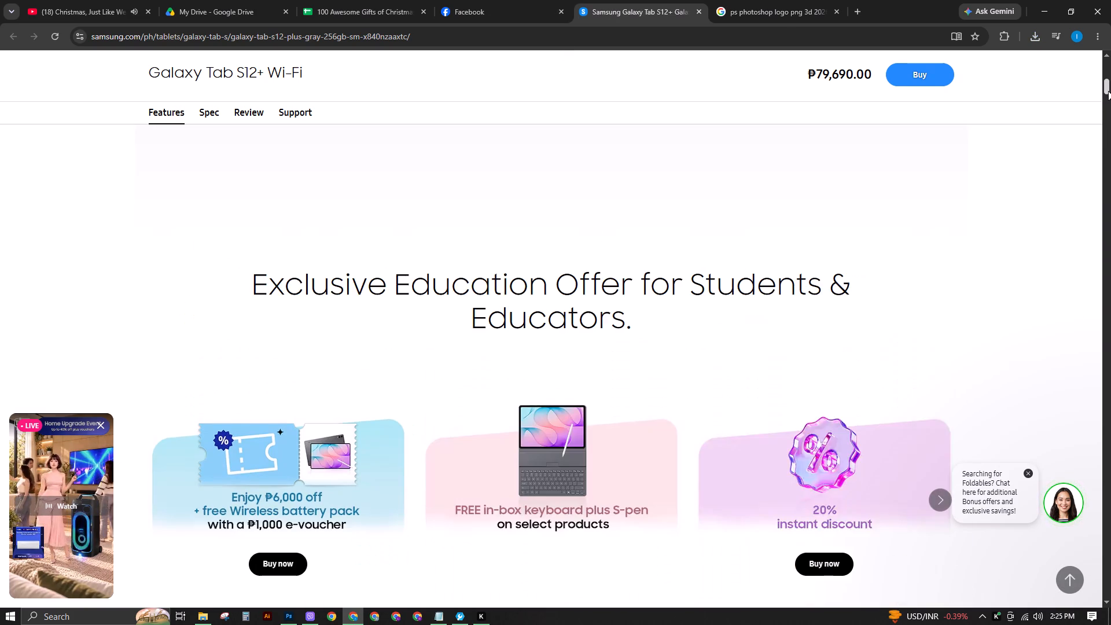
drag(1108, 91, 1108, 177)
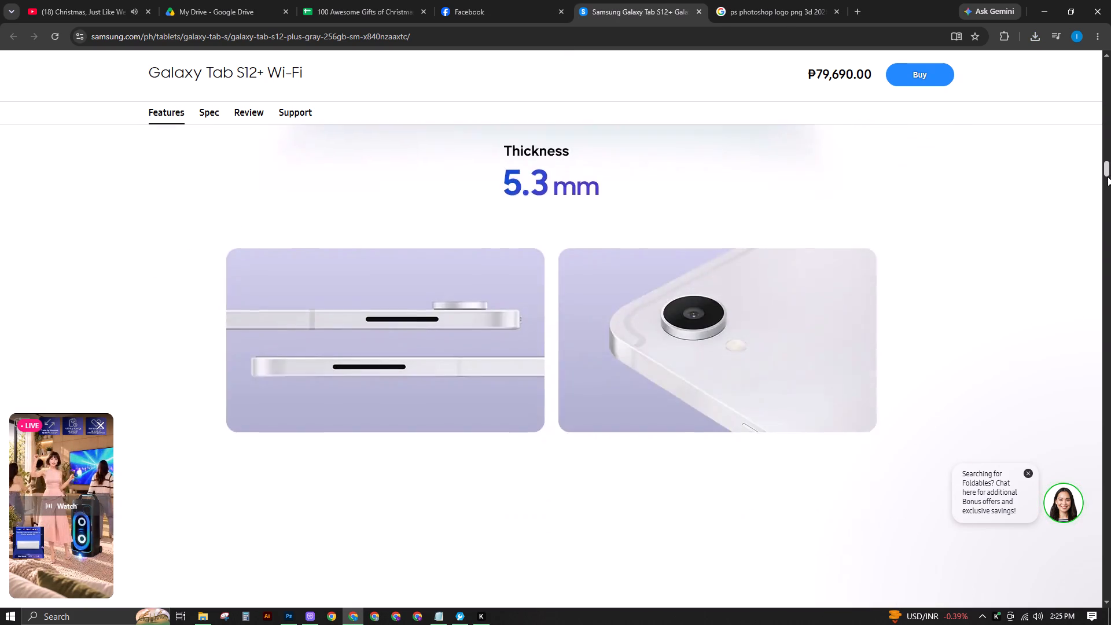
drag(1108, 177, 1102, 193)
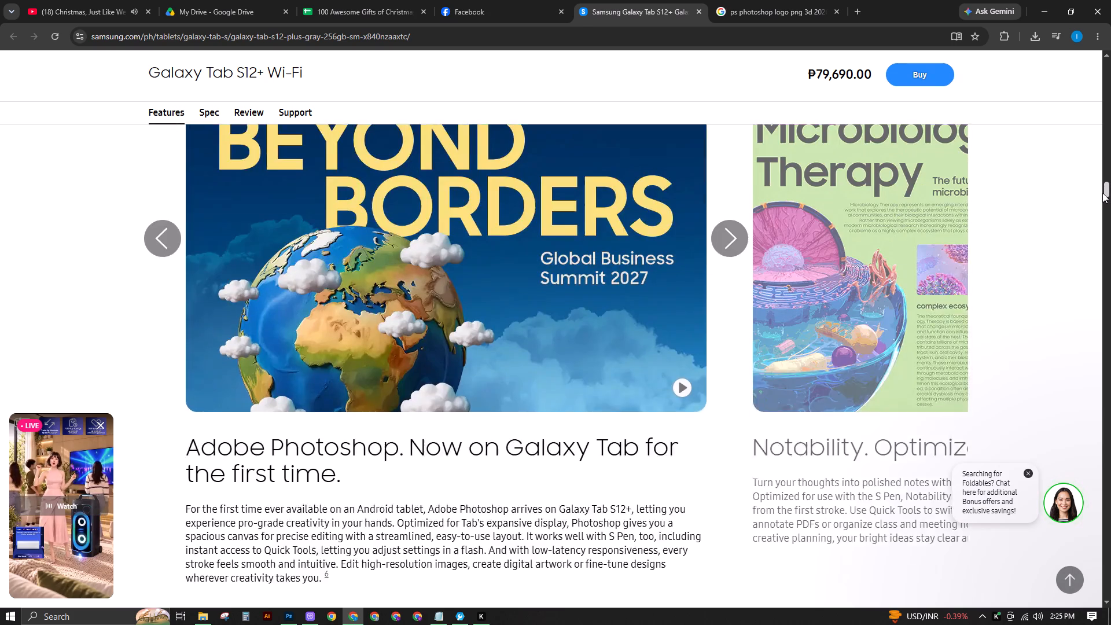
drag(1102, 193, 1102, 191)
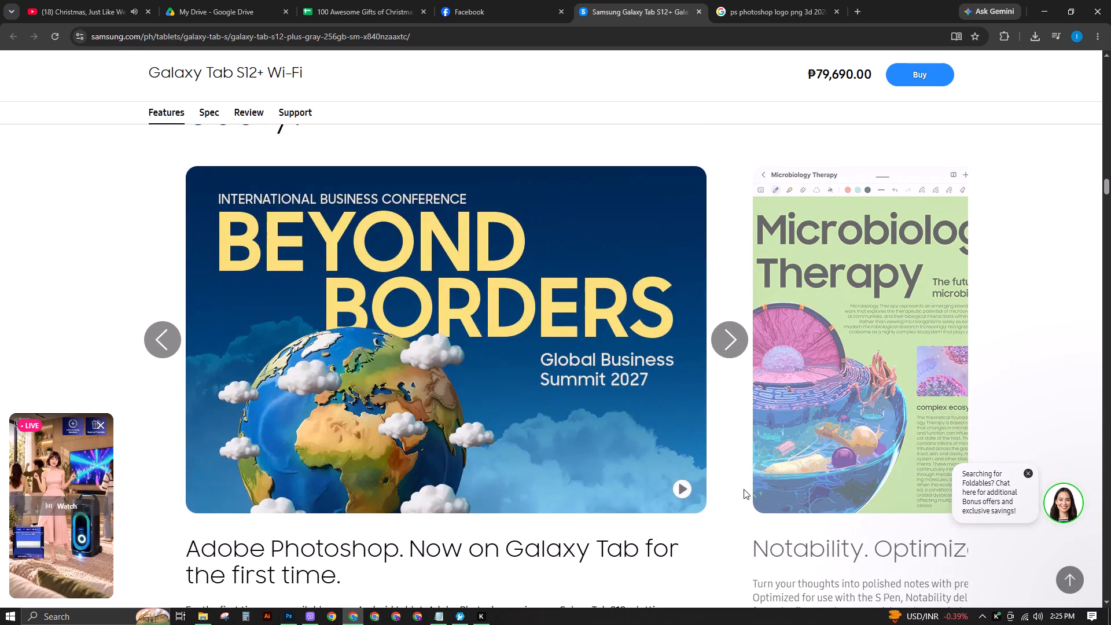
click(680, 489)
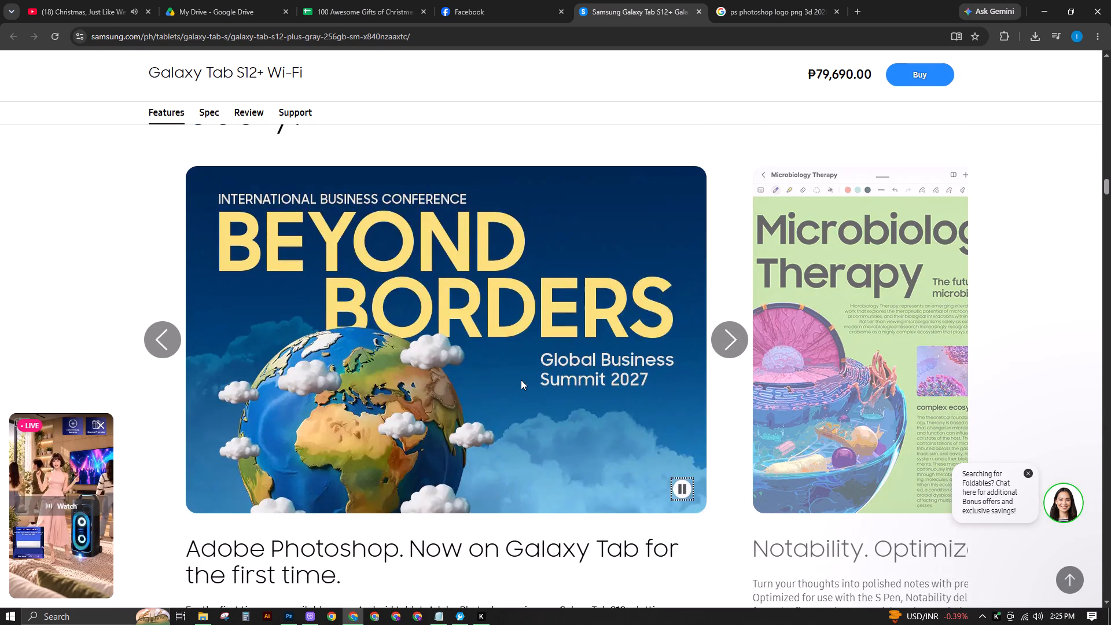
click(521, 380)
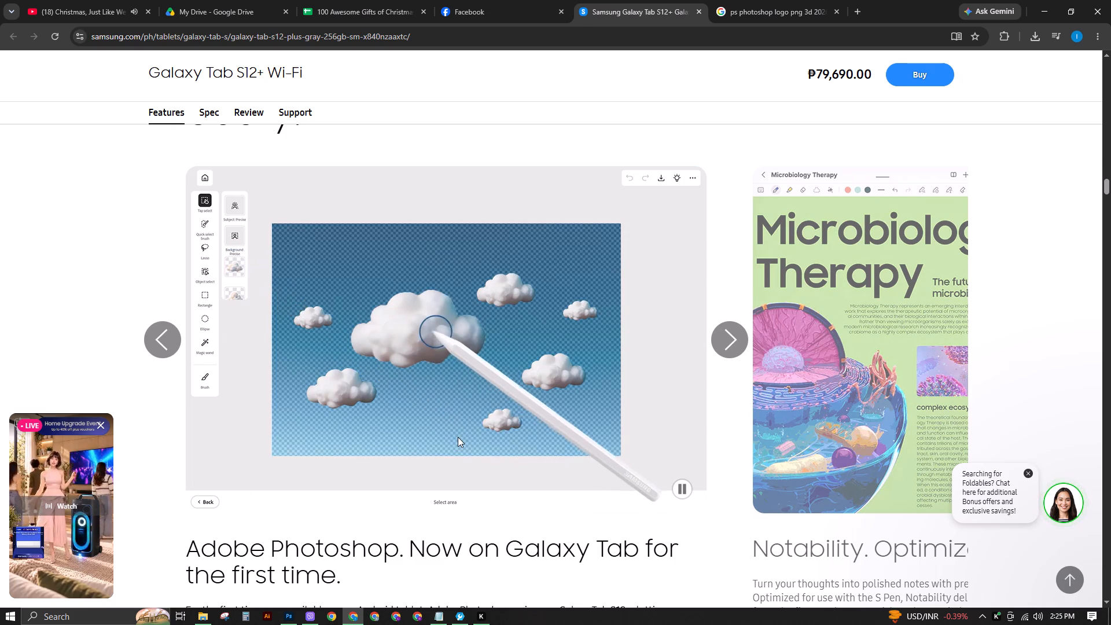
key(space)
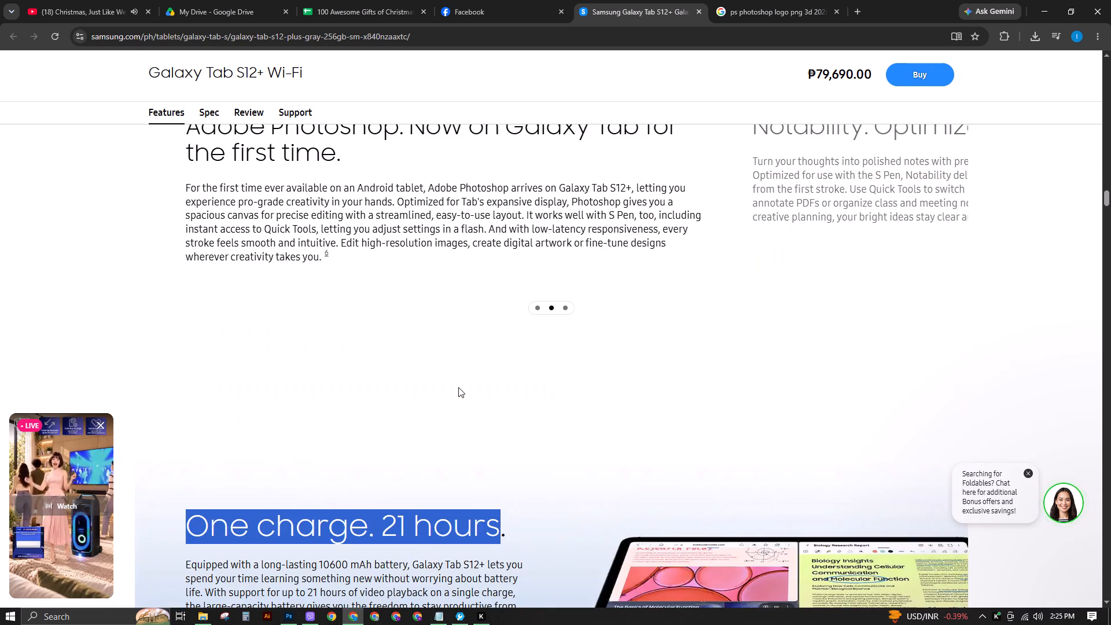
scroll(498, 388, up, 1)
scroll(548, 395, up, 2)
scroll(601, 461, down, 1)
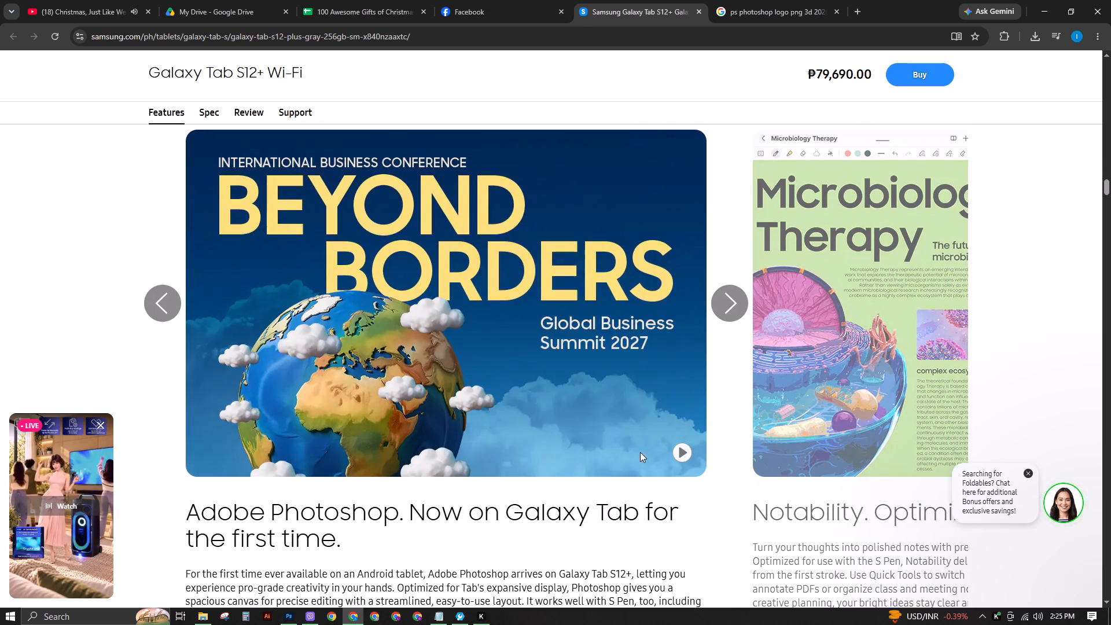
click(683, 454)
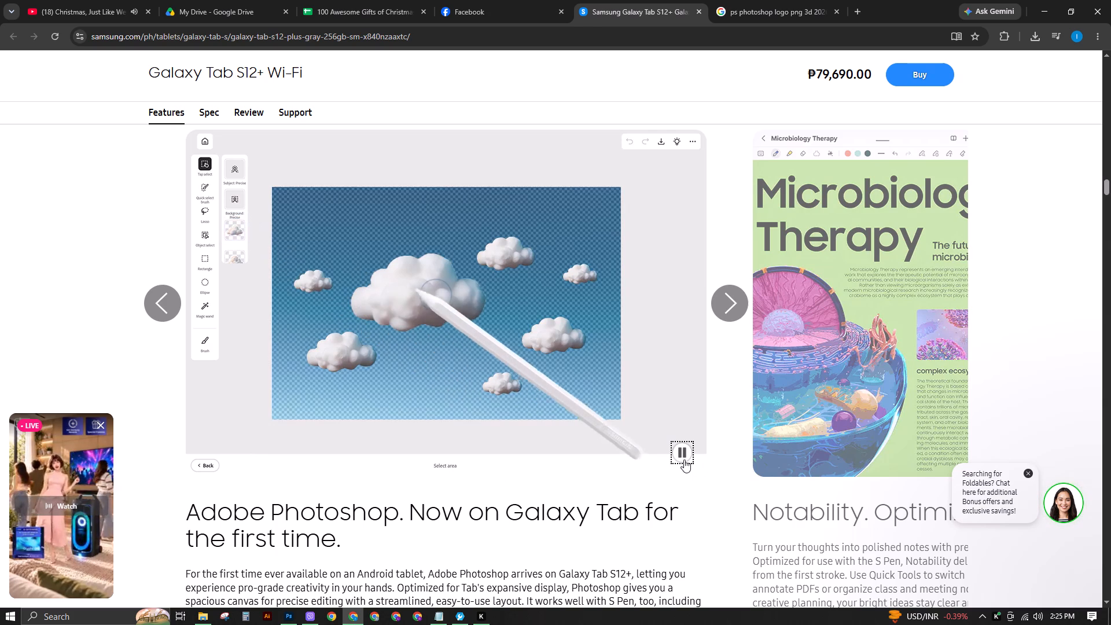
click(684, 459)
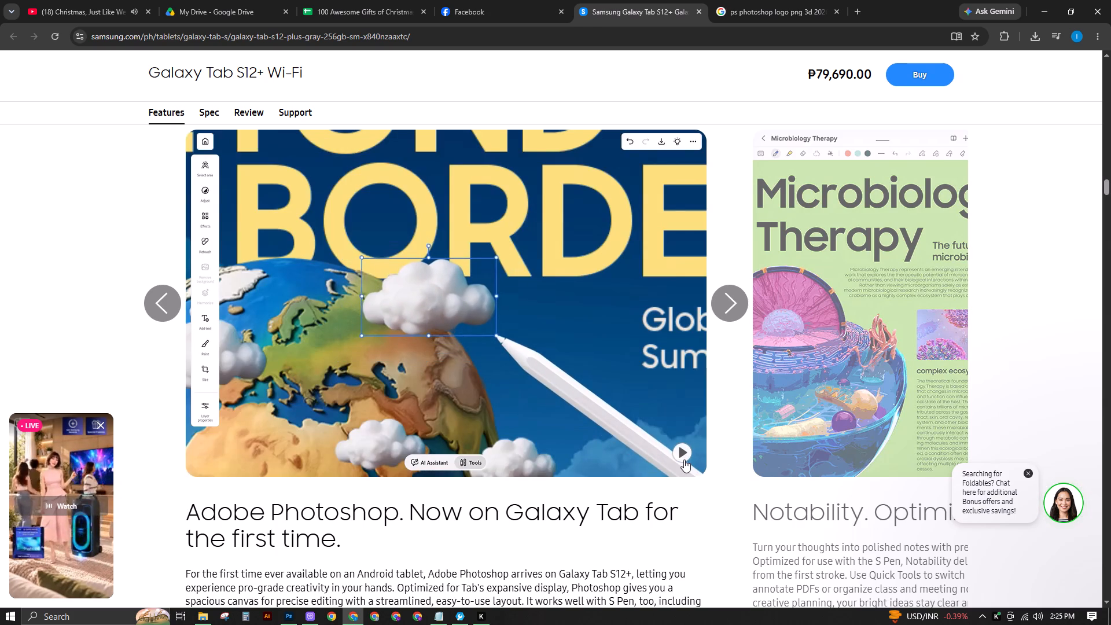
right_click(575, 311)
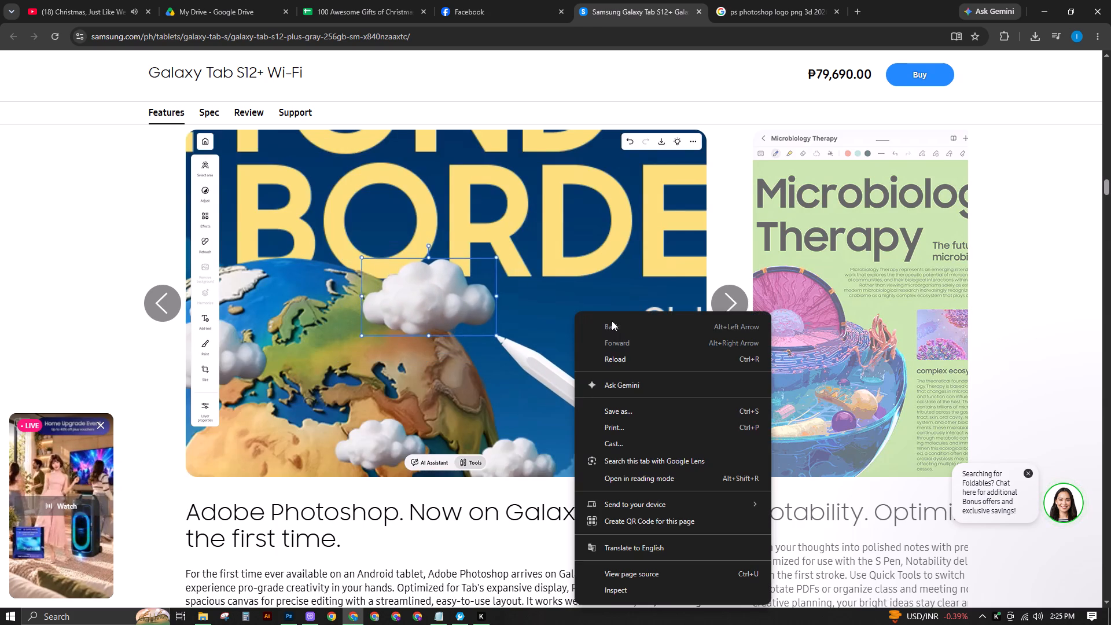
click(1062, 261)
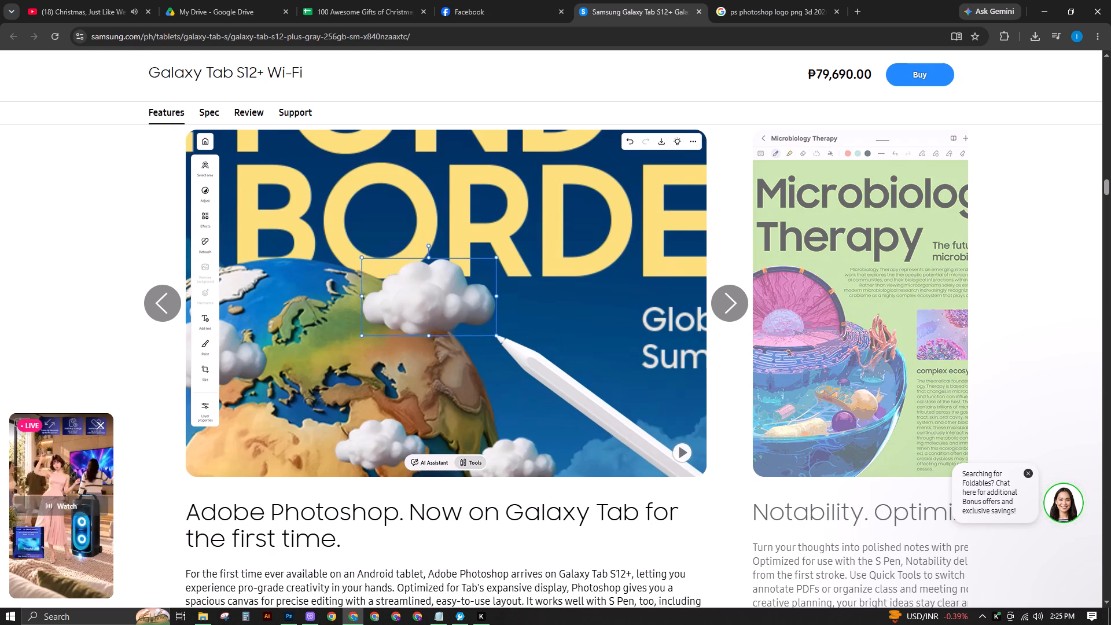
Capture a rectangular snip of the paused Photoshop demo frame with the Snipping Tool.
click(222, 614)
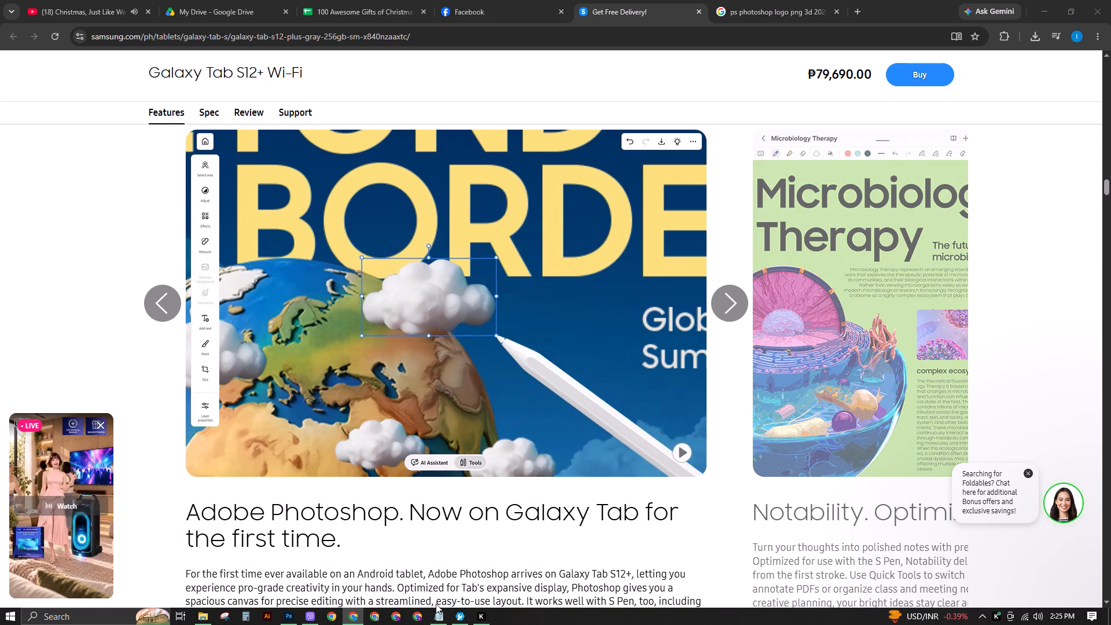
click(225, 619)
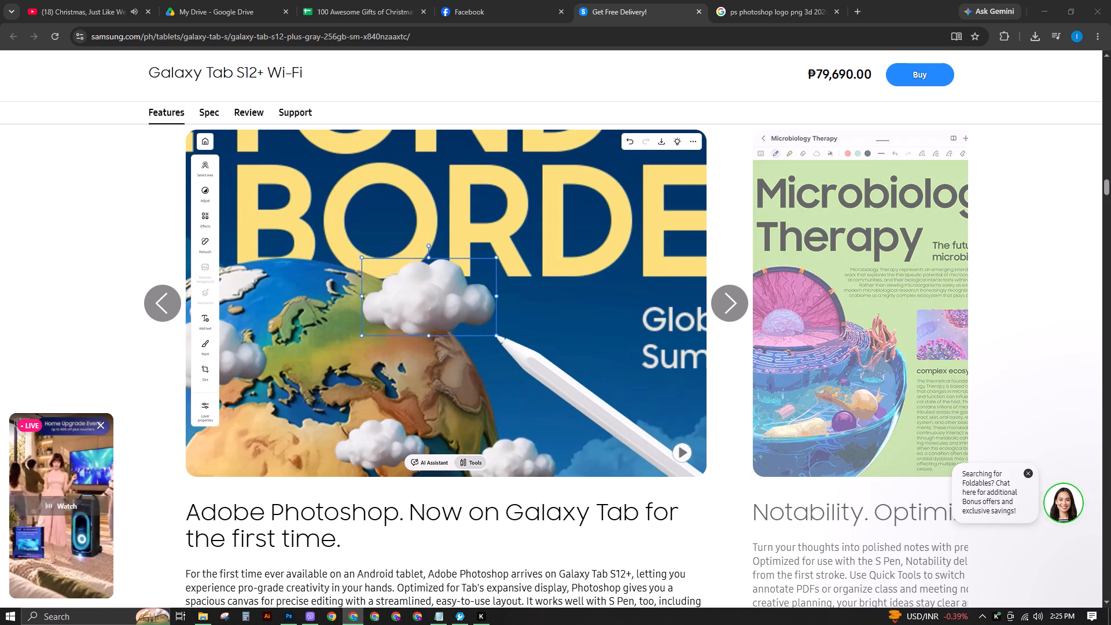
click(234, 624)
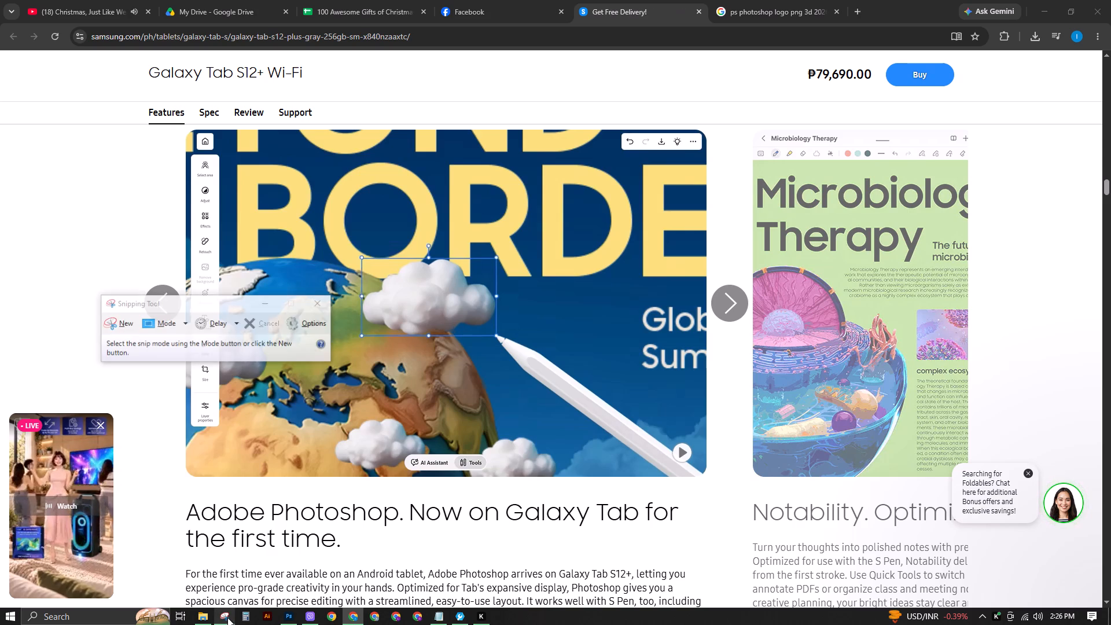
click(118, 315)
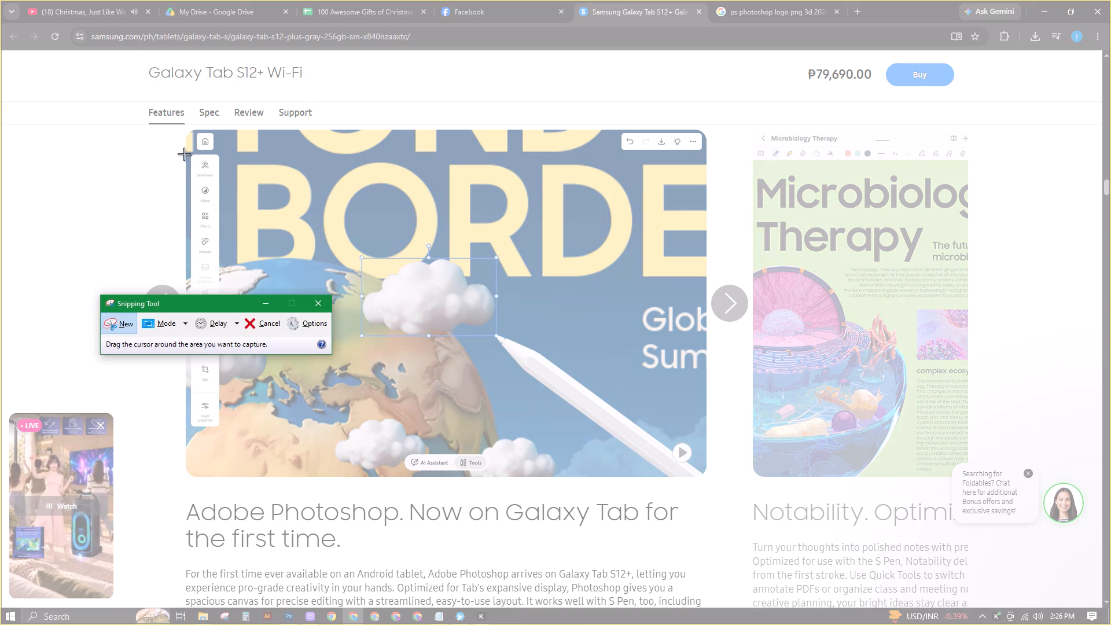
drag(174, 307, 903, 403)
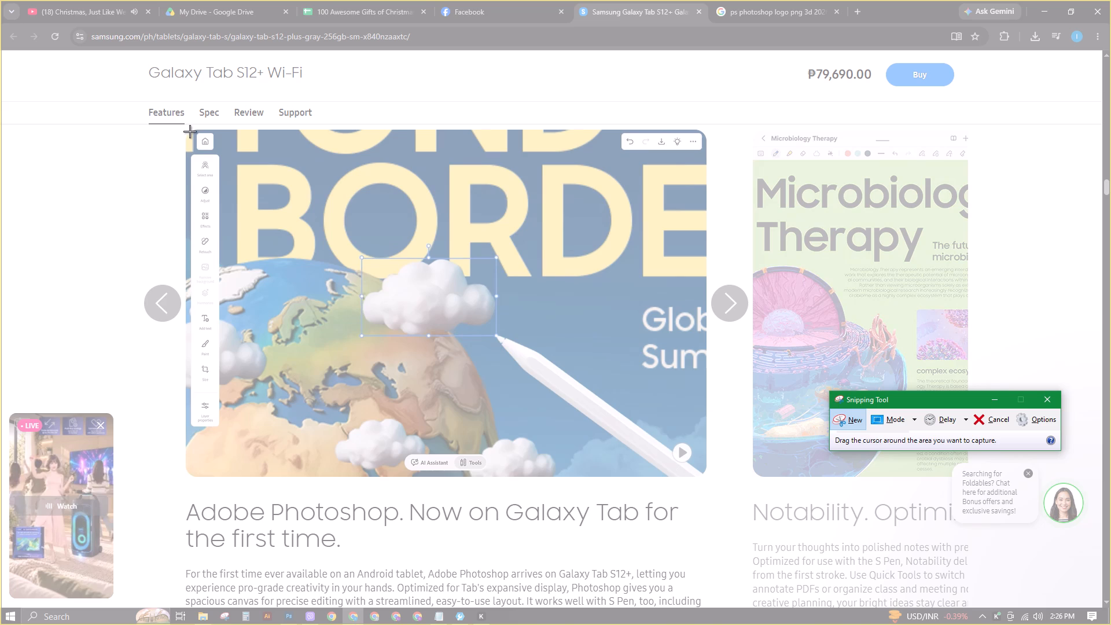
drag(185, 128, 715, 477)
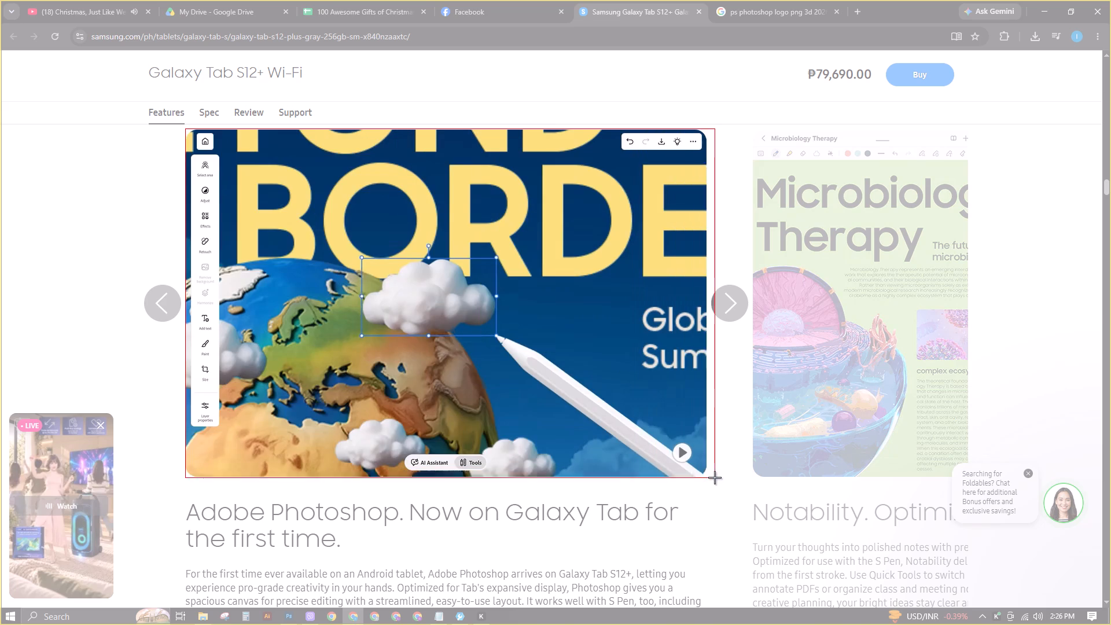
drag(715, 477, 707, 477)
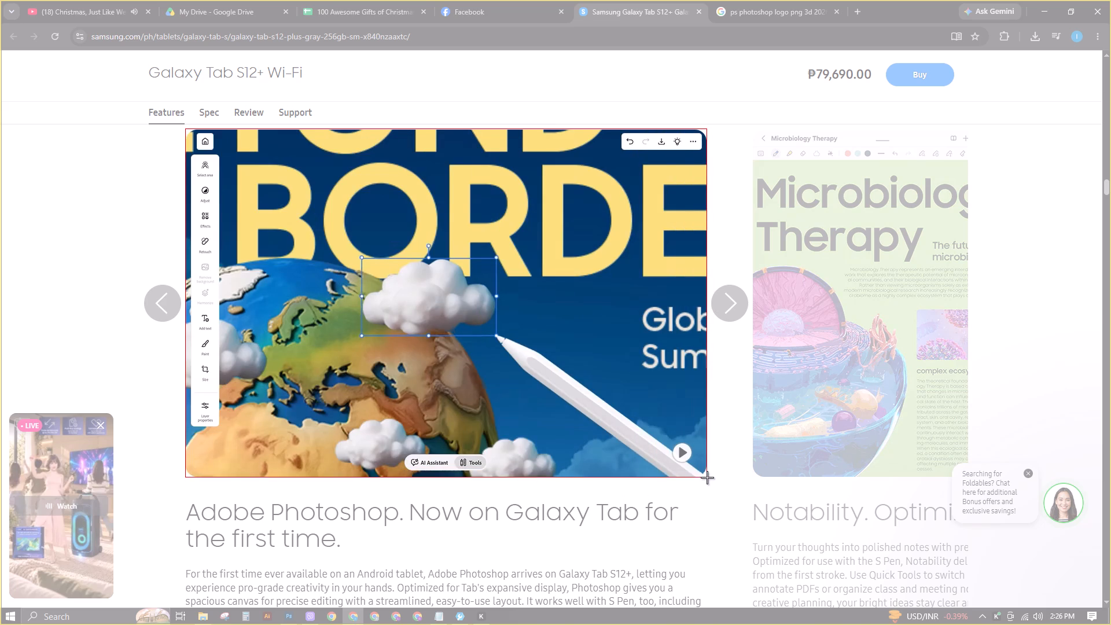
Save the Photoshop demo snip as a JPEG named "hghgjjgjgjg" in Downloads and close the Snipping Tool.
click(140, 46)
click(161, 72)
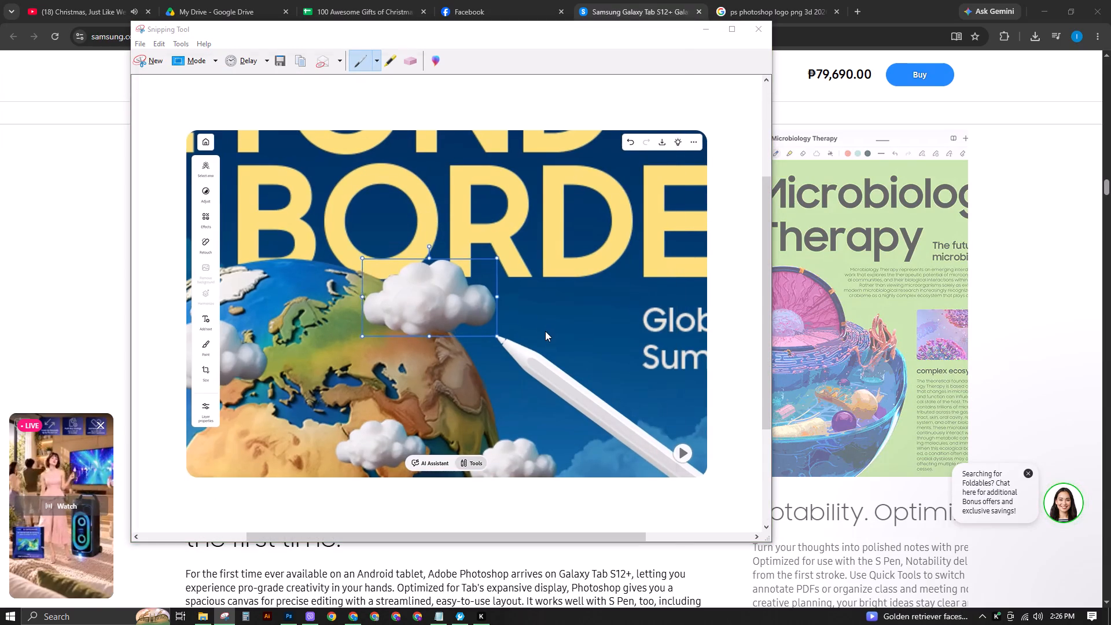
key(h)
key(g)
key(h)
key(g)
key(j)
key(j)
text(gj)
key(g)
key(j)
key(g)
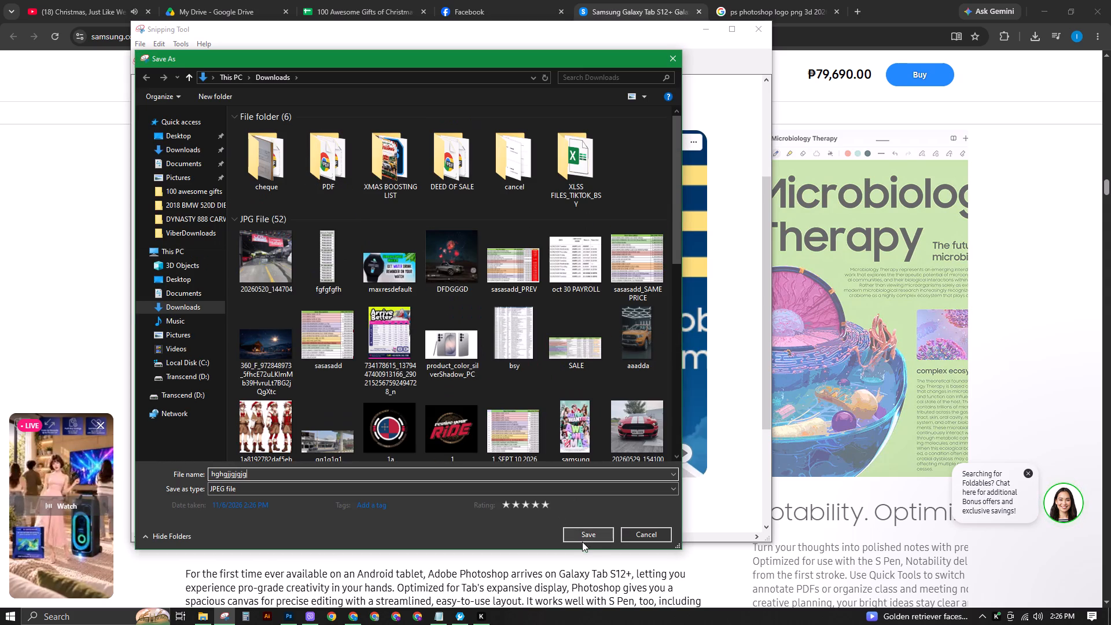
click(579, 534)
click(759, 26)
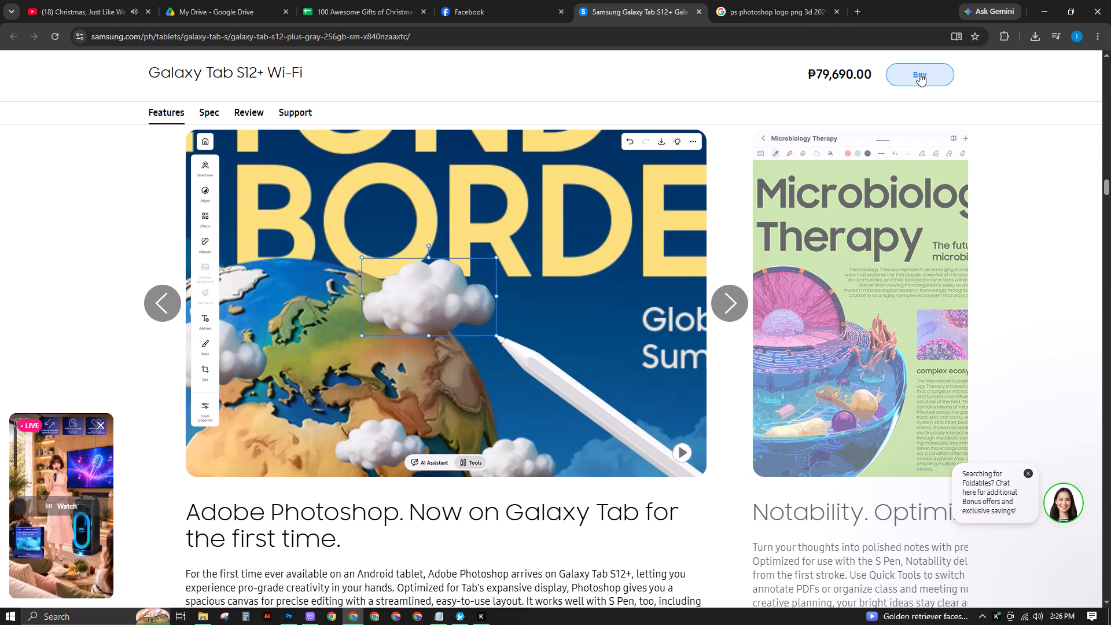
Open the Samsung store's purchase page for the Galaxy Tab S12+.
click(919, 73)
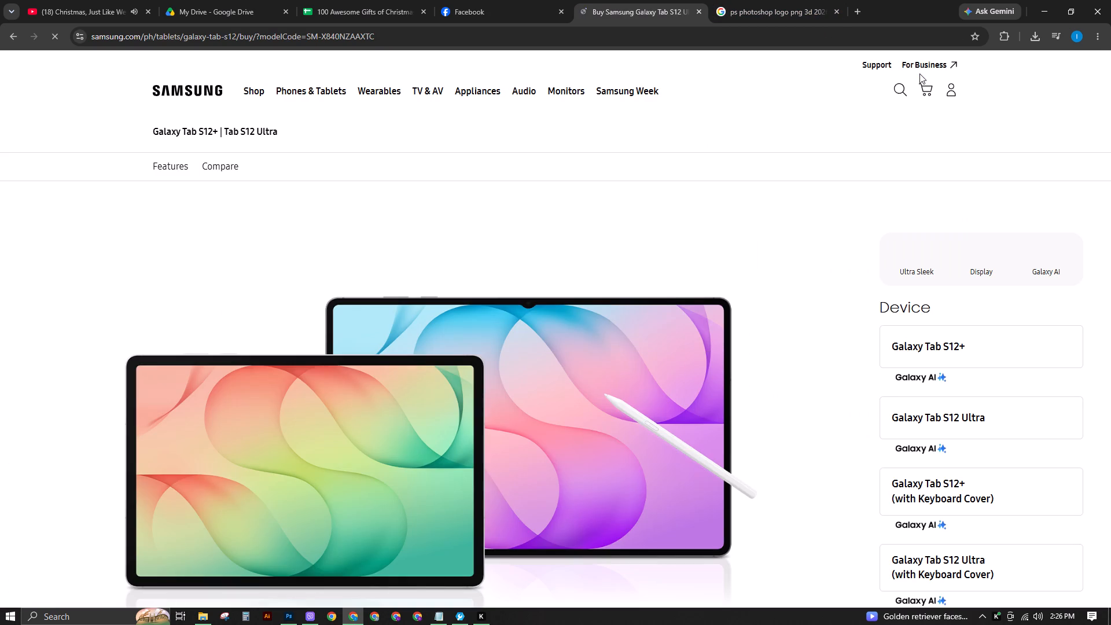
scroll(696, 440, down, 1)
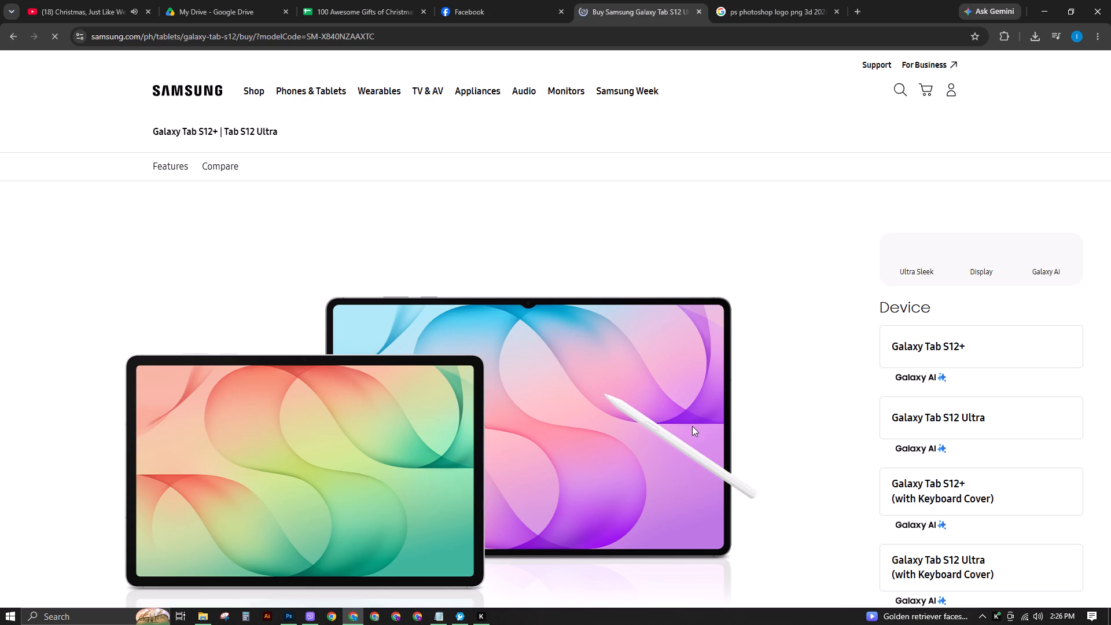
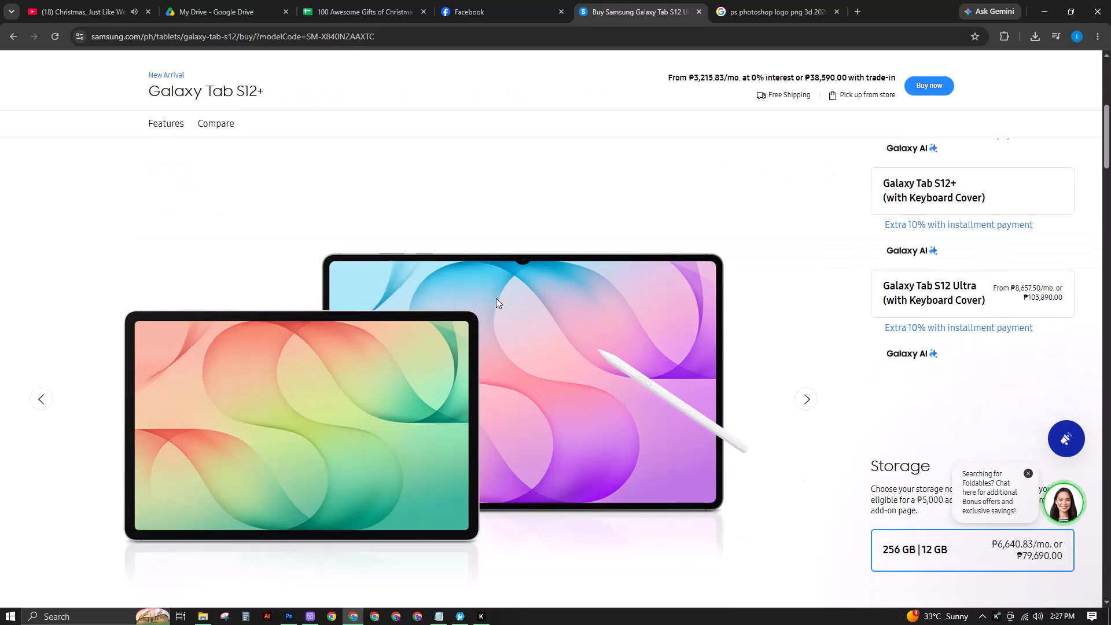
Open the full product image gallery for the gray Galaxy Tab S12+ on its purchase page.
scroll(564, 360, down, 1)
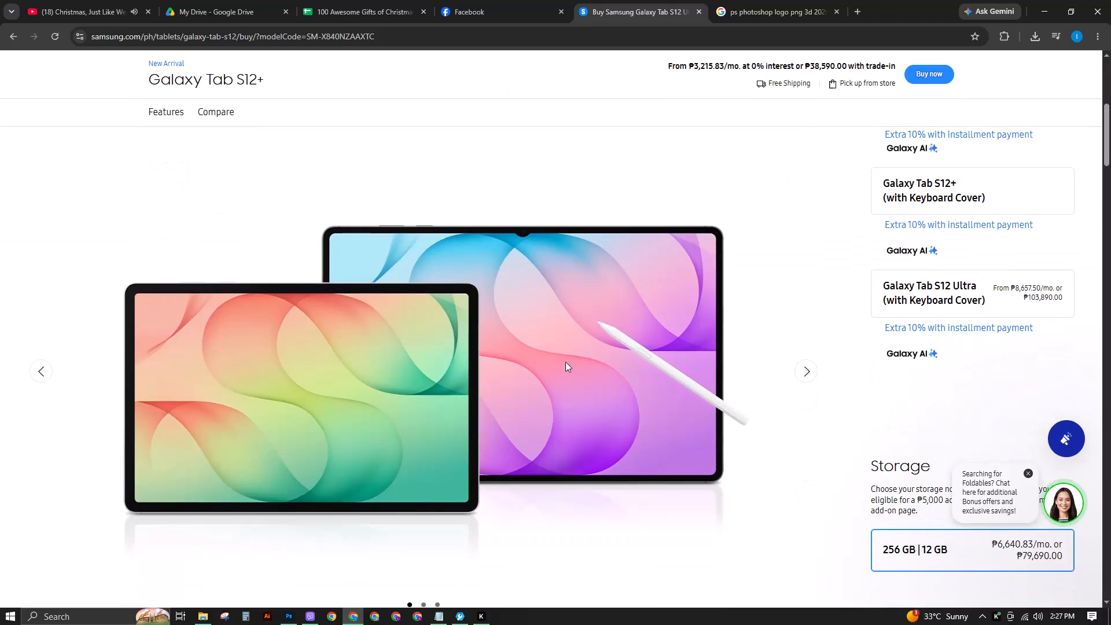
scroll(565, 362, down, 3)
scroll(764, 386, up, 1)
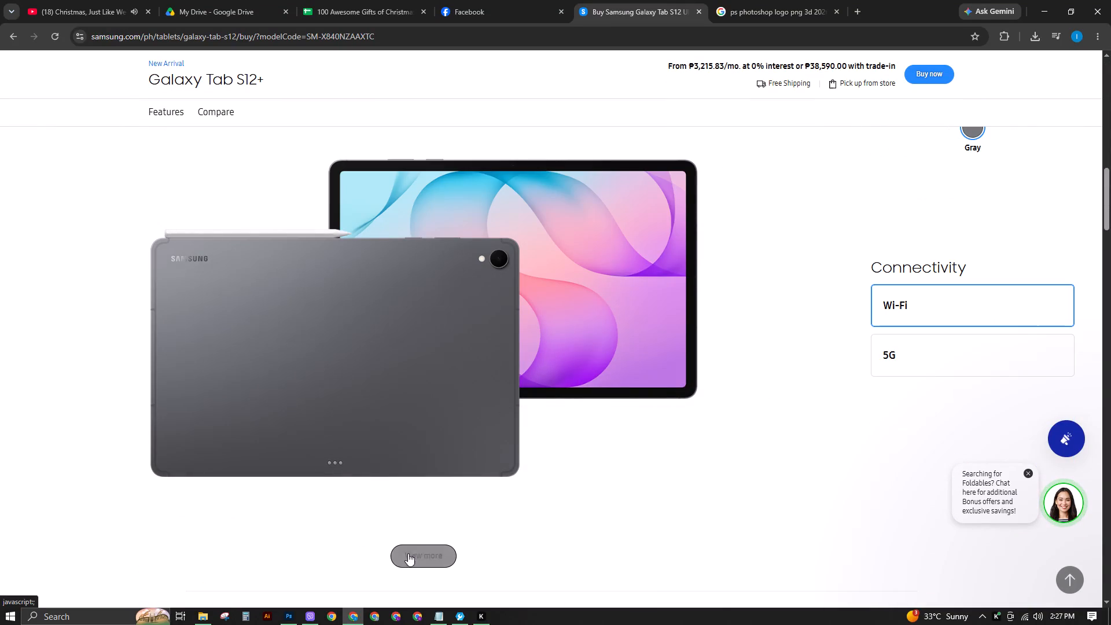
click(420, 561)
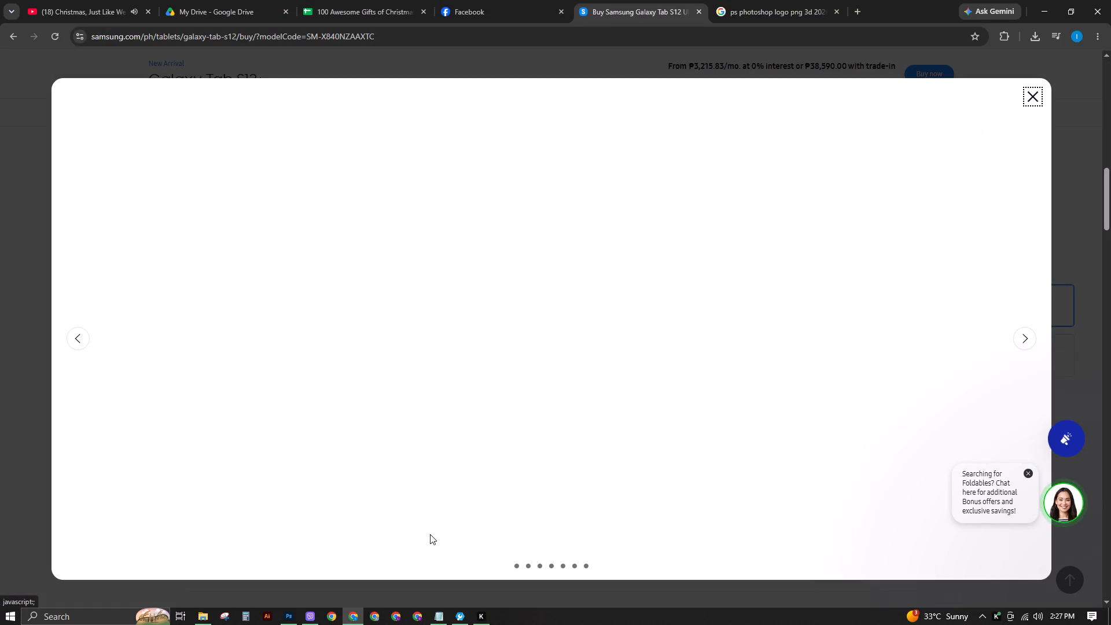
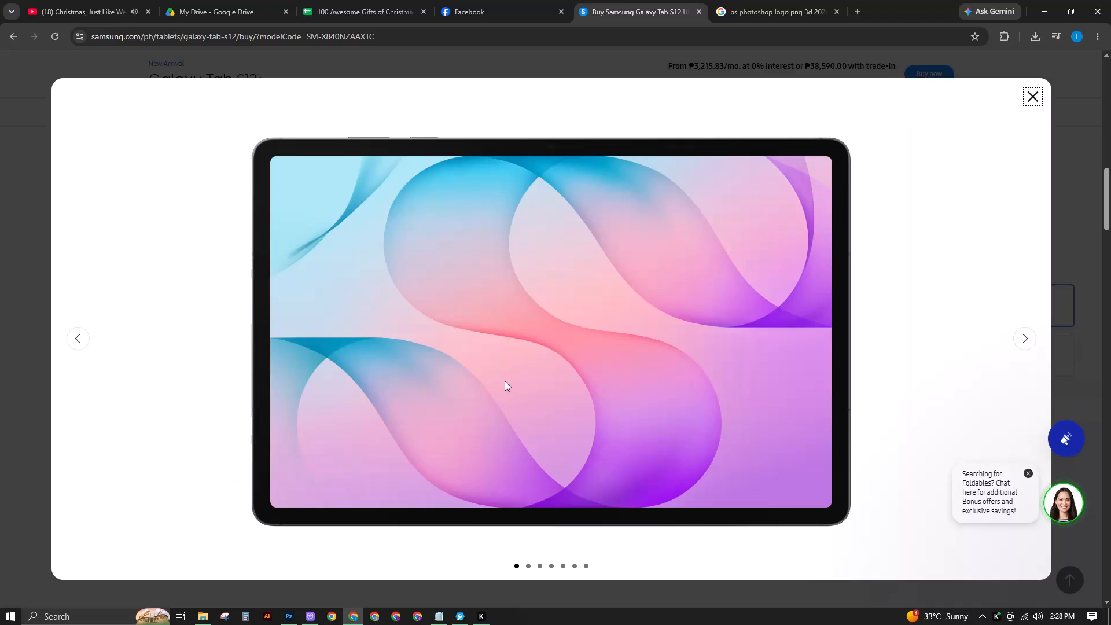
Save the tablet's front-view gallery image to the Downloads folder as a PNG.
right_click(504, 380)
click(546, 500)
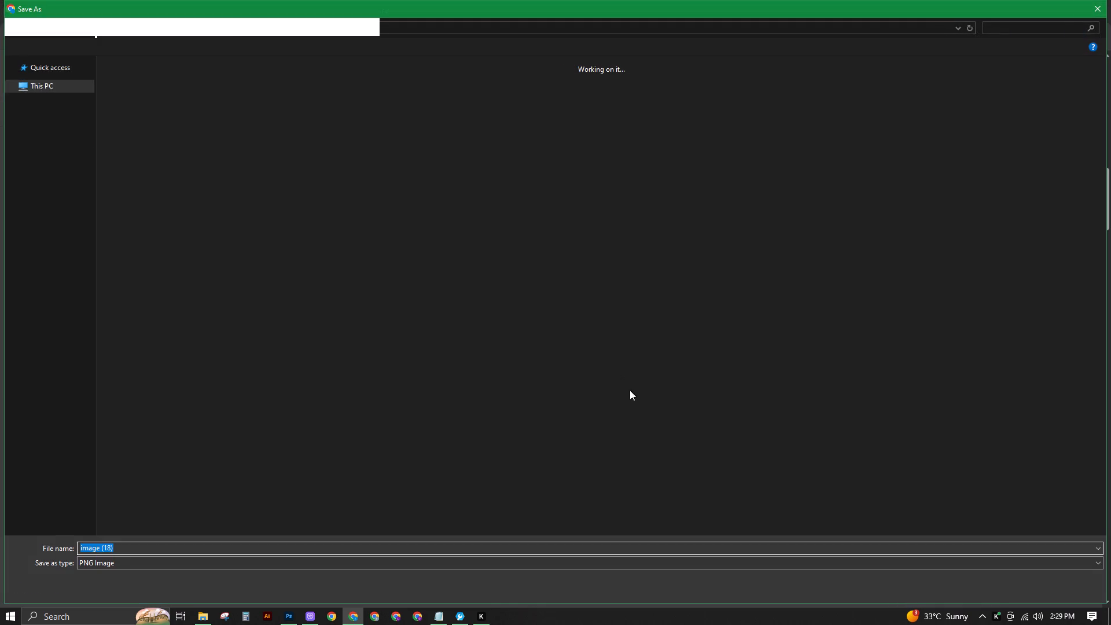
click(1017, 588)
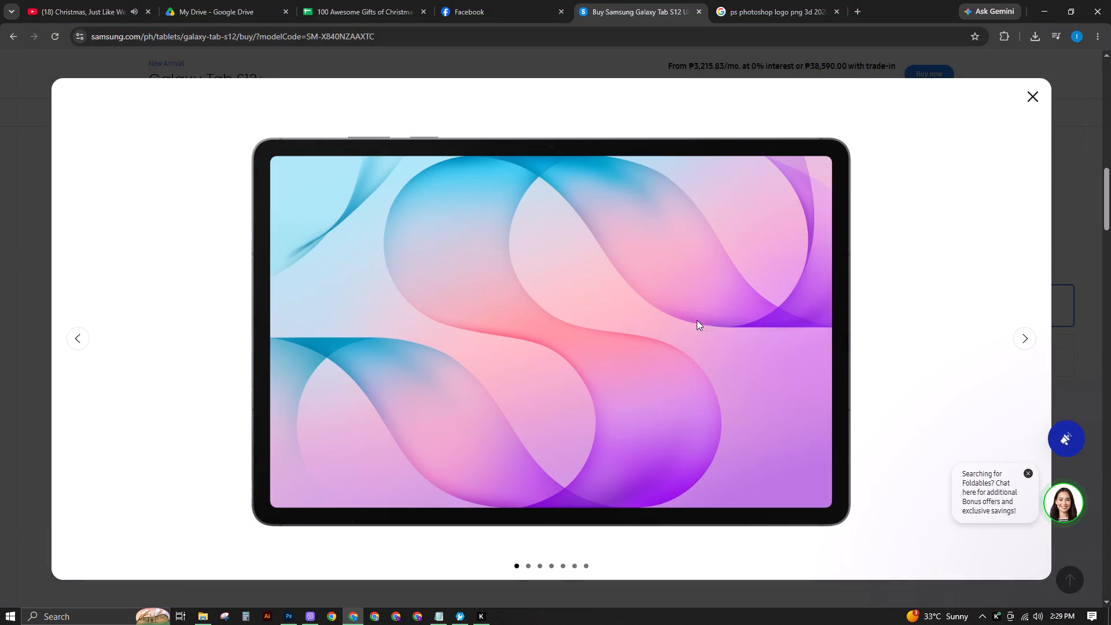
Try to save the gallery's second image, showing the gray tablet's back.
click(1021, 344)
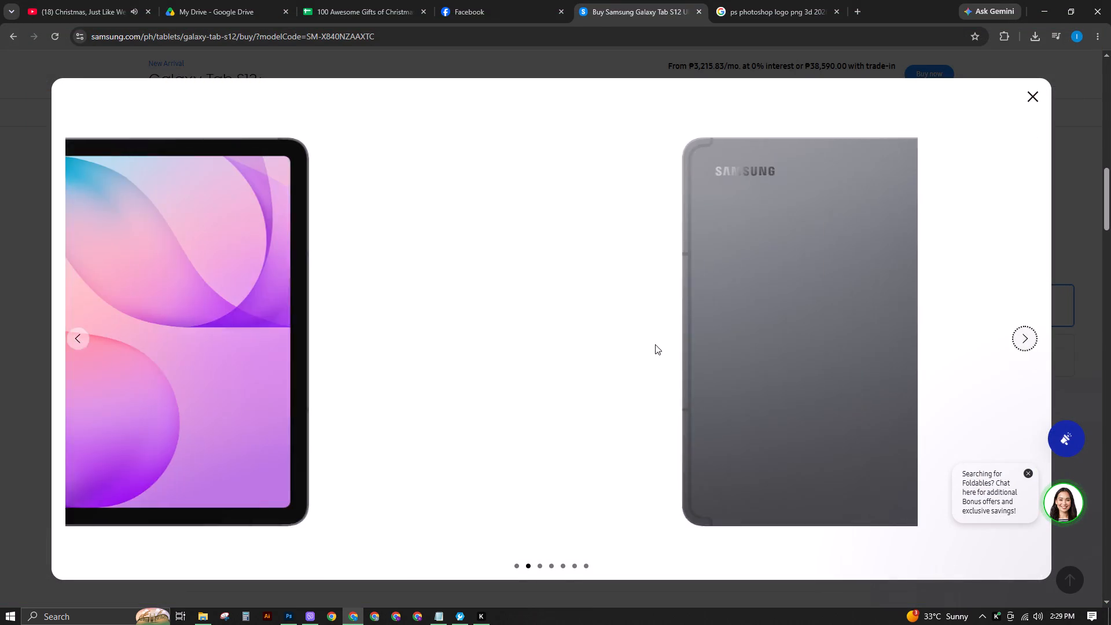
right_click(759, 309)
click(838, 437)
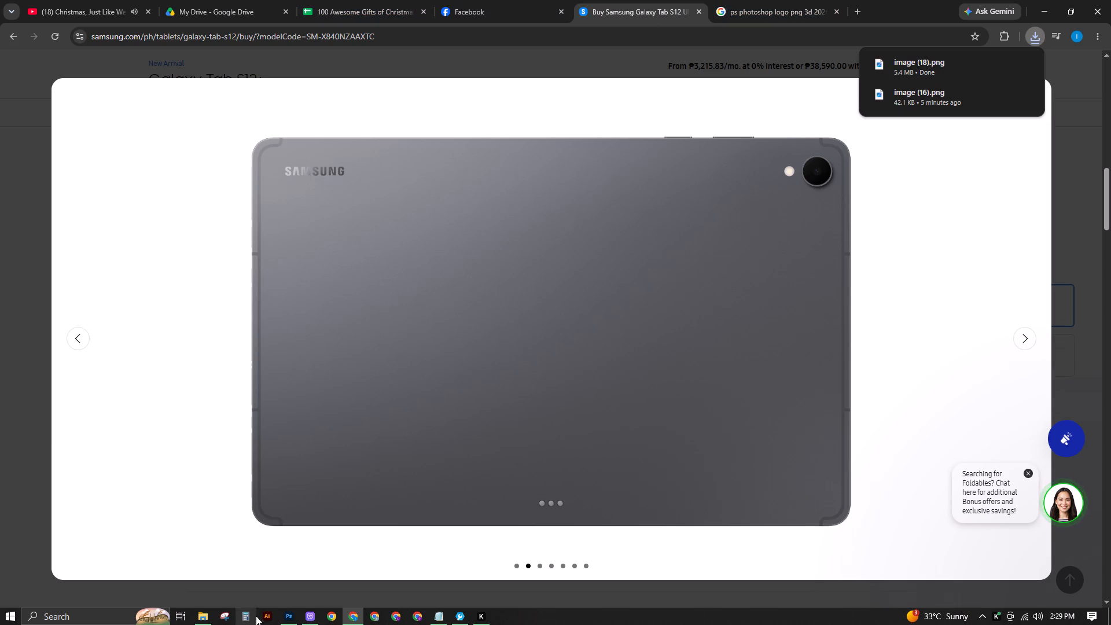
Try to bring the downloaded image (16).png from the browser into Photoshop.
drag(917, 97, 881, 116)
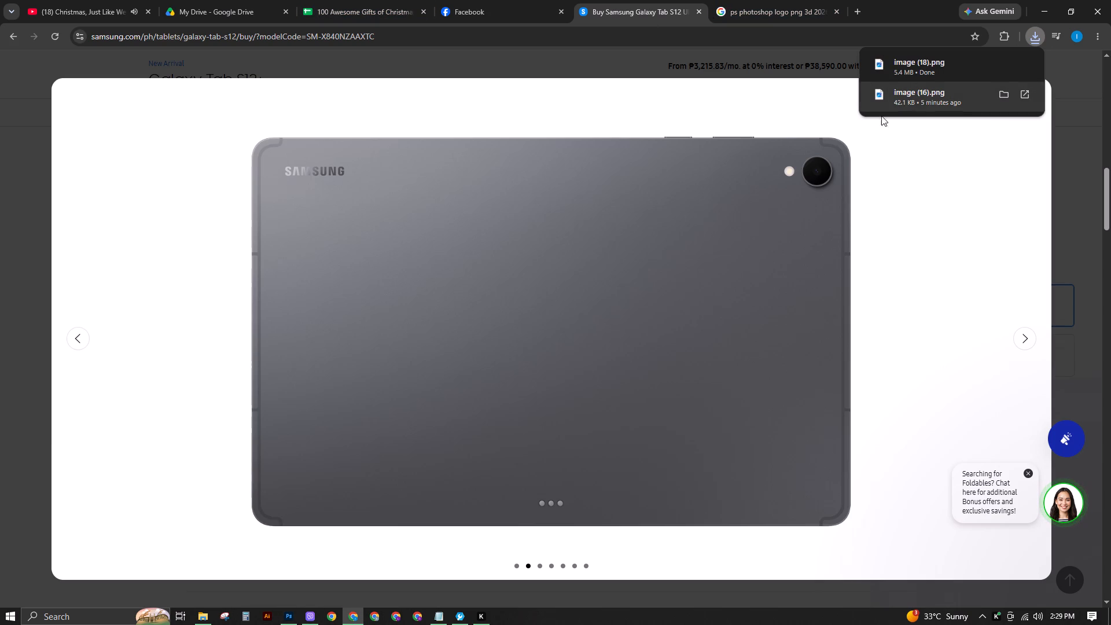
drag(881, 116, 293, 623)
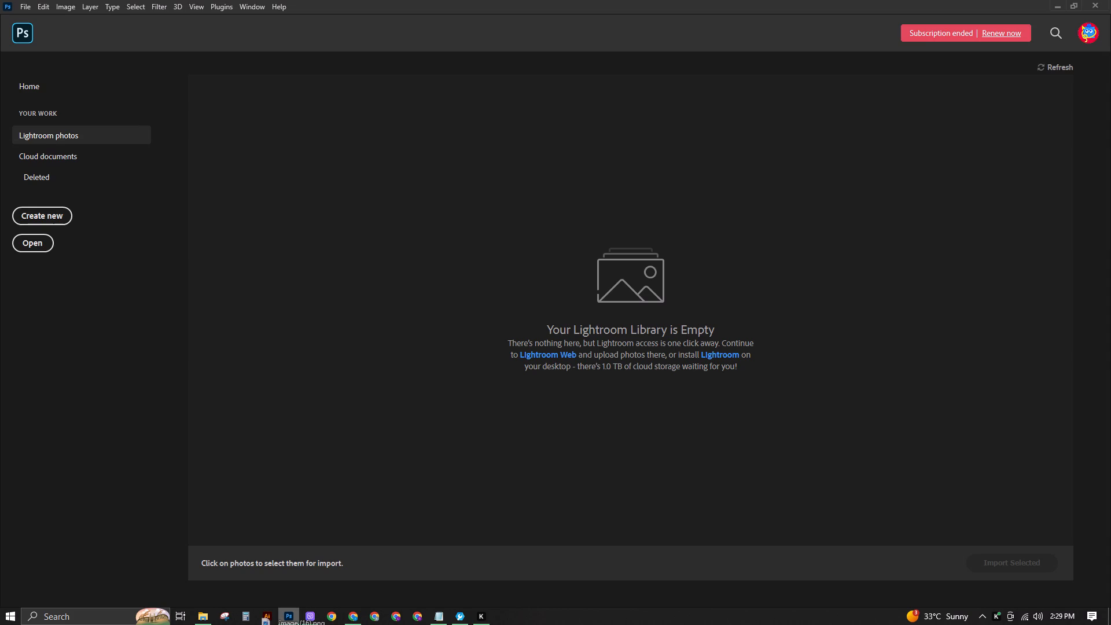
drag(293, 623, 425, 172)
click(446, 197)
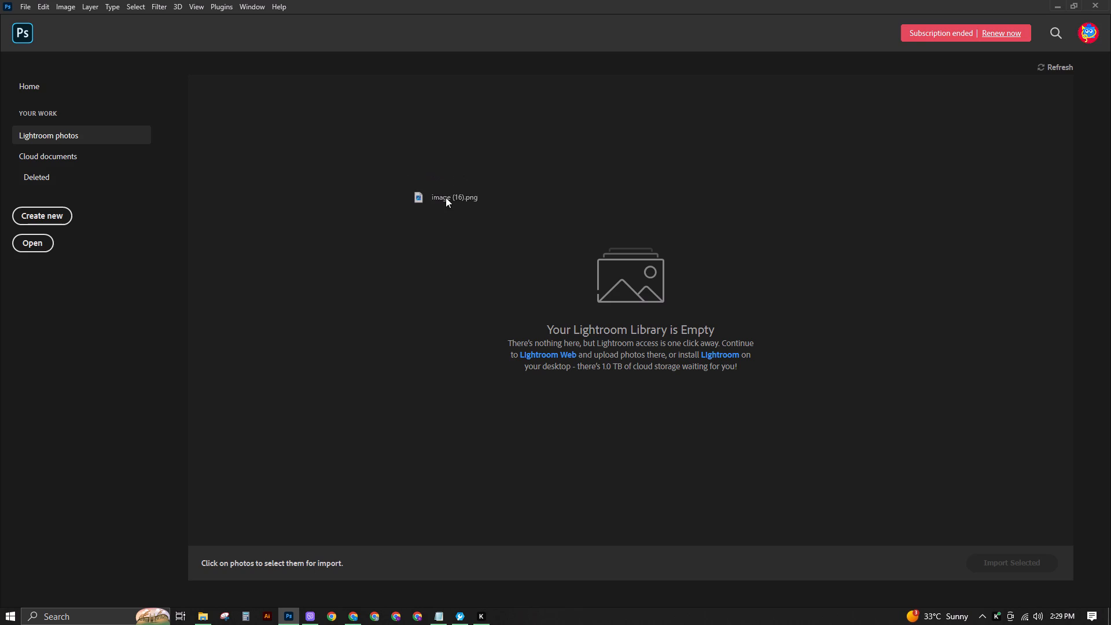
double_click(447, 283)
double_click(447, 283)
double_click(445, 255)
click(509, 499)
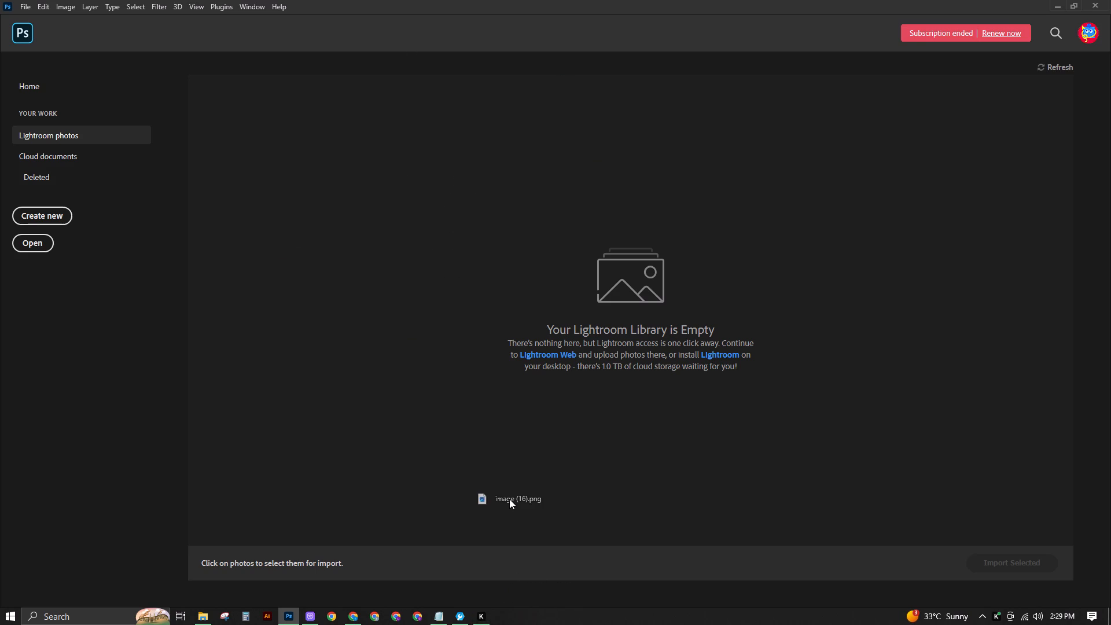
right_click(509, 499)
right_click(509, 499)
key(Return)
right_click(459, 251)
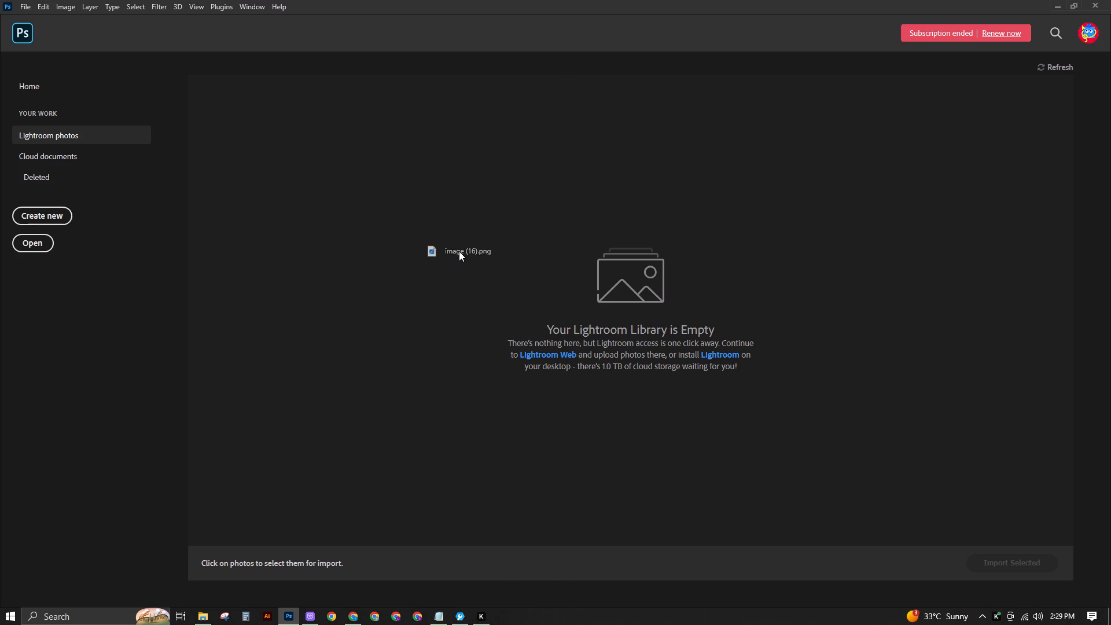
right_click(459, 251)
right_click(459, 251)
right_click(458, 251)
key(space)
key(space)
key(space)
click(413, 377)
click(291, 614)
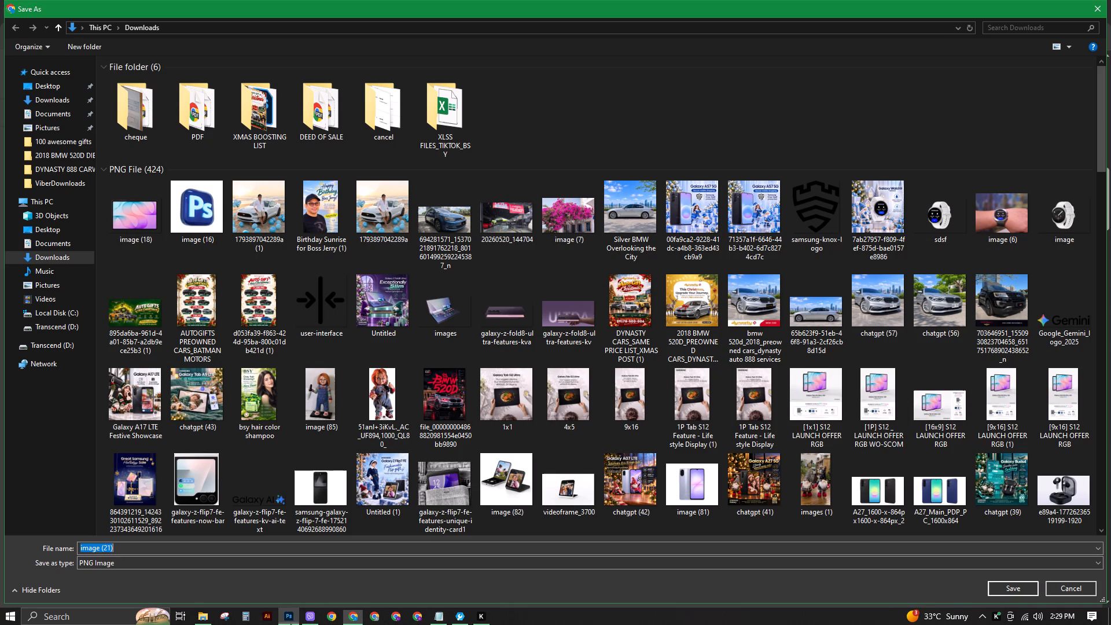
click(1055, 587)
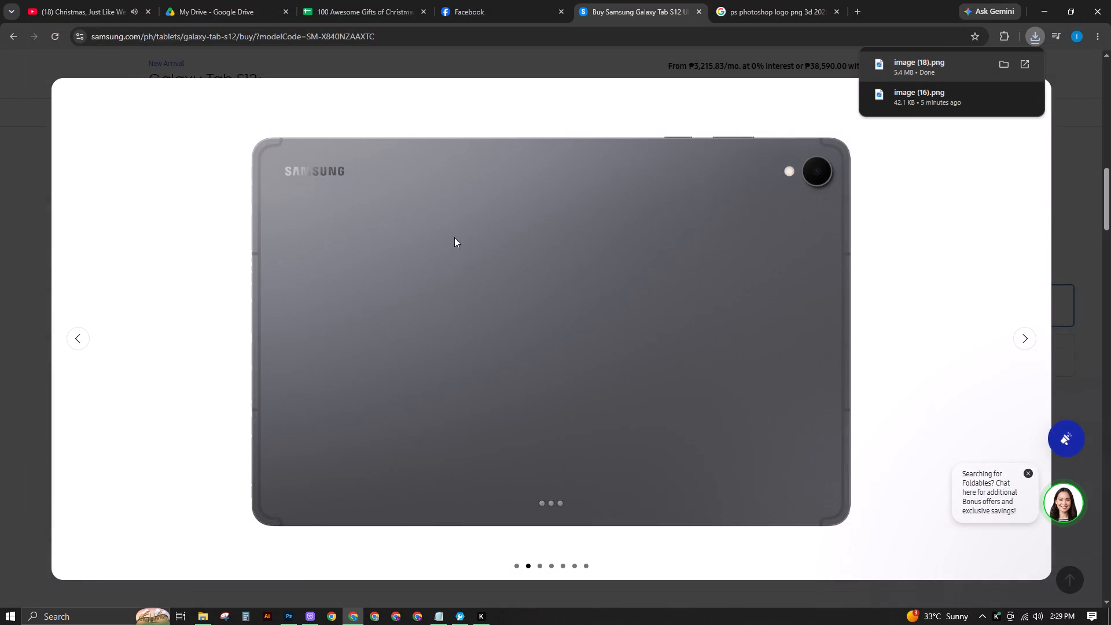
Switch to Photoshop and open the tablet's front-view image, image (18), from the Downloads folder.
click(286, 620)
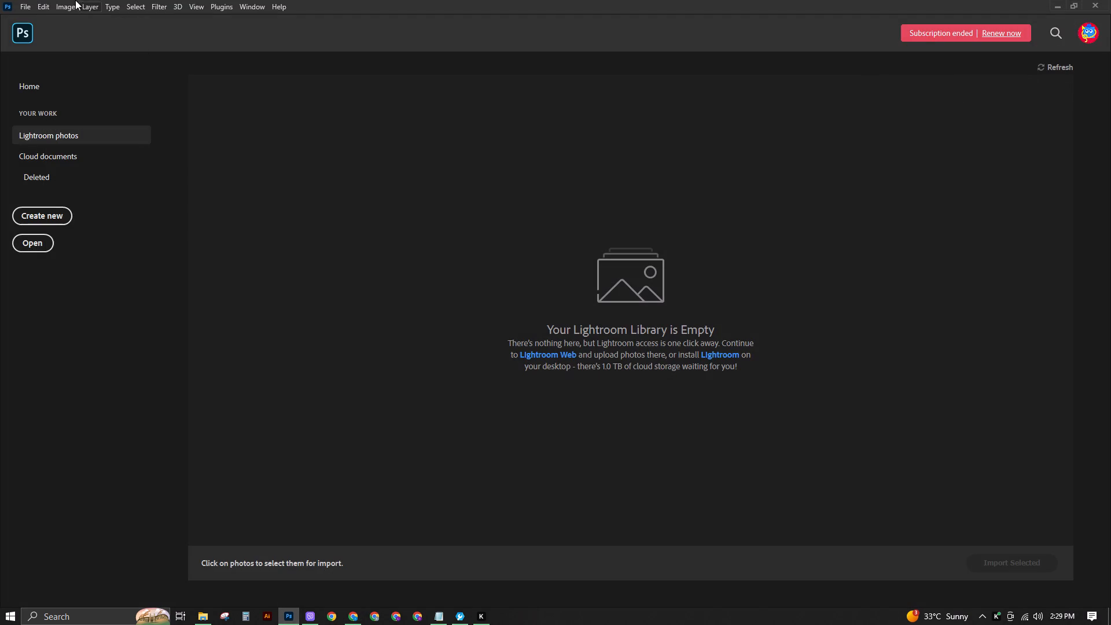
click(26, 5)
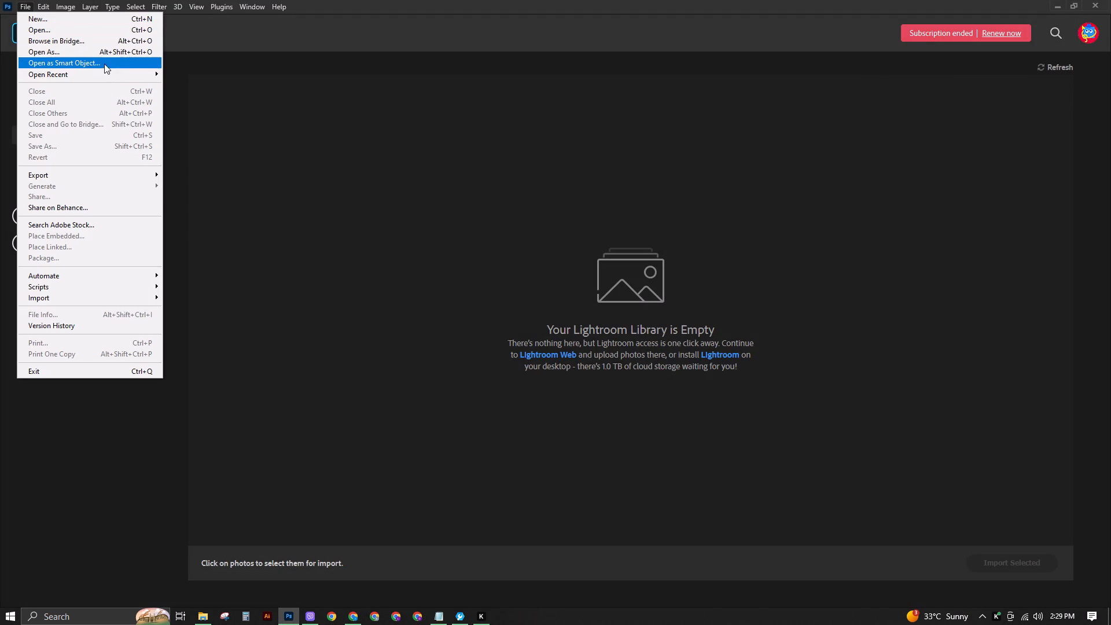
click(38, 31)
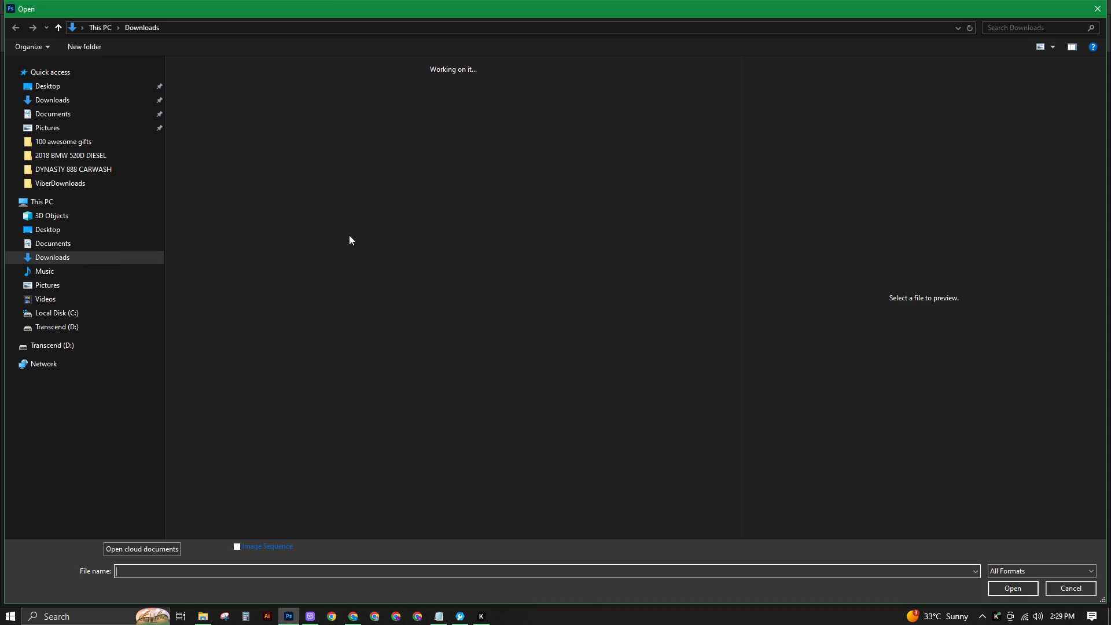
click(33, 99)
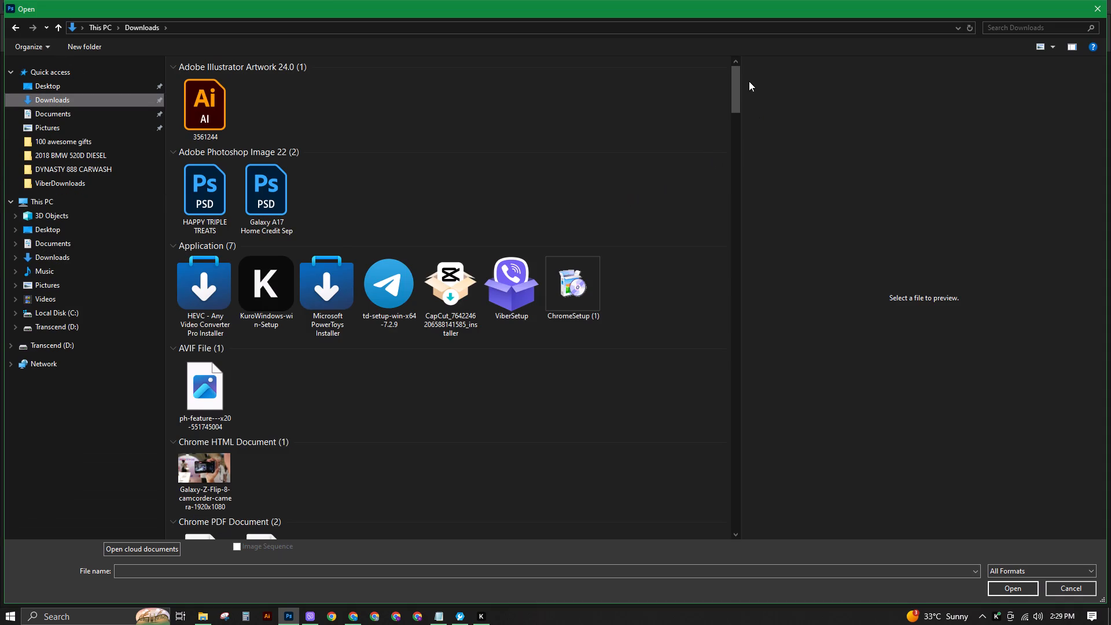
drag(735, 79, 735, 144)
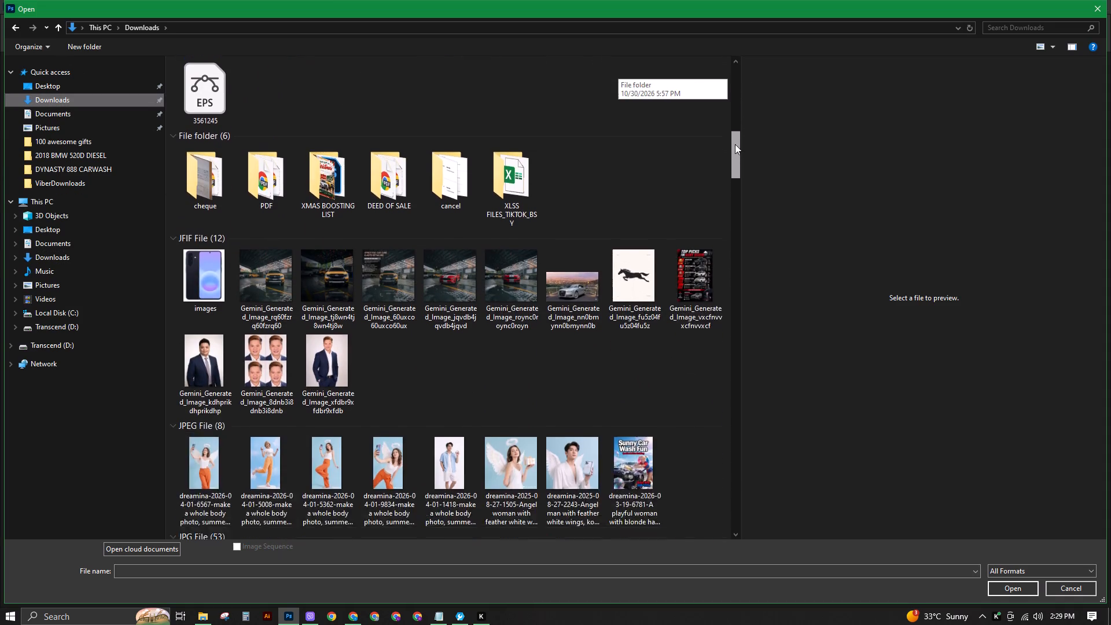
drag(735, 144, 736, 170)
click(200, 211)
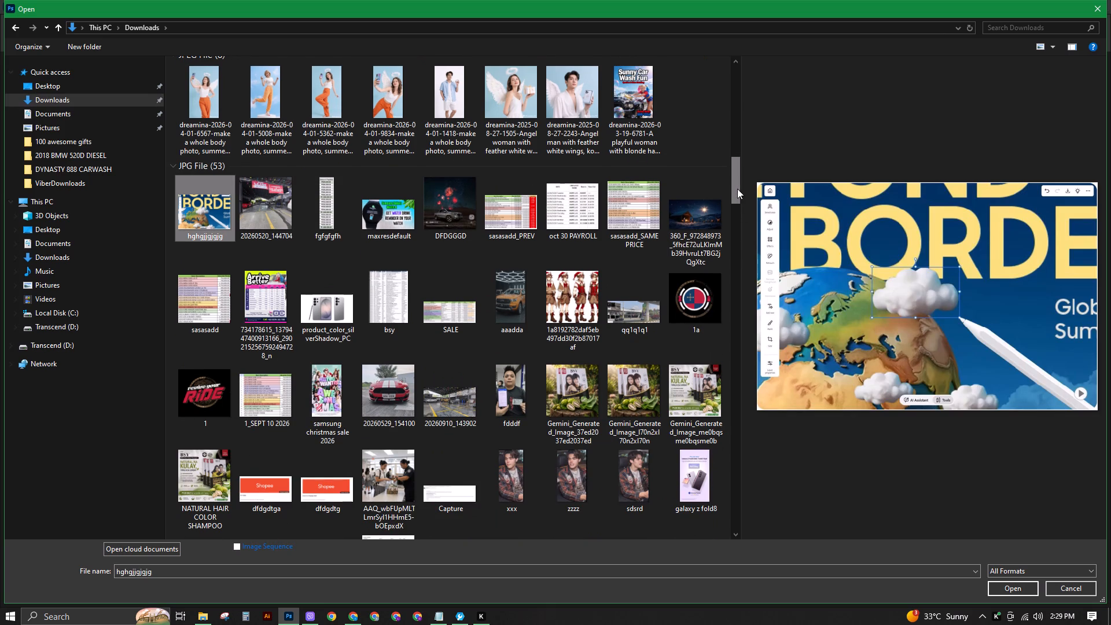
drag(735, 186, 732, 248)
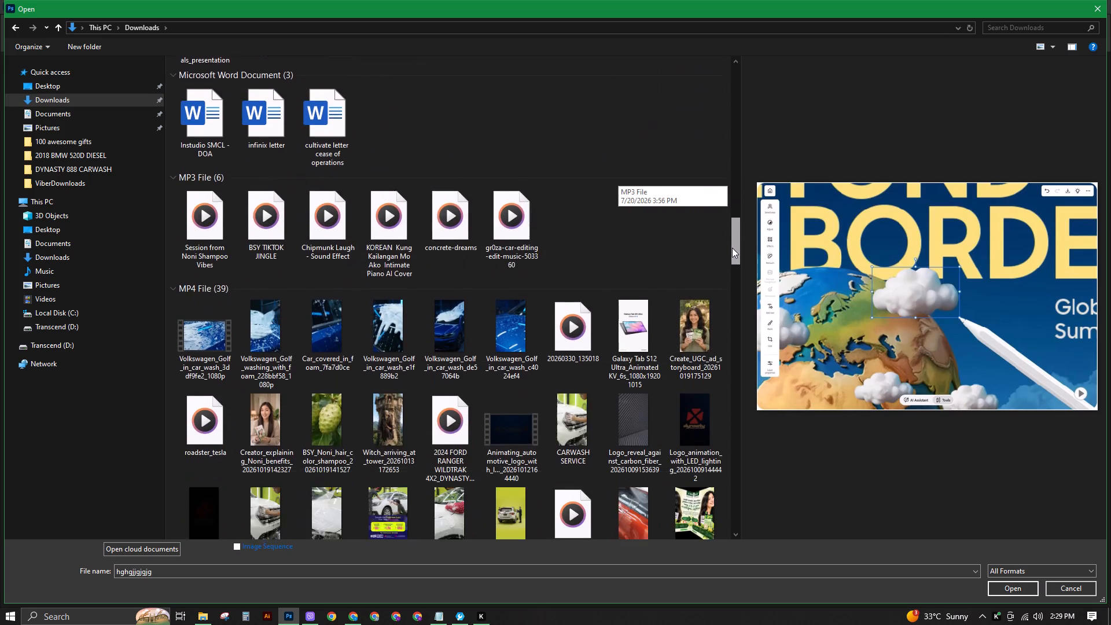
drag(732, 248, 731, 280)
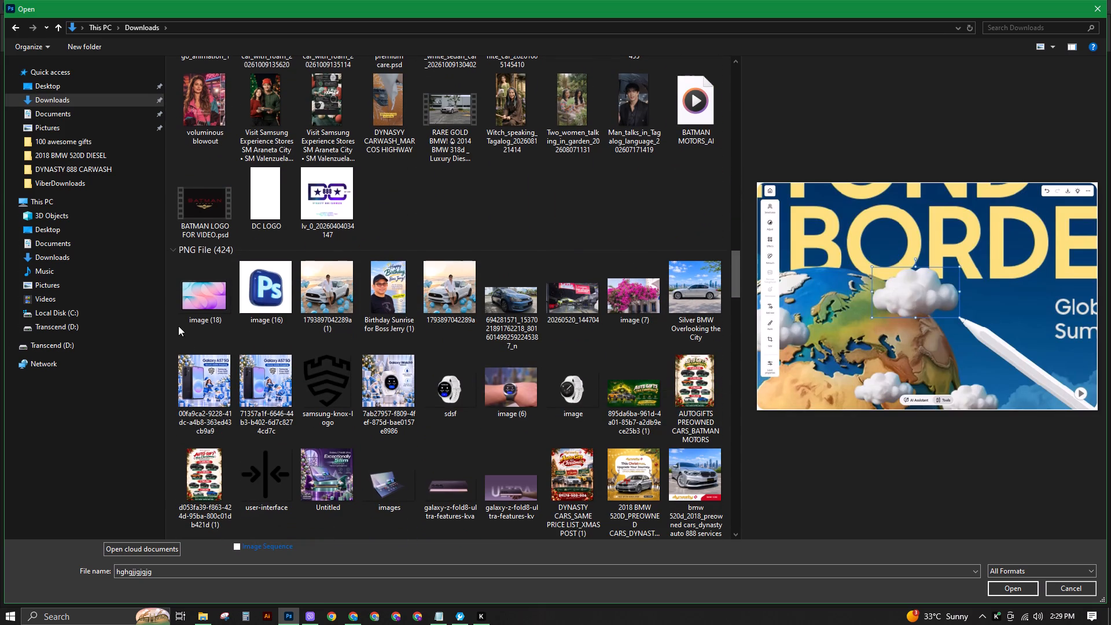
ctrl+click(200, 298)
click(1014, 590)
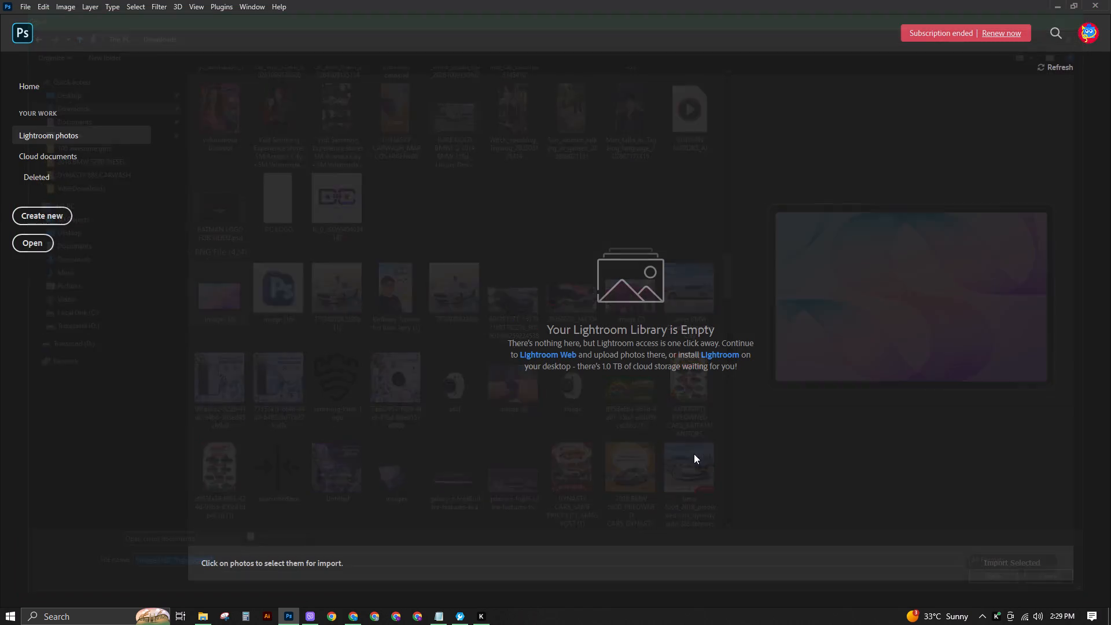
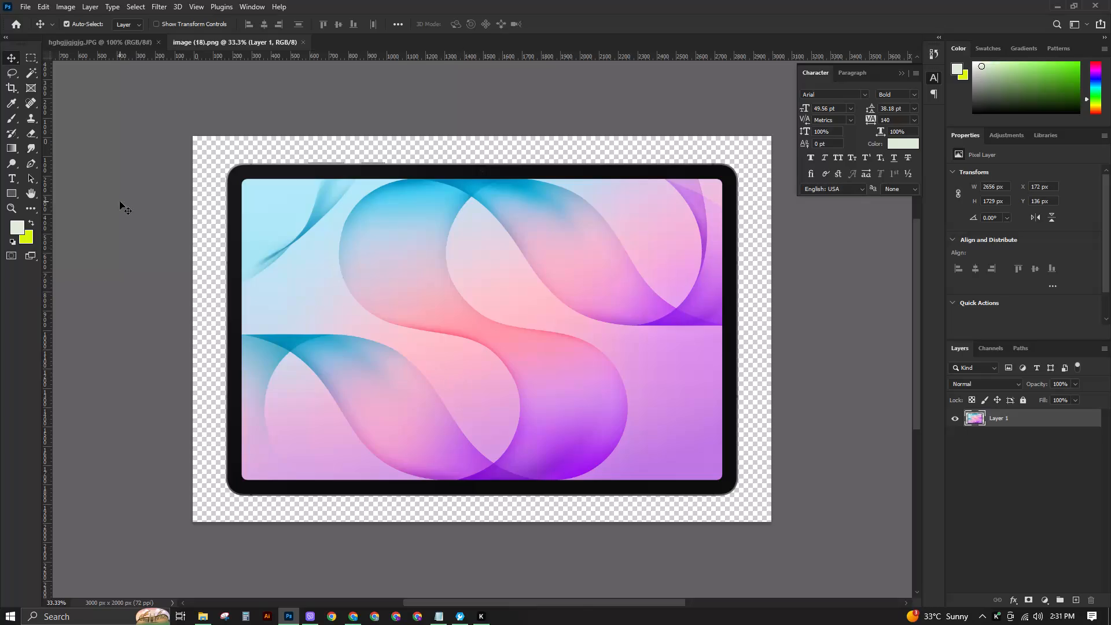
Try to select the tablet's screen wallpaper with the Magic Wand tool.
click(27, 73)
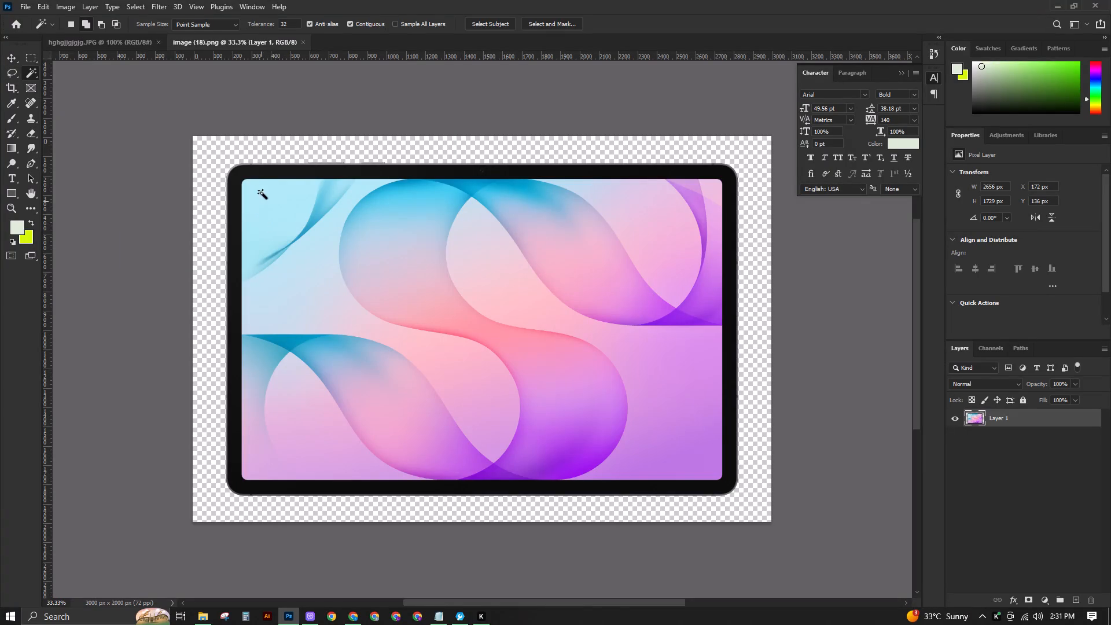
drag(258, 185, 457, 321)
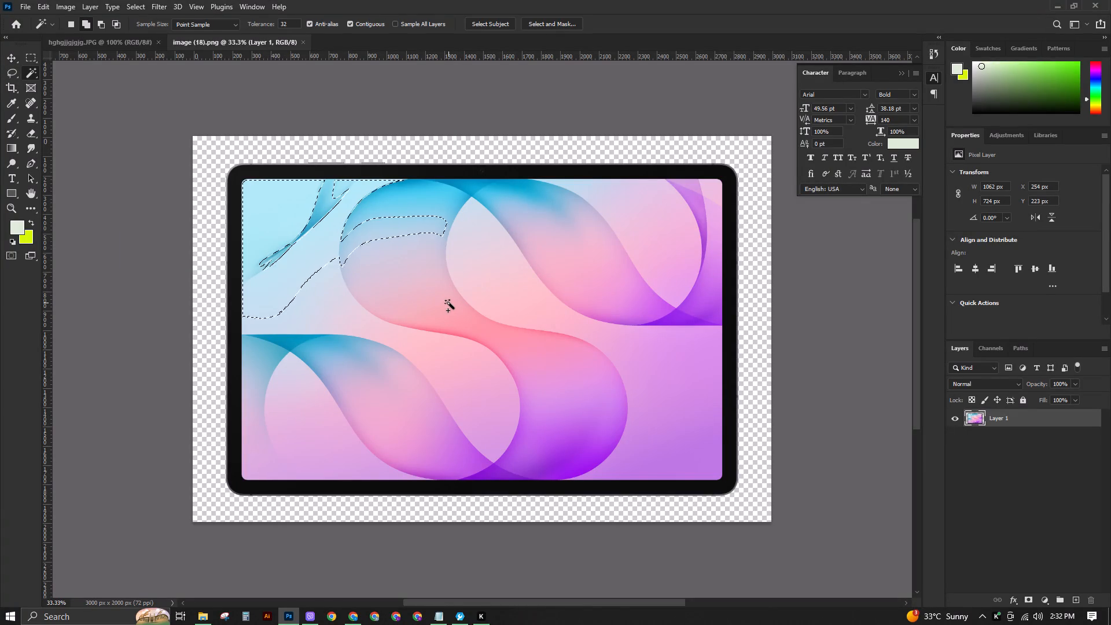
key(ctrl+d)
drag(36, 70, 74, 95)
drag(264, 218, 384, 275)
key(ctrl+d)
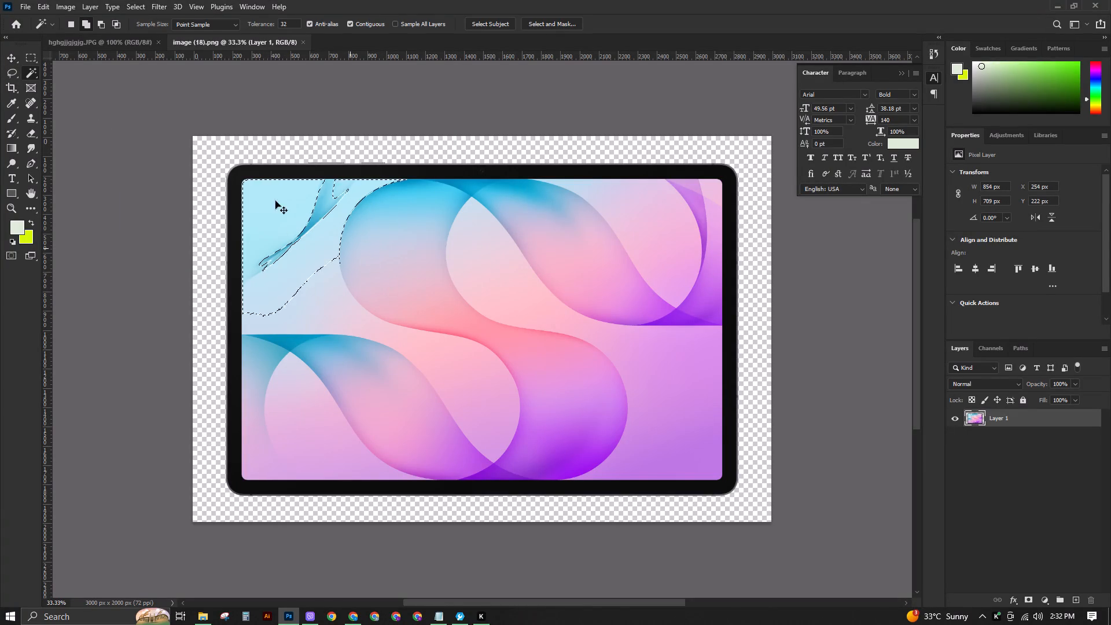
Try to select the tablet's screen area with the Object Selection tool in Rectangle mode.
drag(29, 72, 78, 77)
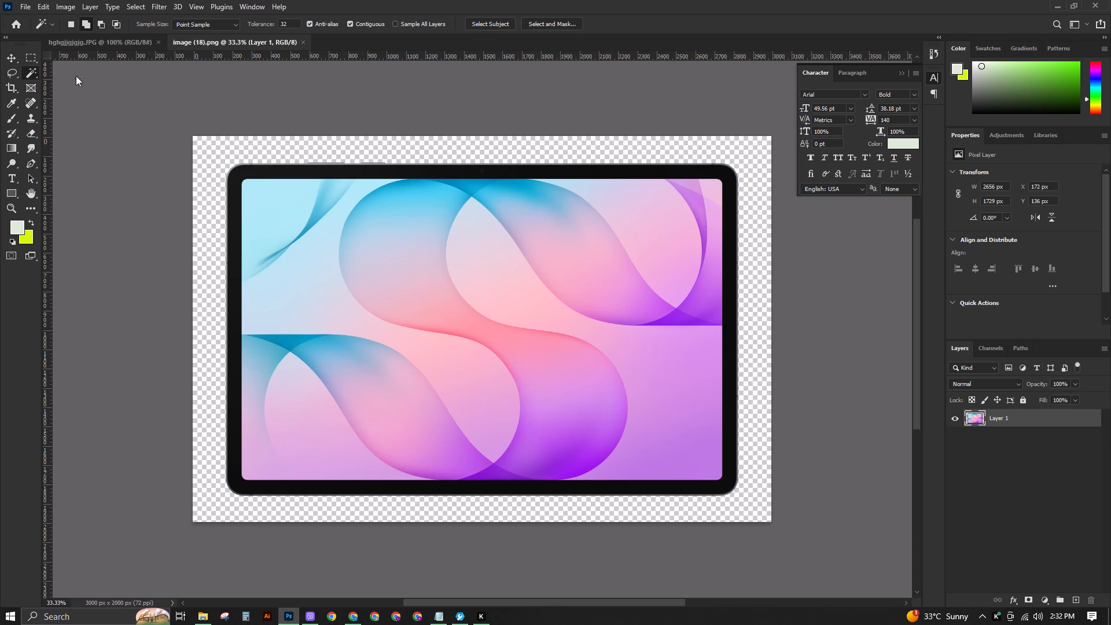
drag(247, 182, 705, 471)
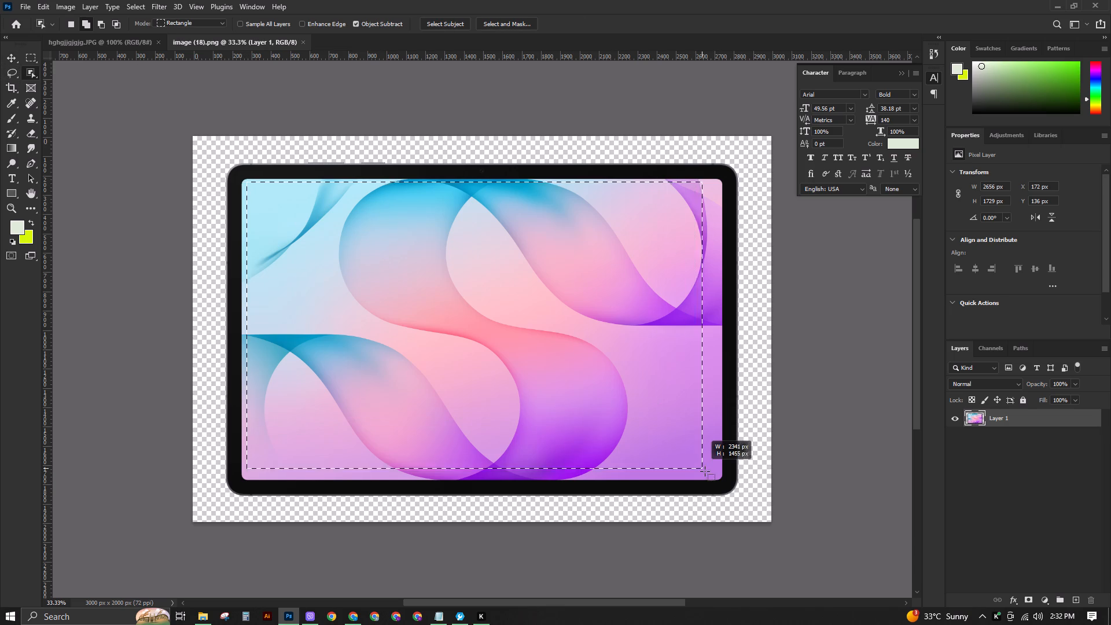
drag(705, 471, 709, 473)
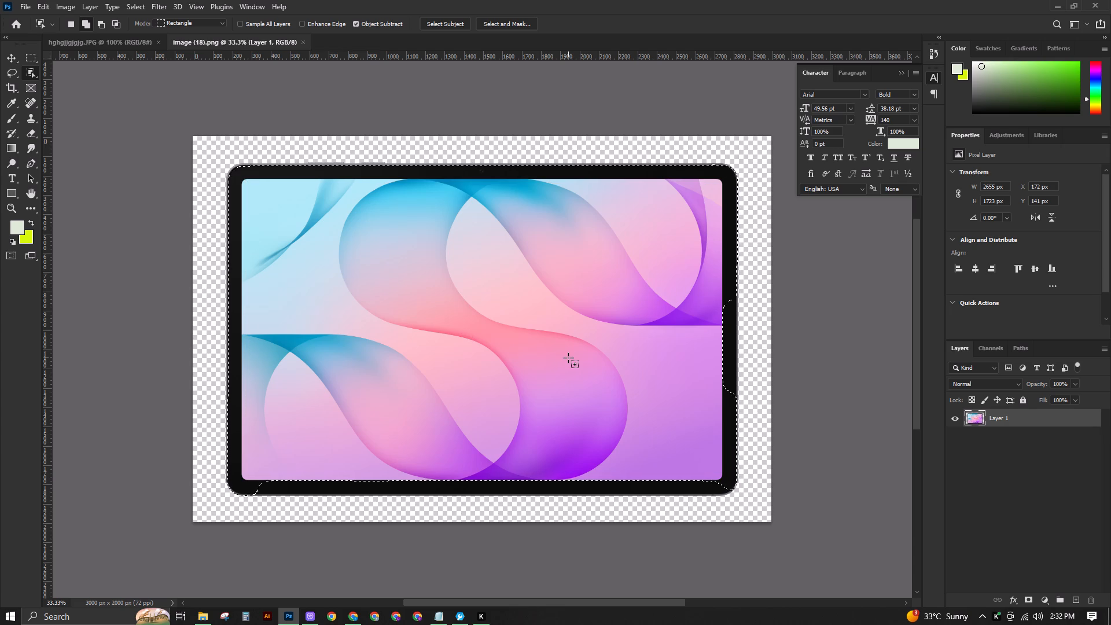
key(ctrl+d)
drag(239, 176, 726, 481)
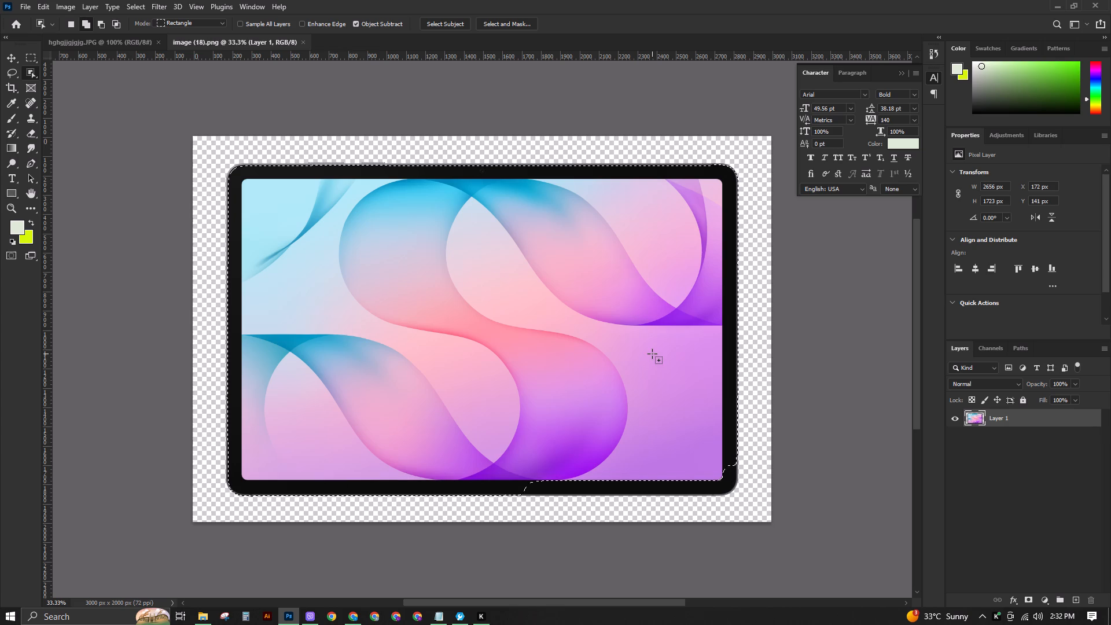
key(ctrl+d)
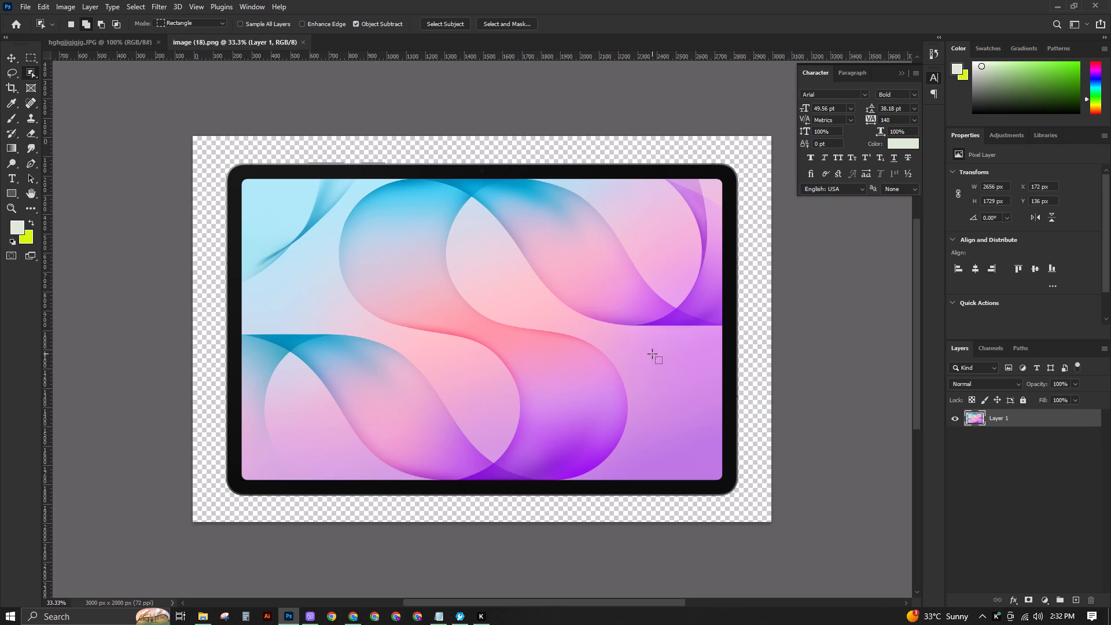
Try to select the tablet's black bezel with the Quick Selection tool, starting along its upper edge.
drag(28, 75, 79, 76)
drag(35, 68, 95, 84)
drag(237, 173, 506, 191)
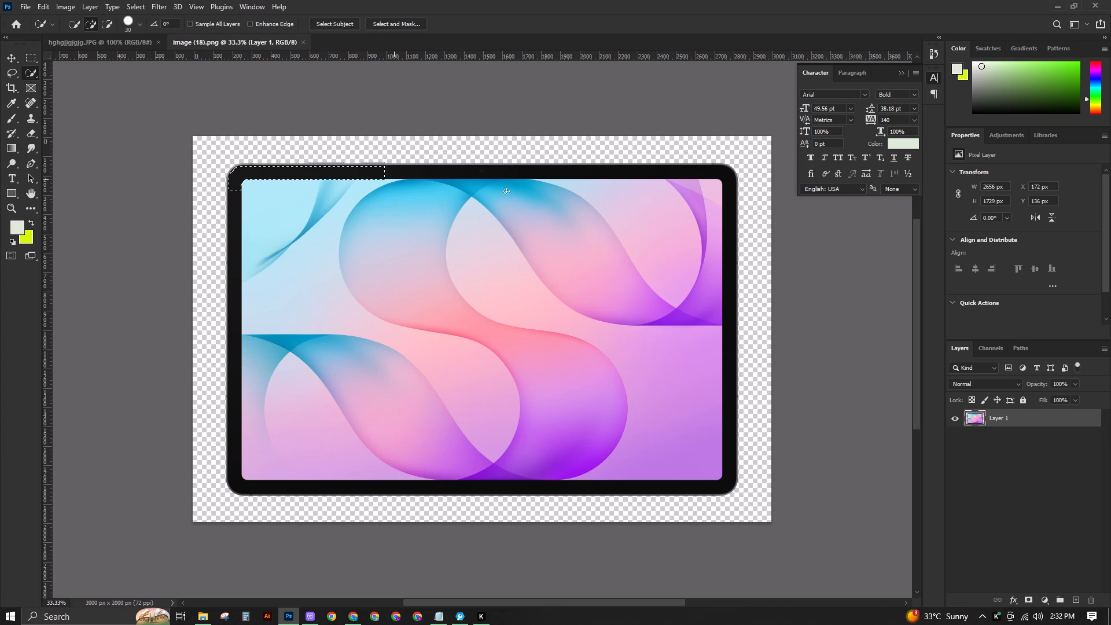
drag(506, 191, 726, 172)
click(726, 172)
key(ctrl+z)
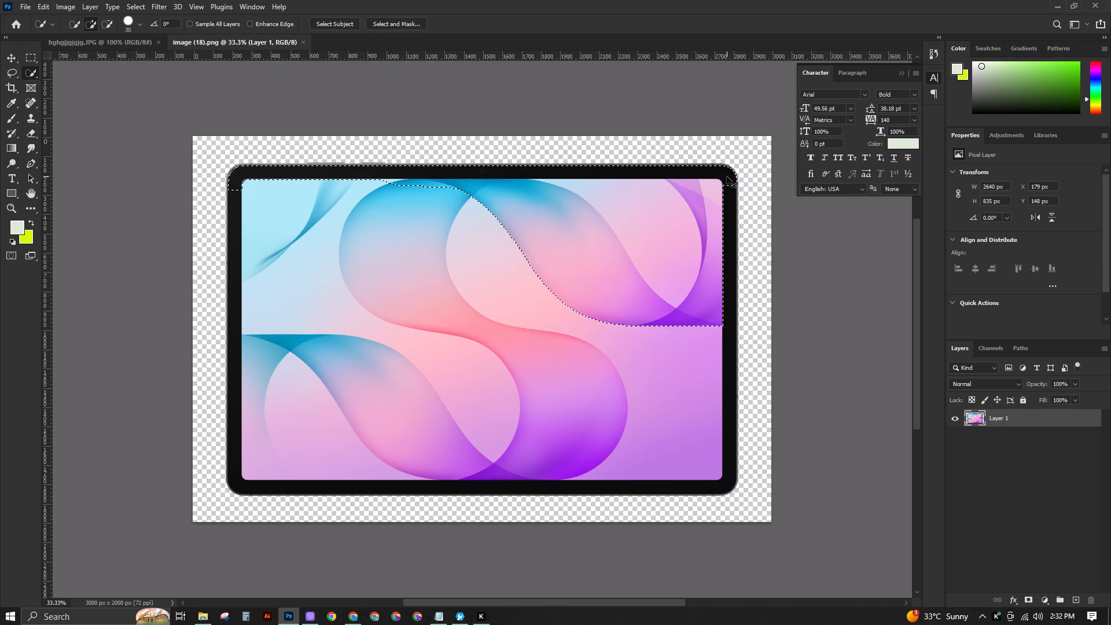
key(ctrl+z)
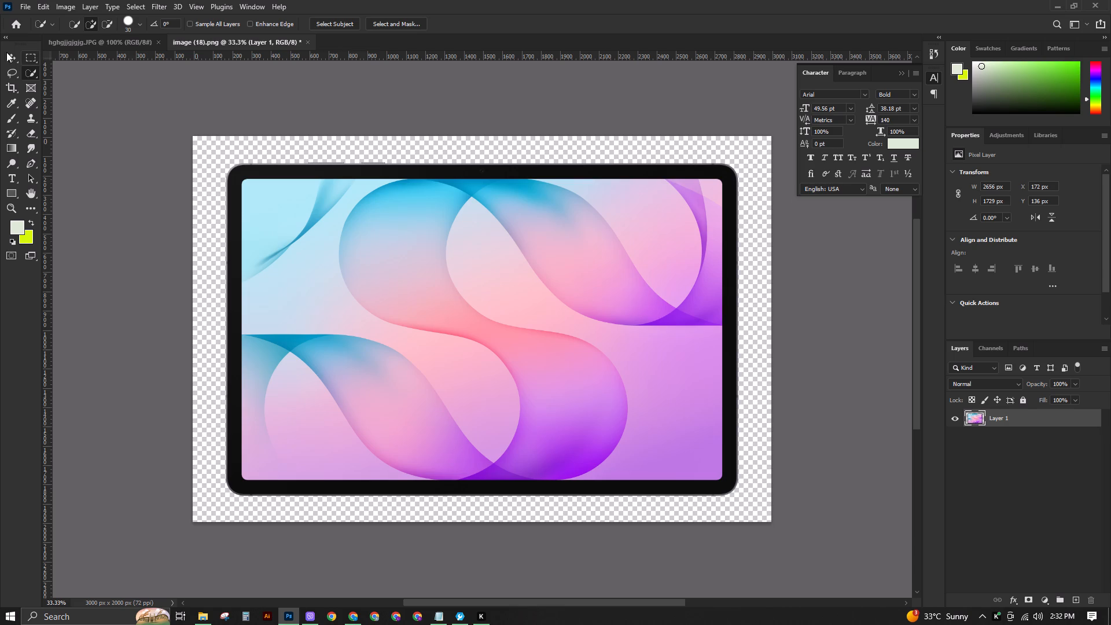
Select the black bezel with the Magic Wand, invert the selection, and move everything outside the bezel to a new layer with Layer Via Cut.
drag(34, 70, 71, 94)
click(240, 212)
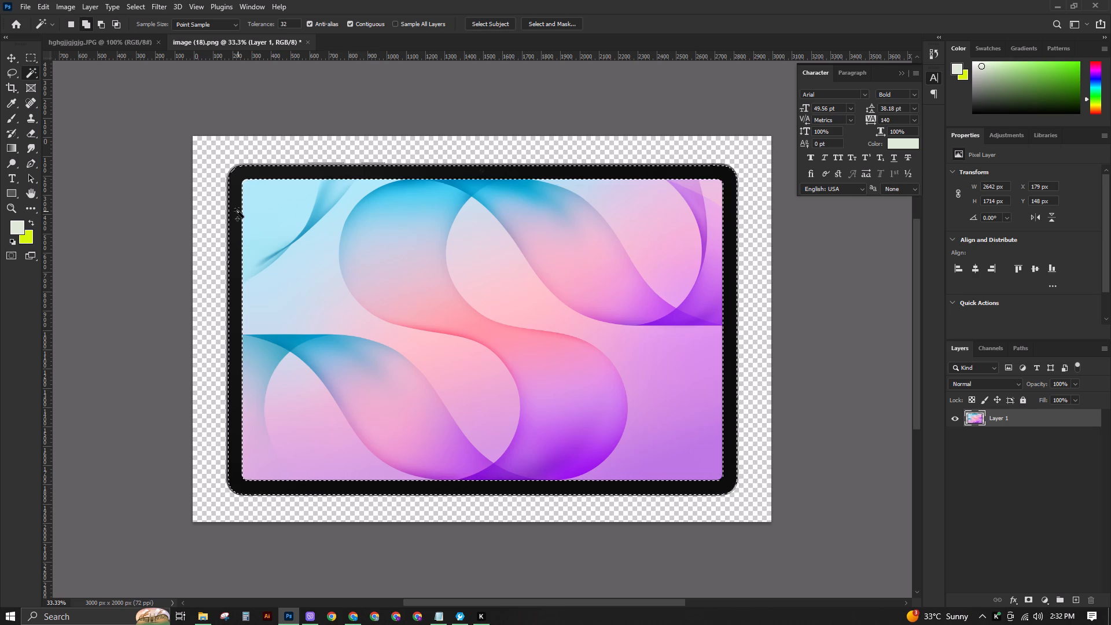
key(ctrl+shift+i)
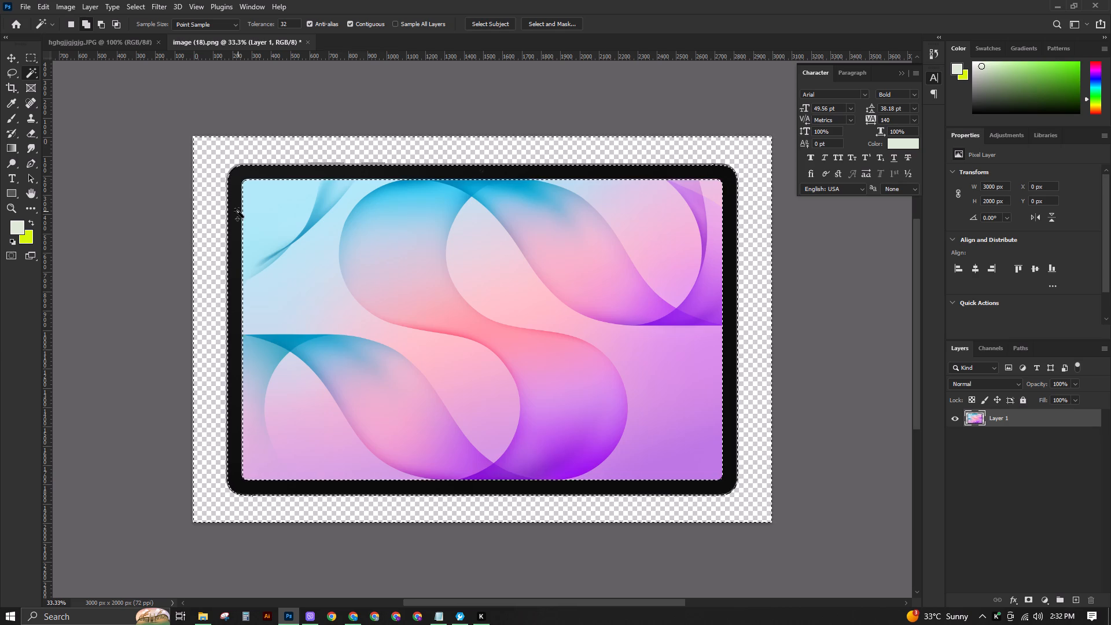
right_click(237, 178)
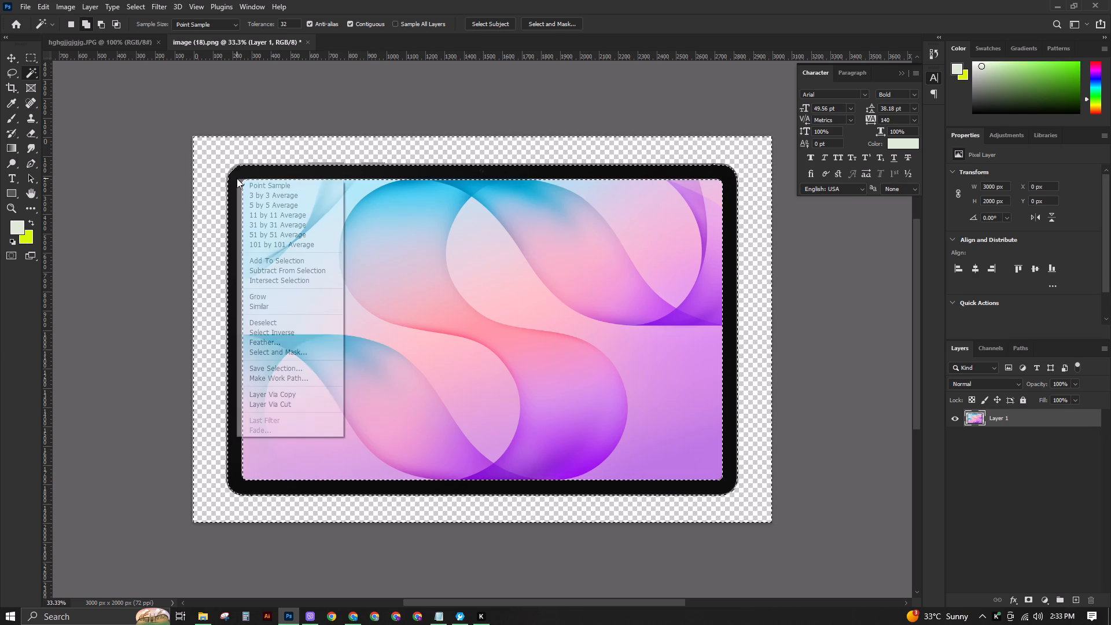
click(282, 401)
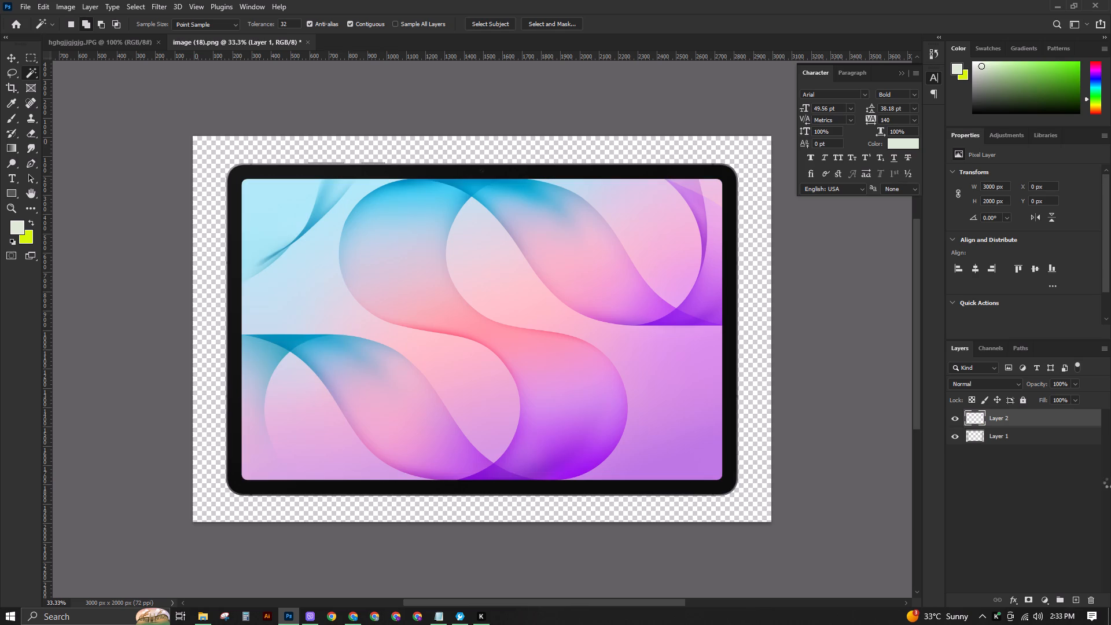
Separate the tablet's thin outer edge from the screen wallpaper by cutting everything outside a rectangular marquee around the screen from Layer 2 to a new layer.
click(951, 420)
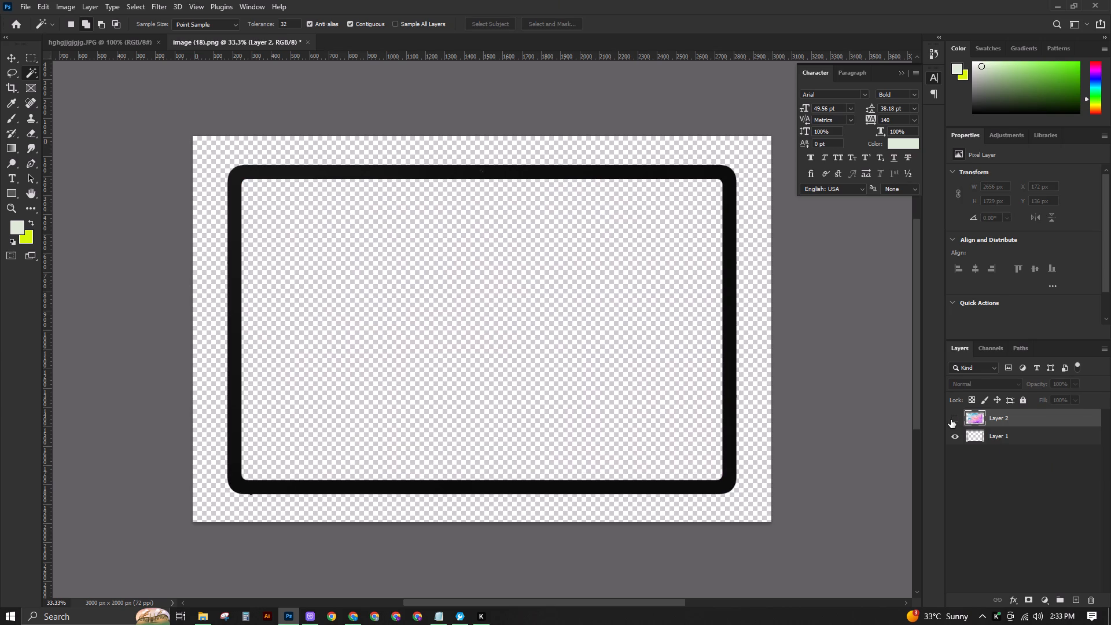
click(954, 420)
click(954, 437)
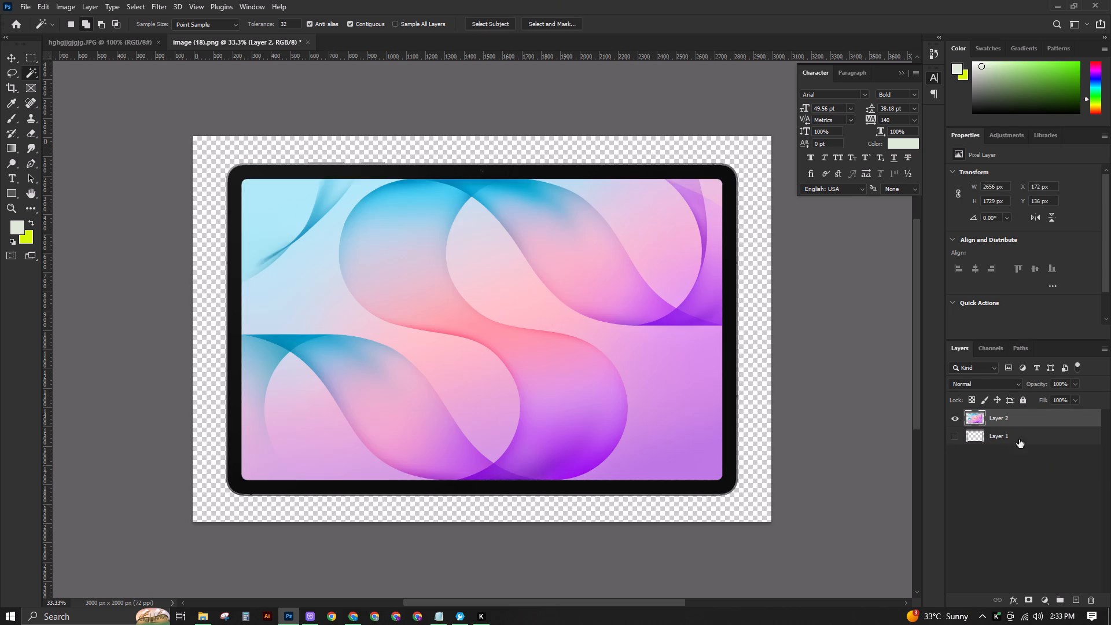
click(1030, 439)
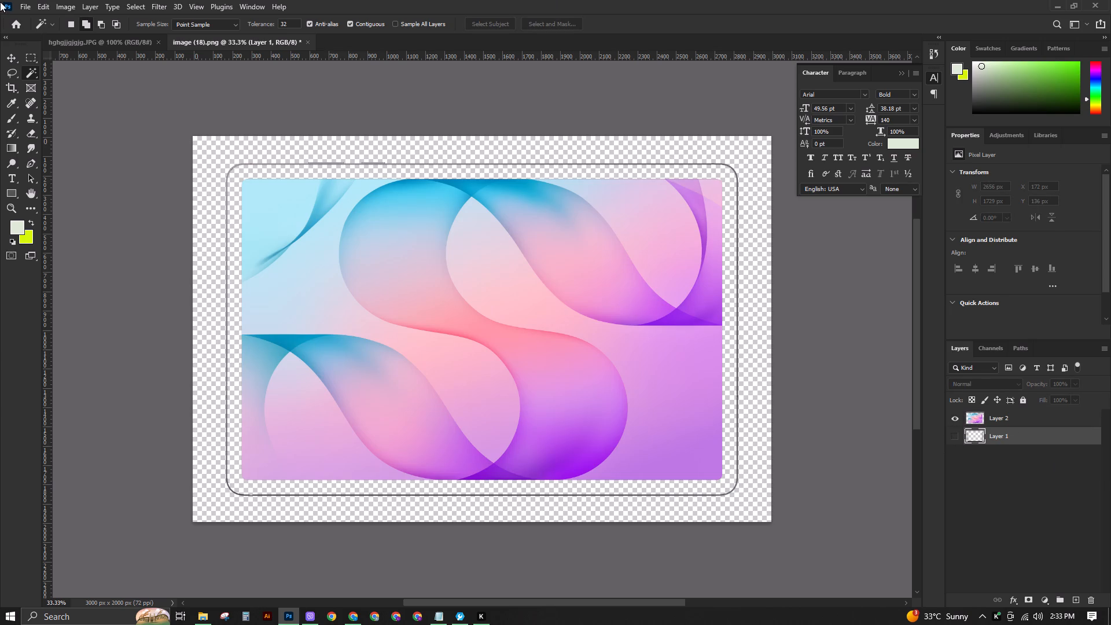
click(27, 58)
drag(237, 175, 571, 381)
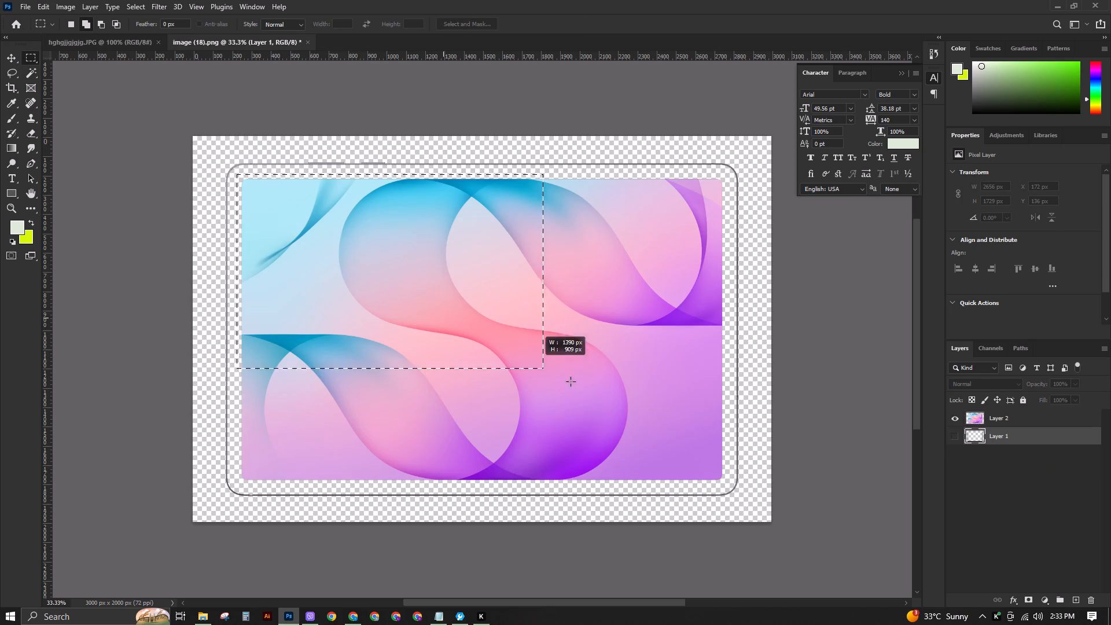
drag(571, 381, 730, 485)
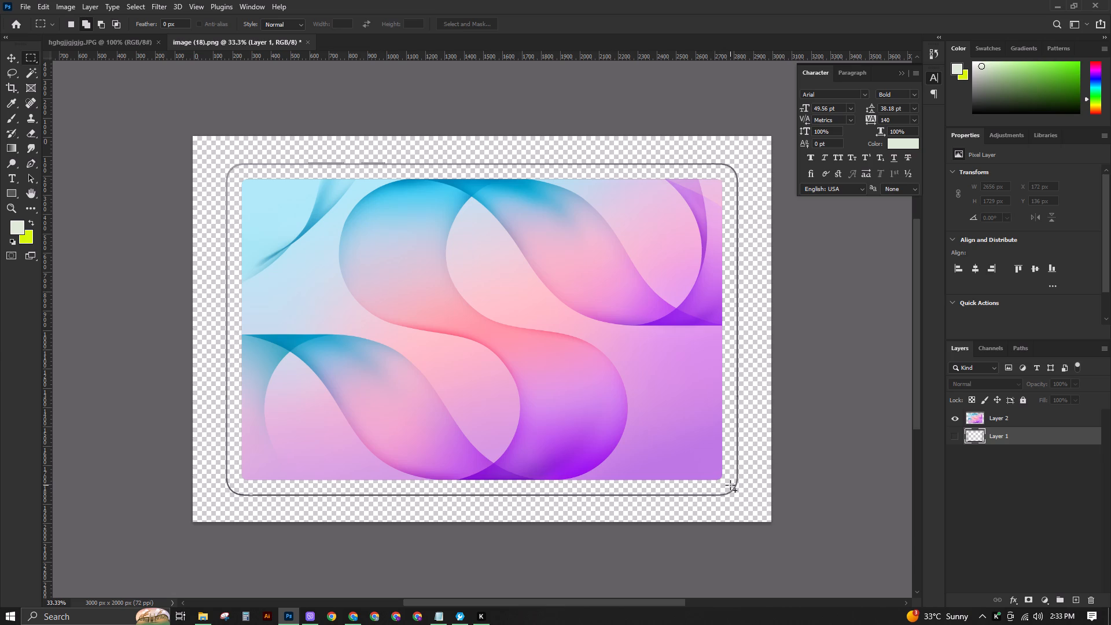
key(ctrl+shift+i)
key(ctrl+x)
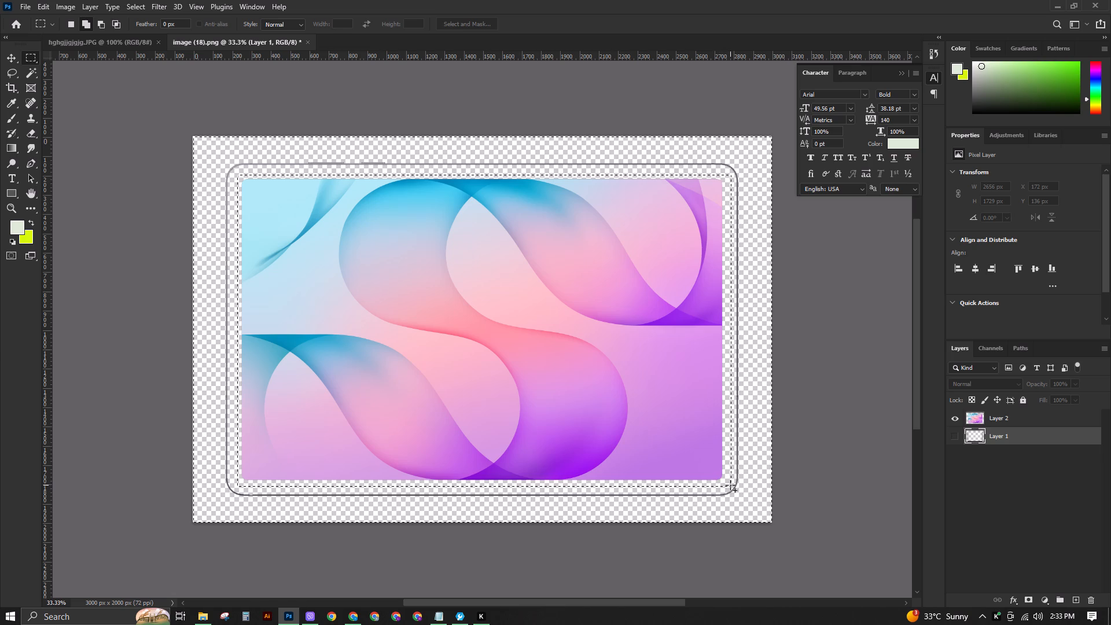
click(1007, 422)
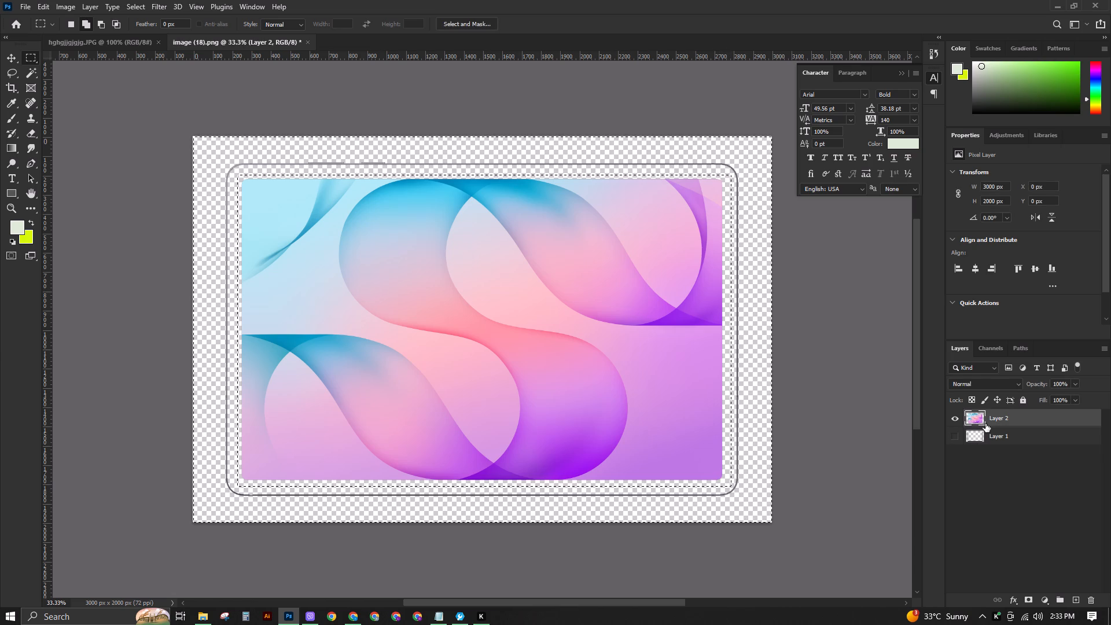
right_click(383, 245)
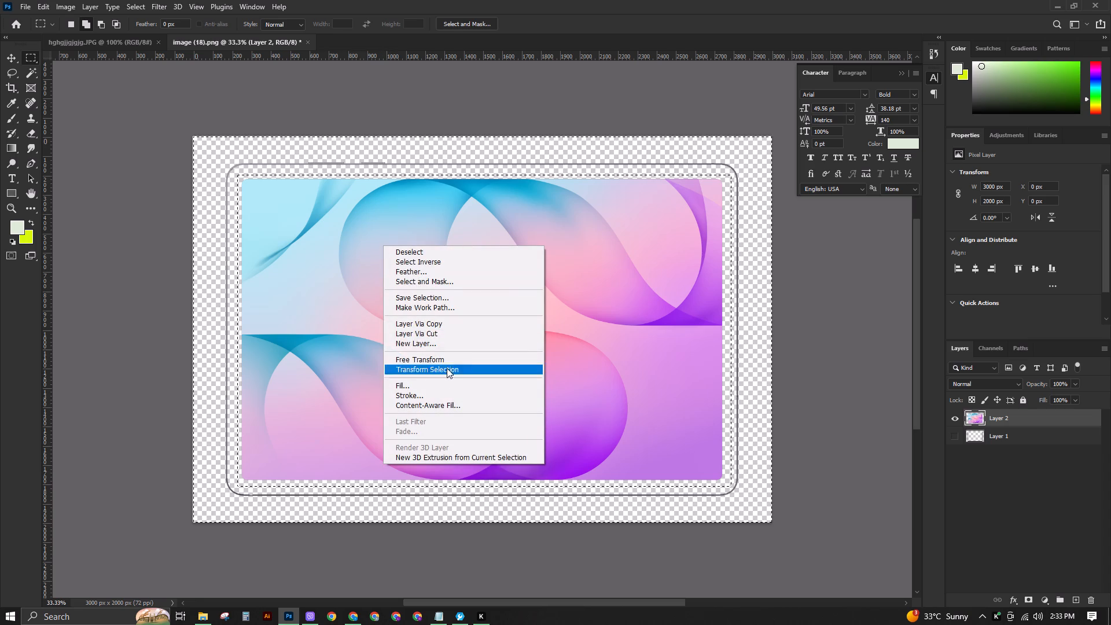
click(447, 337)
click(955, 454)
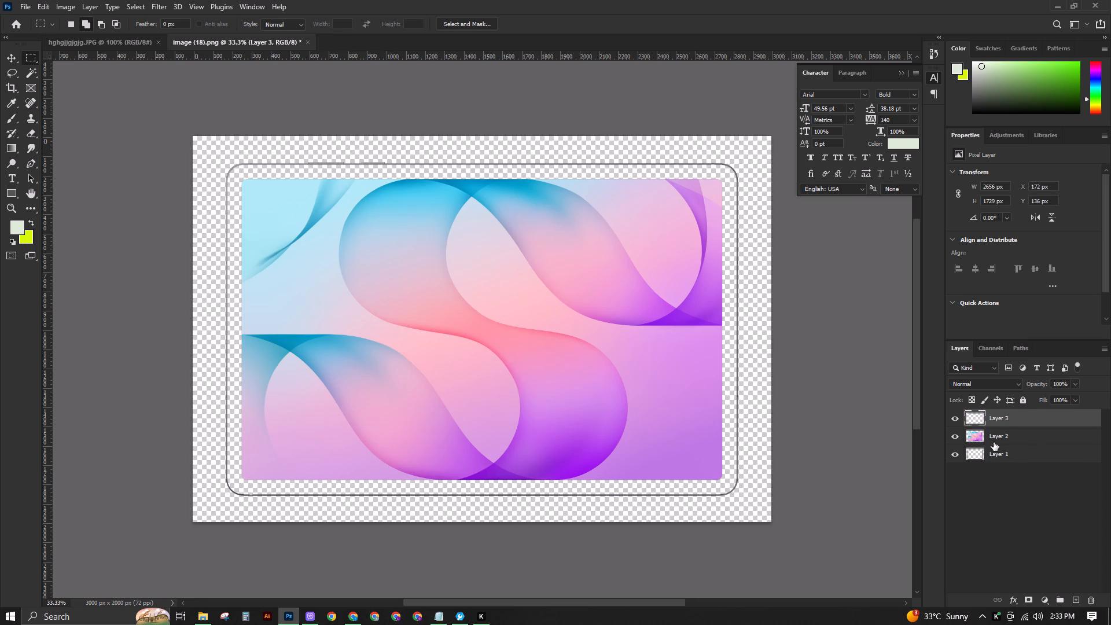
Convert the screen wallpaper layer, Layer 2, to a Smart Object.
click(1010, 439)
click(17, 57)
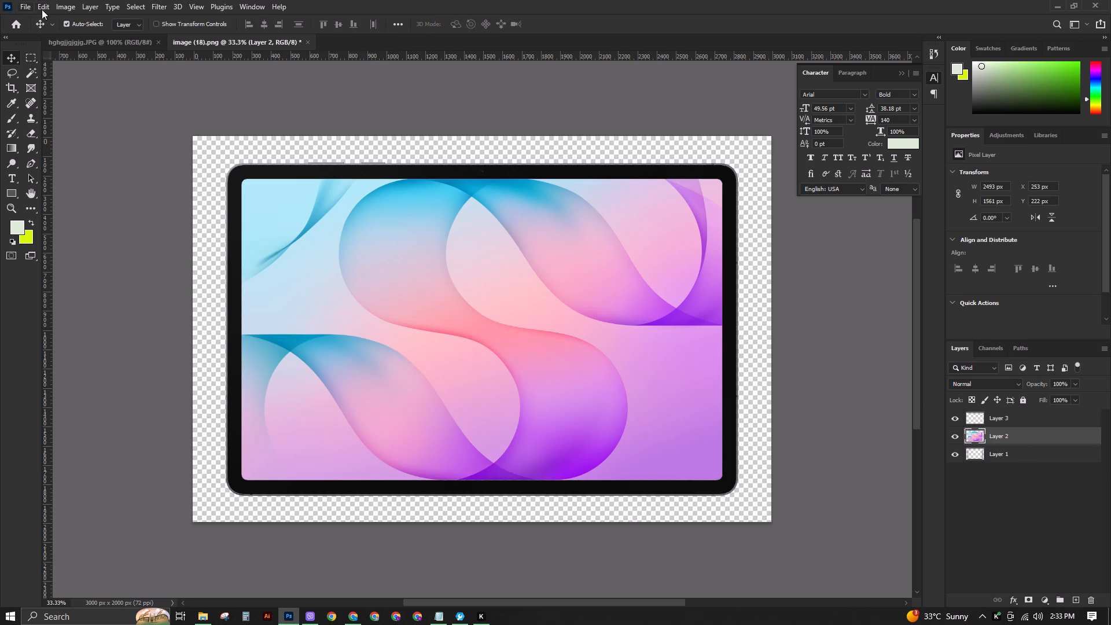
right_click(1017, 429)
double_click(886, 273)
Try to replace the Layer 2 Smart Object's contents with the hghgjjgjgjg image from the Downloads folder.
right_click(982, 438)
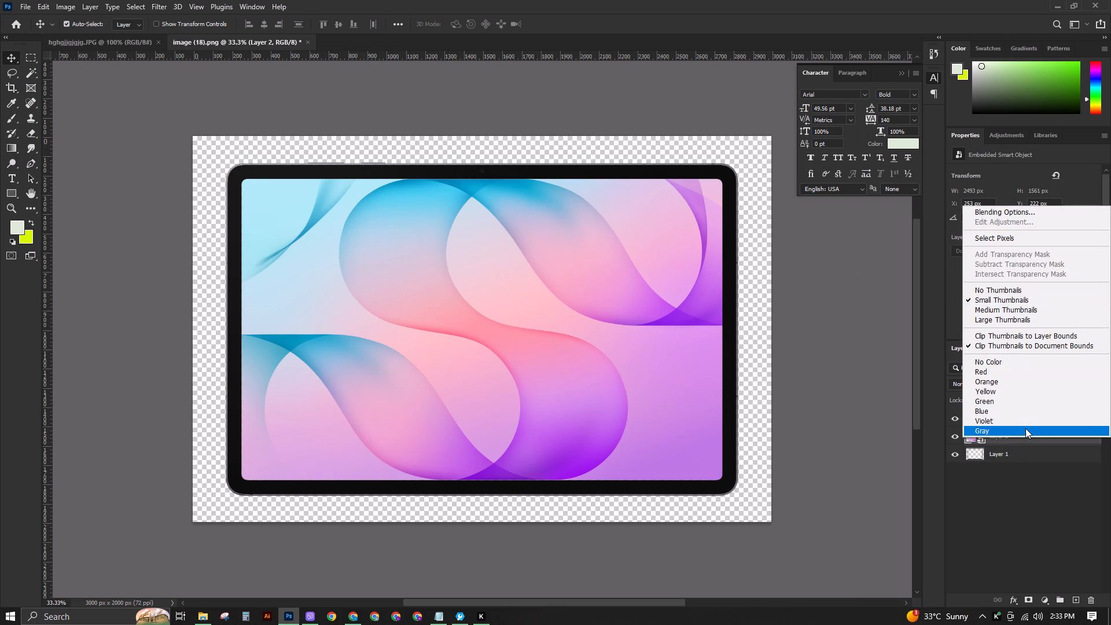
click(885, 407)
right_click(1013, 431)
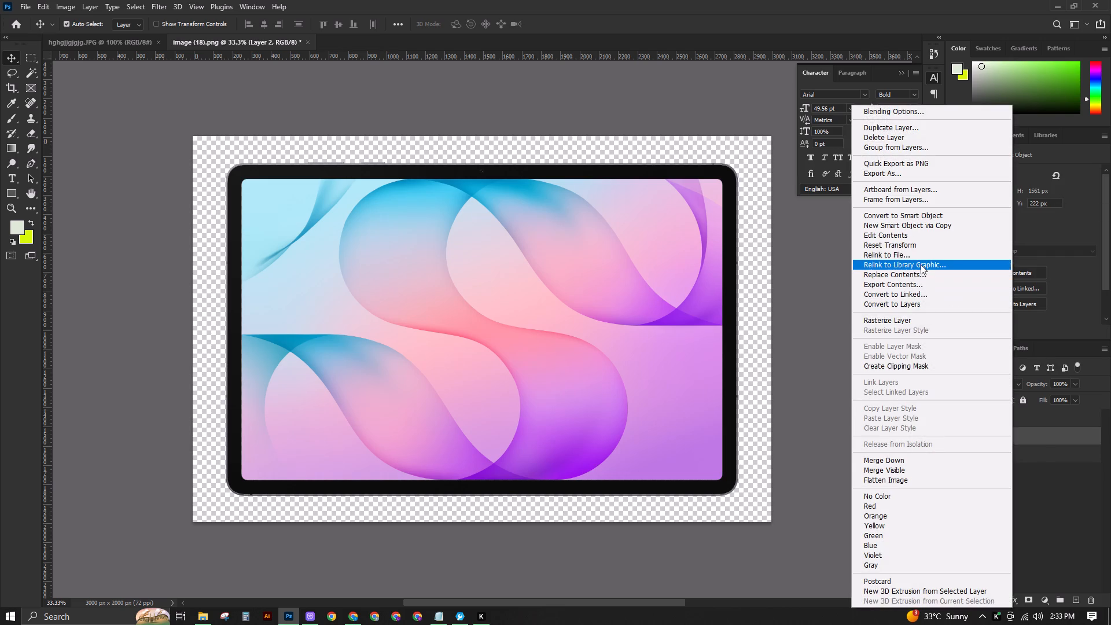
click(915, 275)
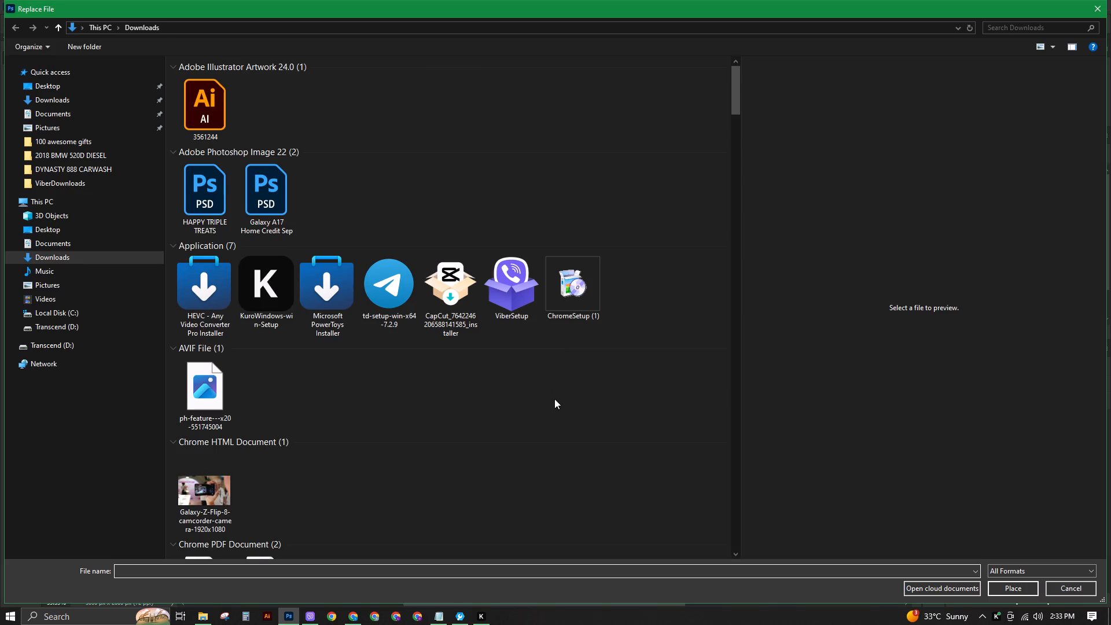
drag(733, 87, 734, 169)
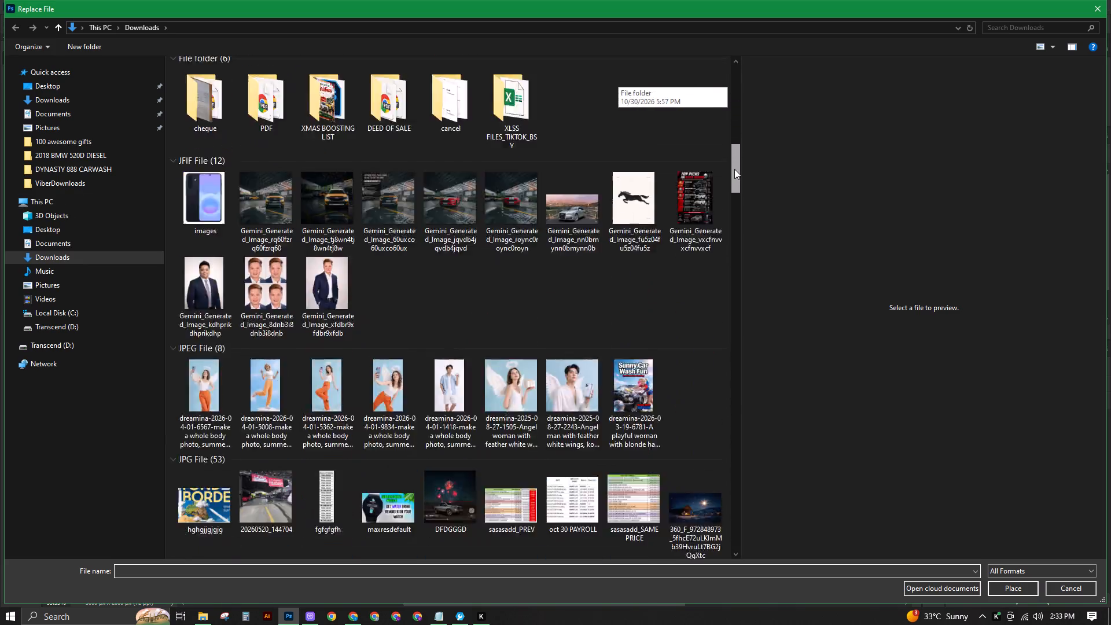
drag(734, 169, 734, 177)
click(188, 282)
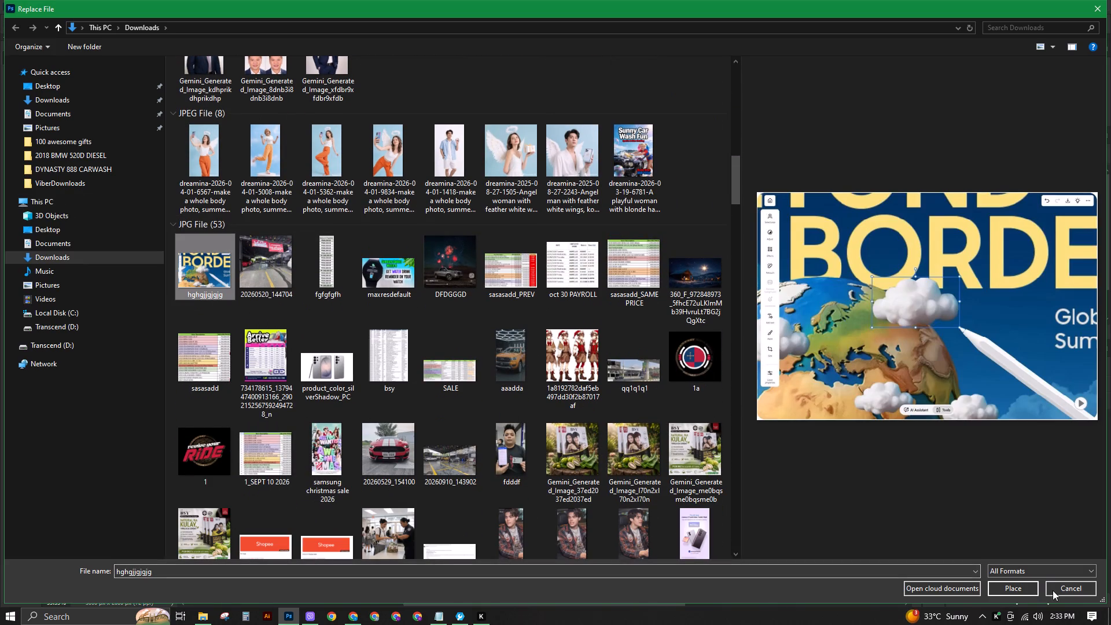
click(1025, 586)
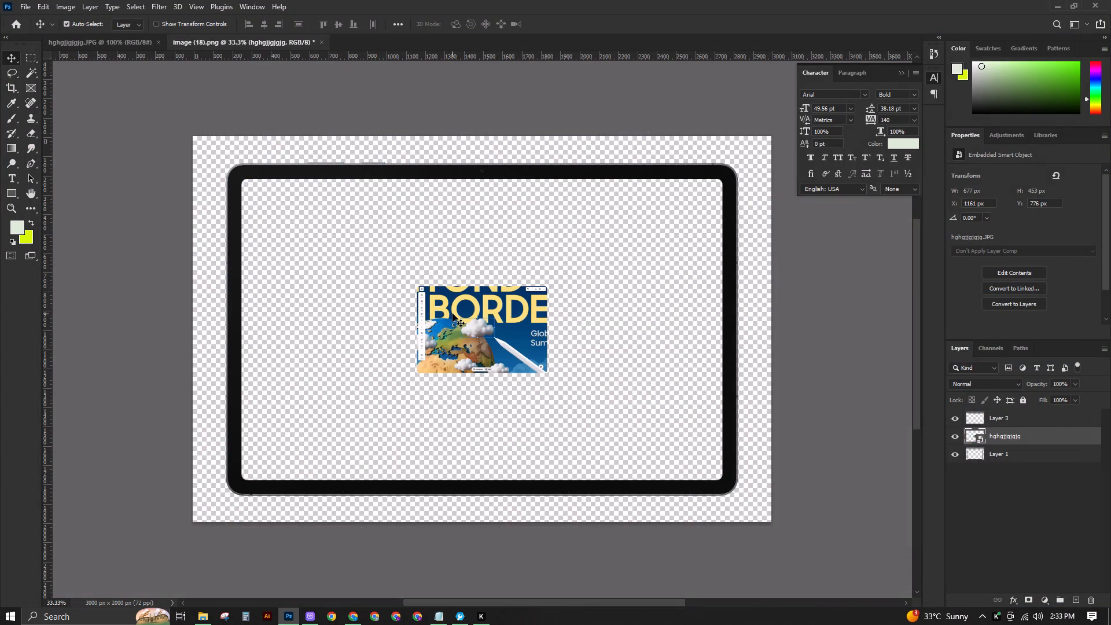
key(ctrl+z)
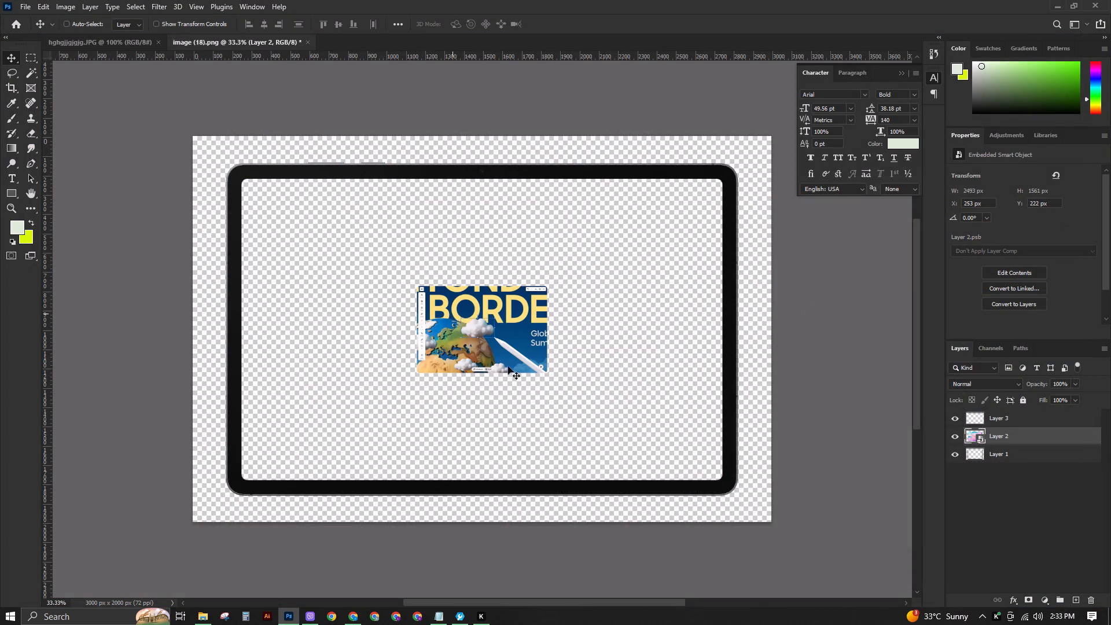
Copy the hghgjjgjgjg image into the image (18).png tablet document as a new layer above Layer 2.
click(70, 41)
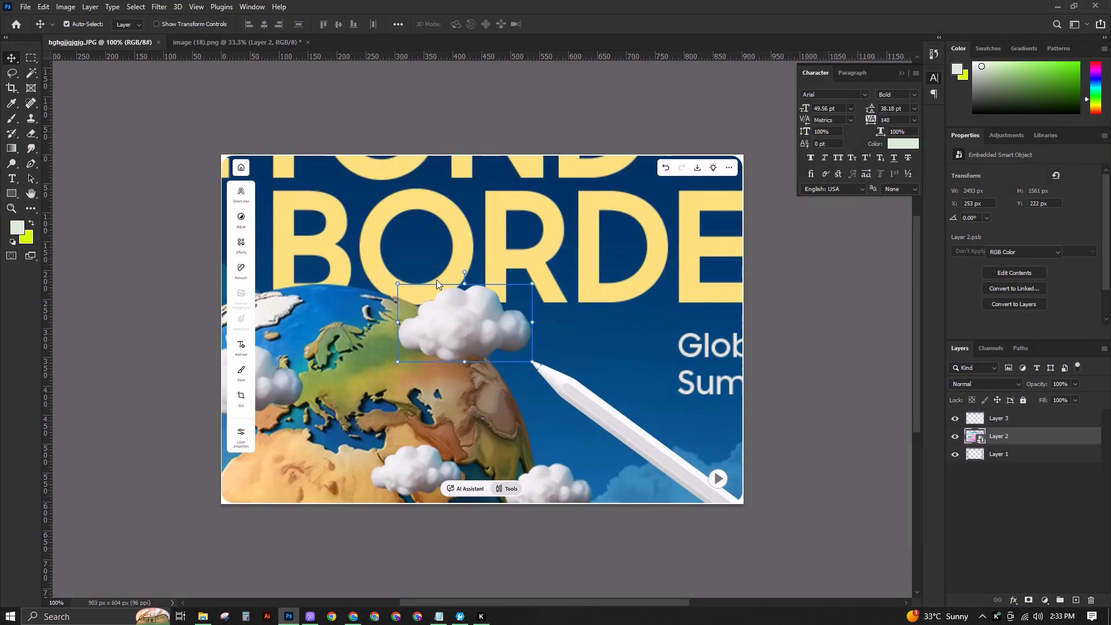
drag(426, 241, 339, 172)
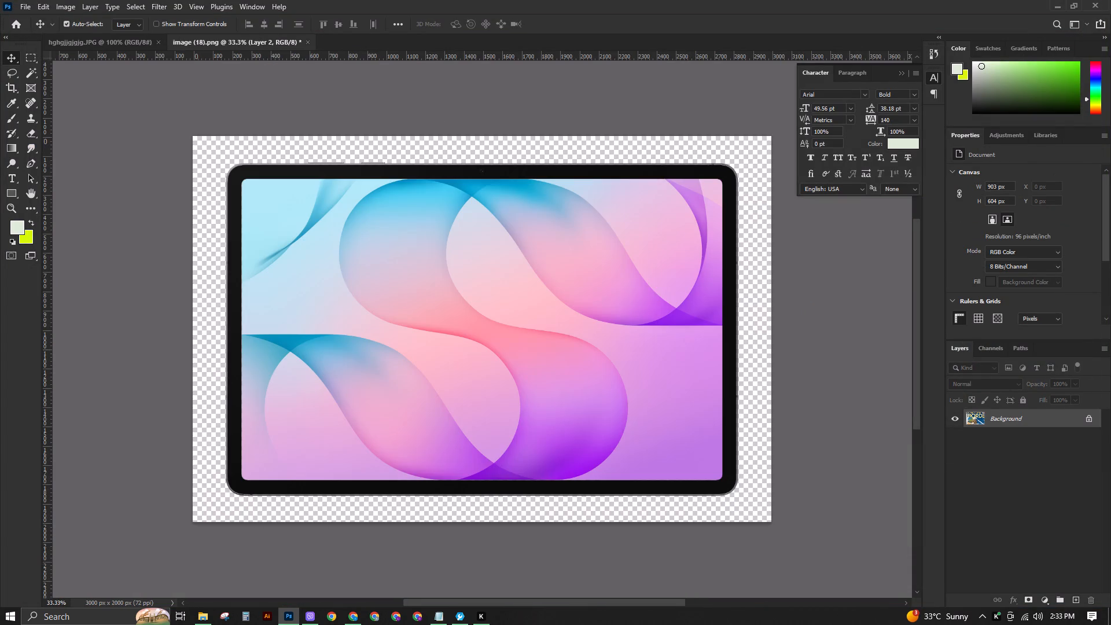
drag(339, 172, 447, 306)
right_click(1021, 437)
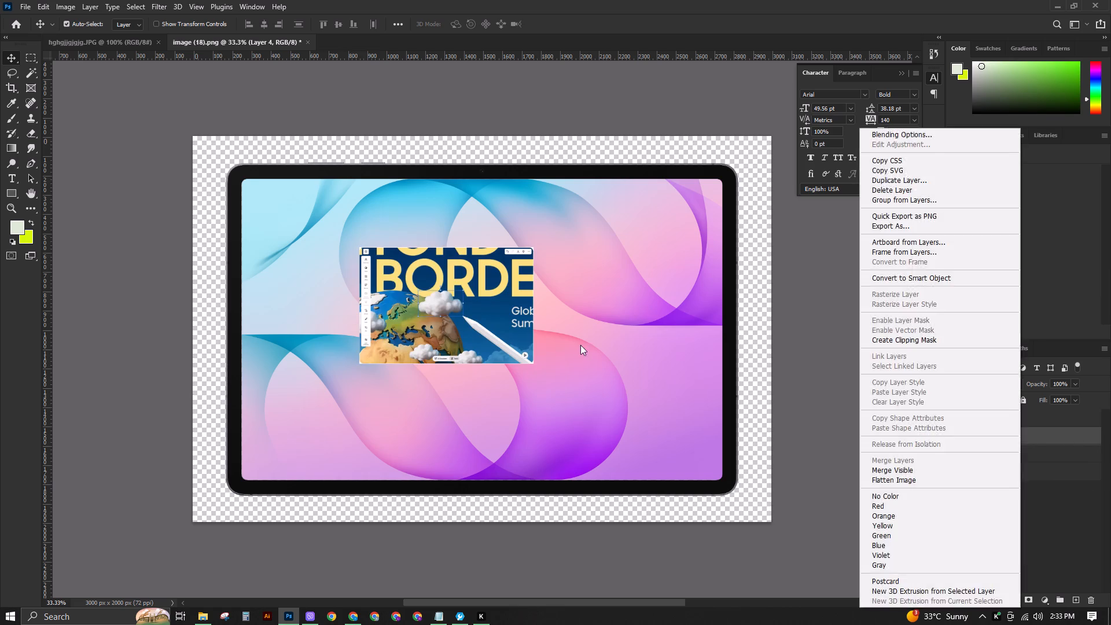
click(495, 306)
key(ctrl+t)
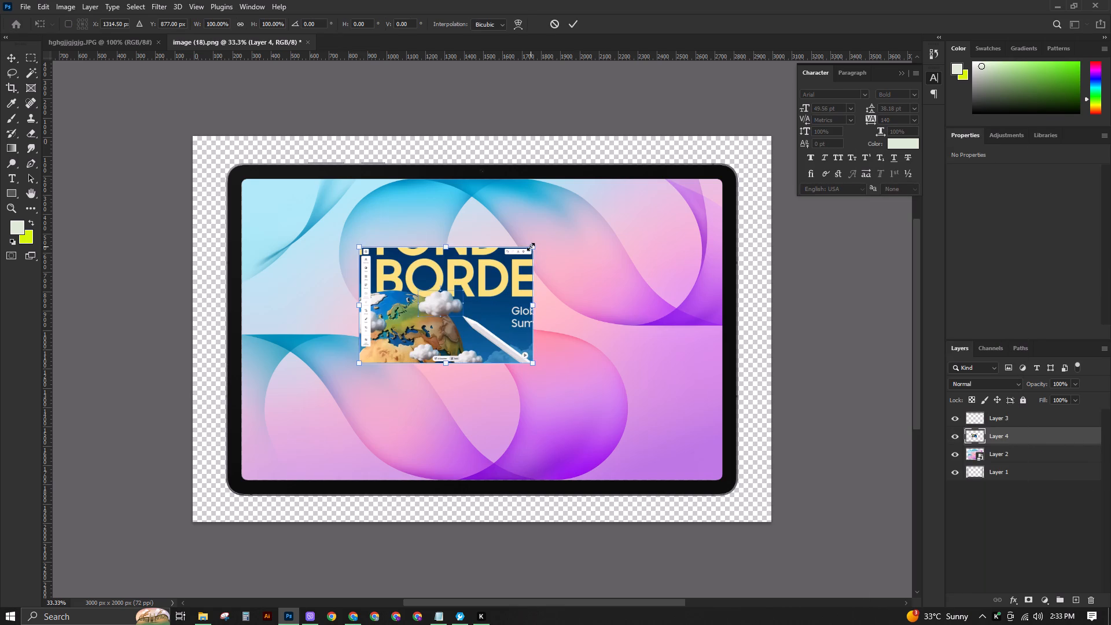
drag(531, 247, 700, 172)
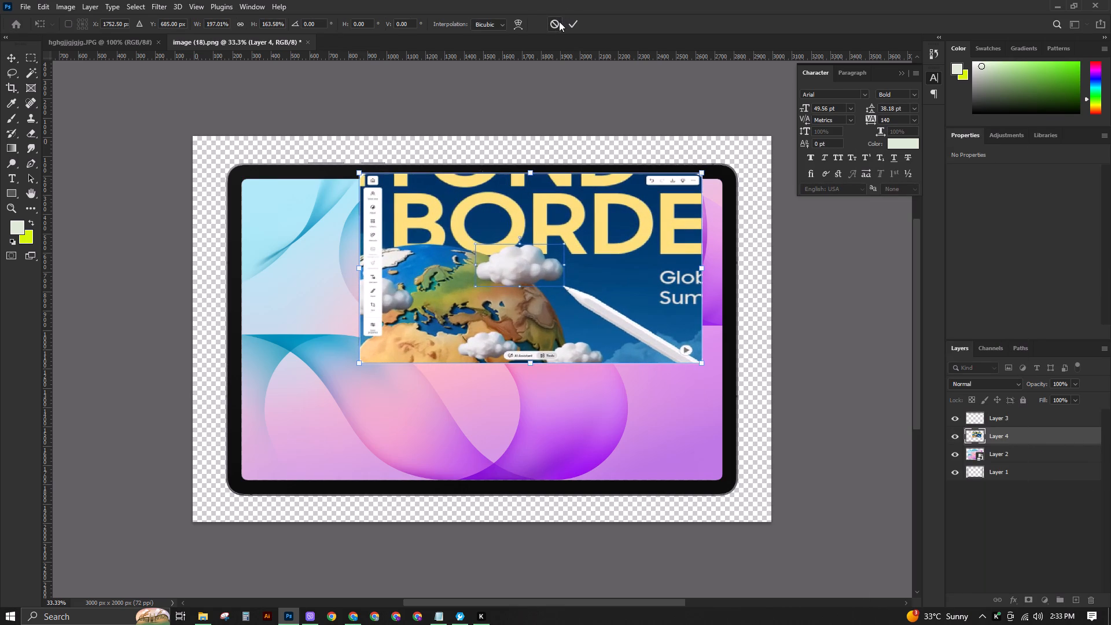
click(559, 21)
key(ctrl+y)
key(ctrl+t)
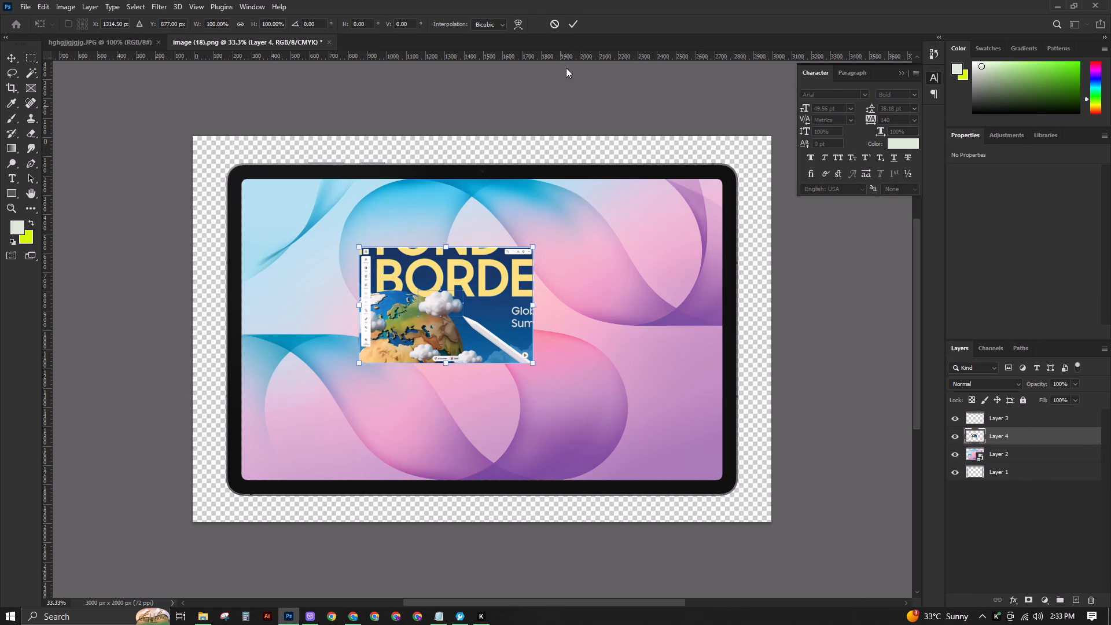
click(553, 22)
Convert the tablet document's colour depth to 16 Bits/Channel.
click(69, 3)
click(90, 30)
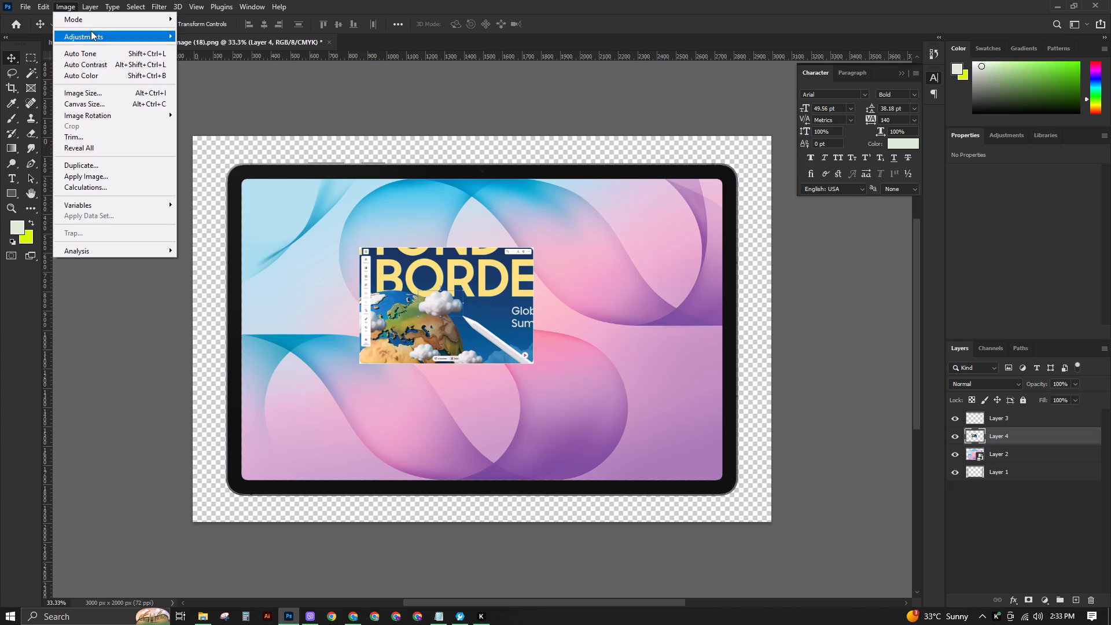
click(103, 20)
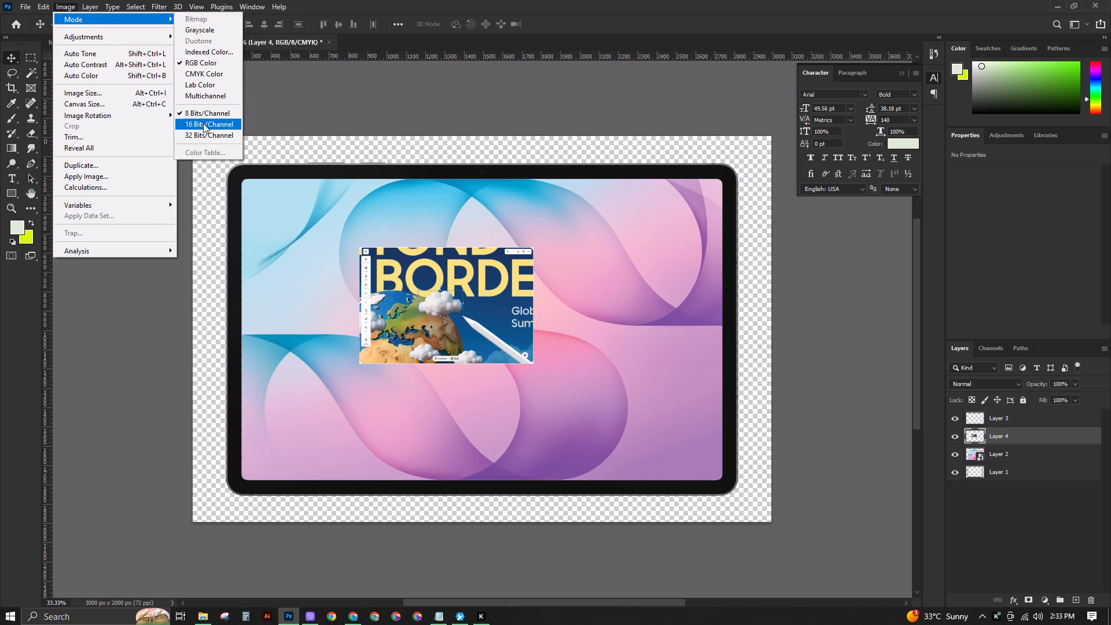
click(204, 124)
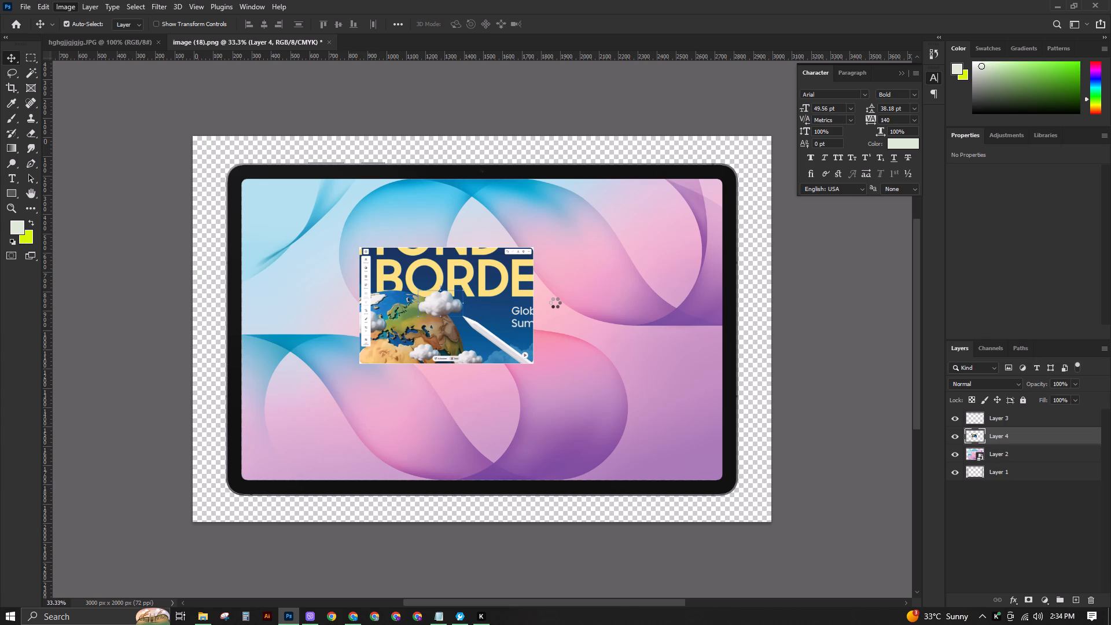
Enlarge the Layer 4 image to about 281% width and 266% height, positioned so it covers the whole tablet screen.
click(477, 307)
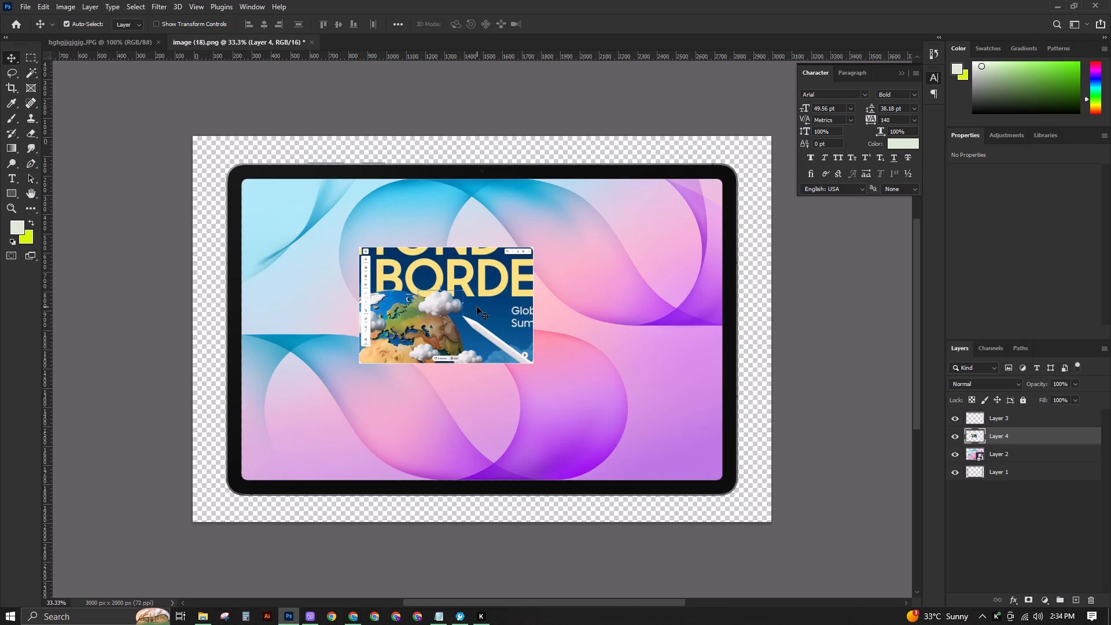
key(ctrl+t)
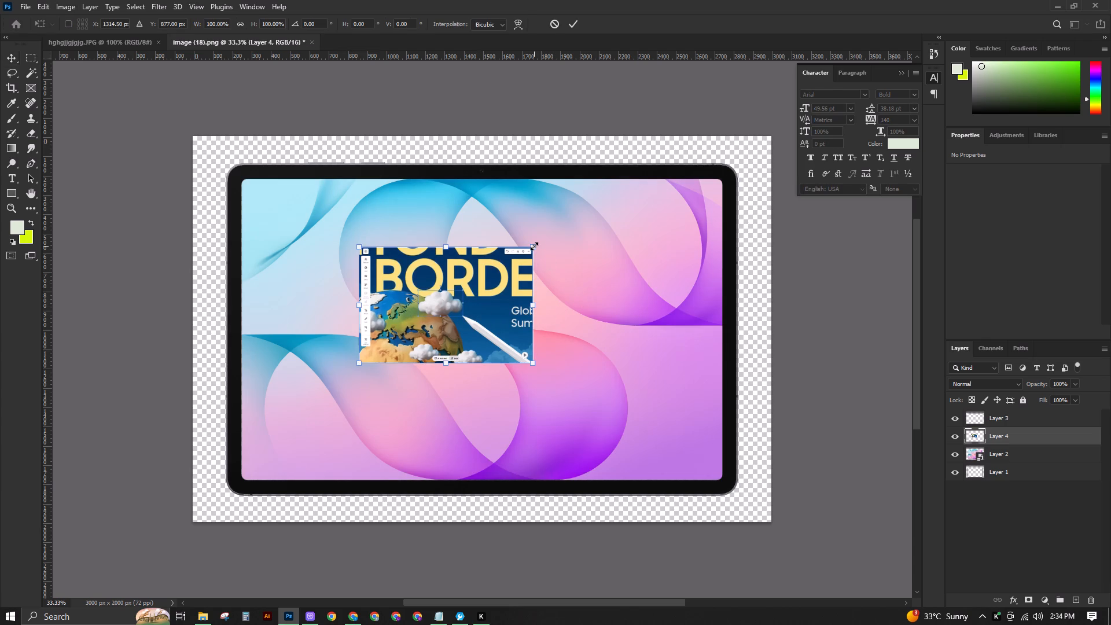
drag(534, 246, 679, 189)
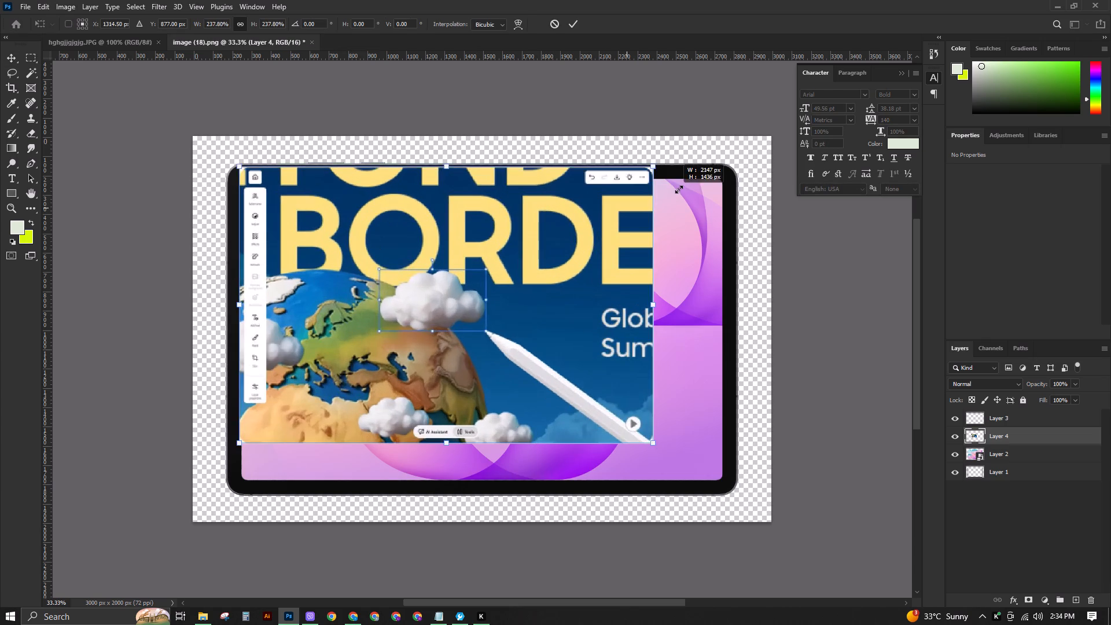
drag(679, 189, 707, 192)
ctrl+drag(586, 235, 611, 258)
shift+drag(701, 324, 710, 328)
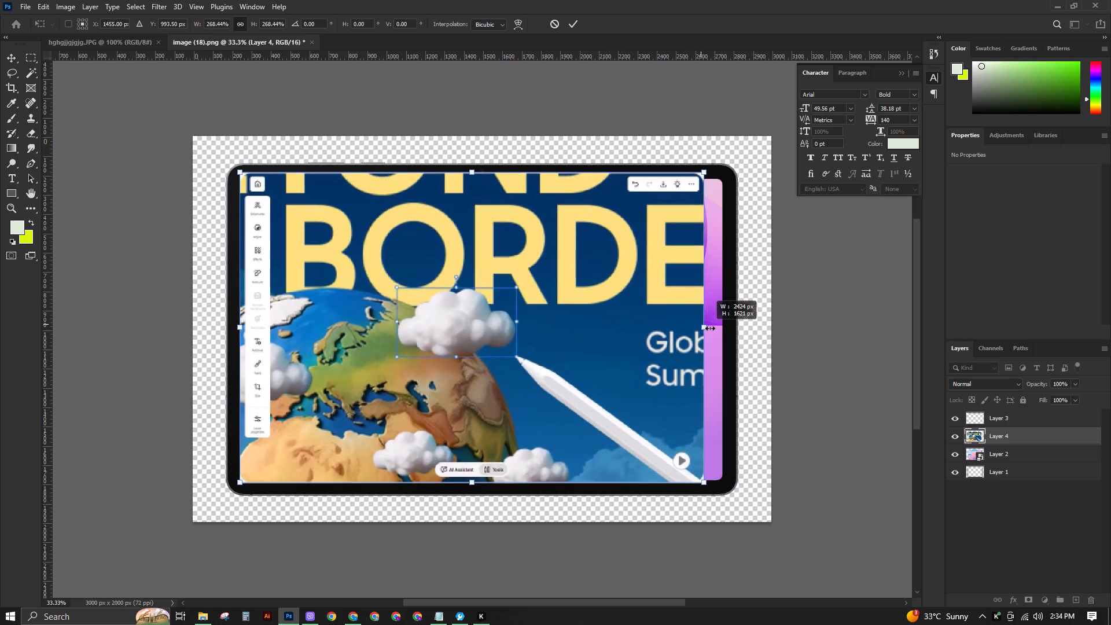
shift+drag(710, 328, 727, 332)
click(577, 24)
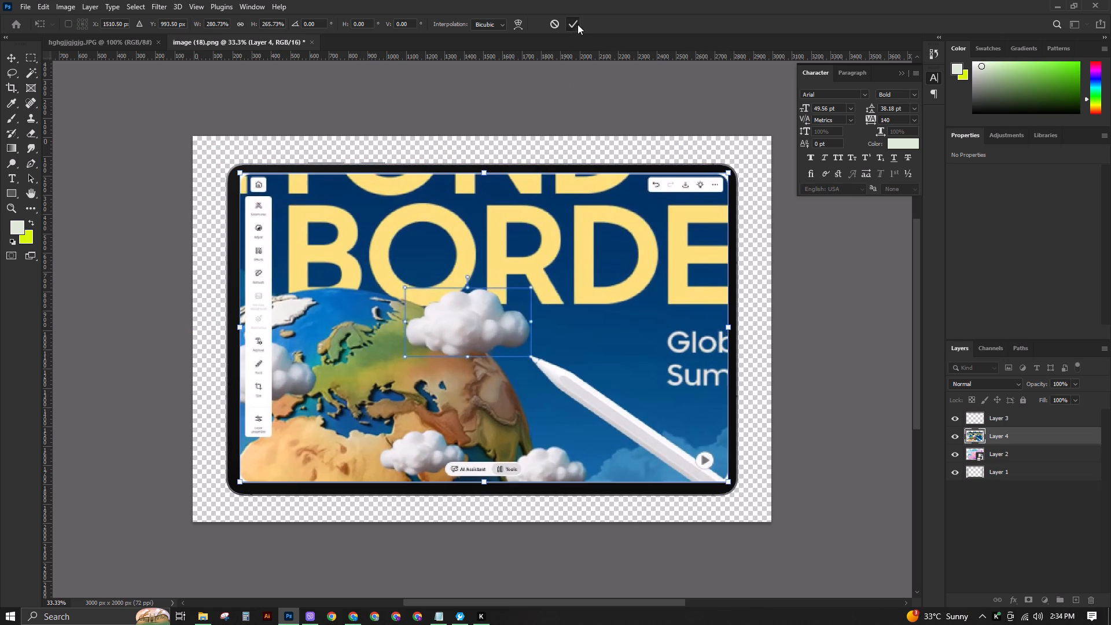
Create a clipping mask that clips Layer 4 to the Layer 2 screen.
right_click(1008, 437)
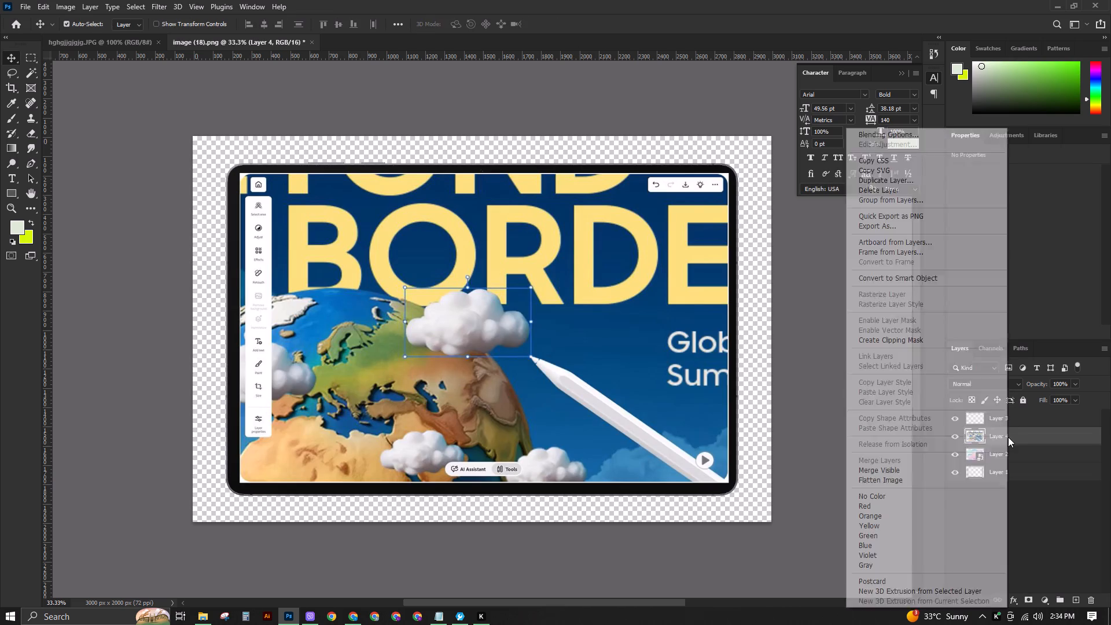
click(893, 337)
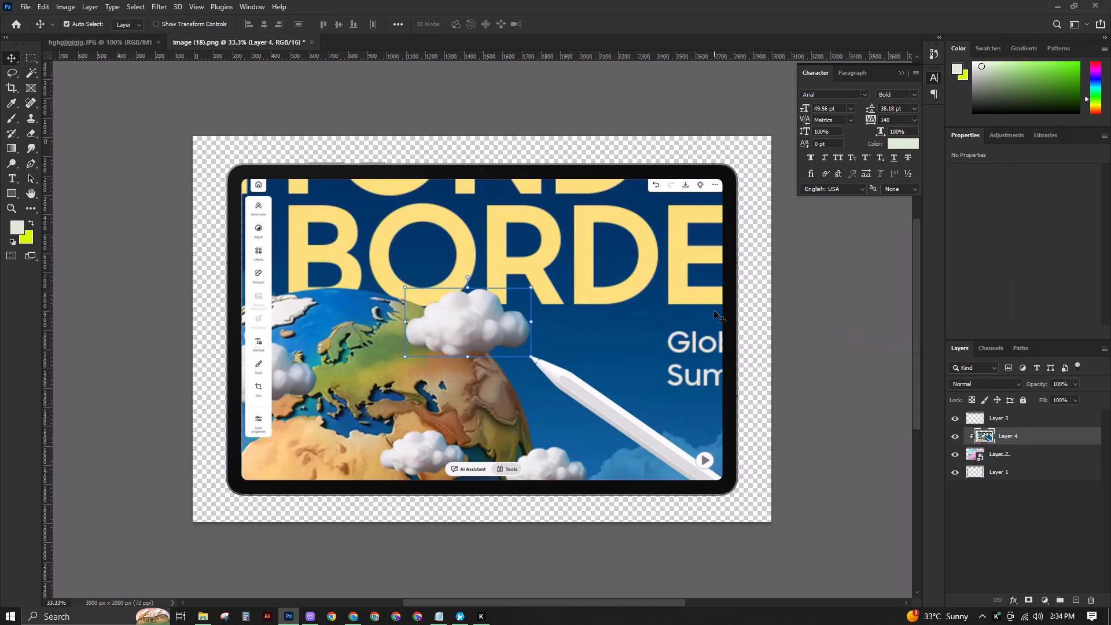
Fit clipped Layer 4 to the screen edges by scaling it to about 98.76% and nudging it slightly downward.
key(ctrl+t)
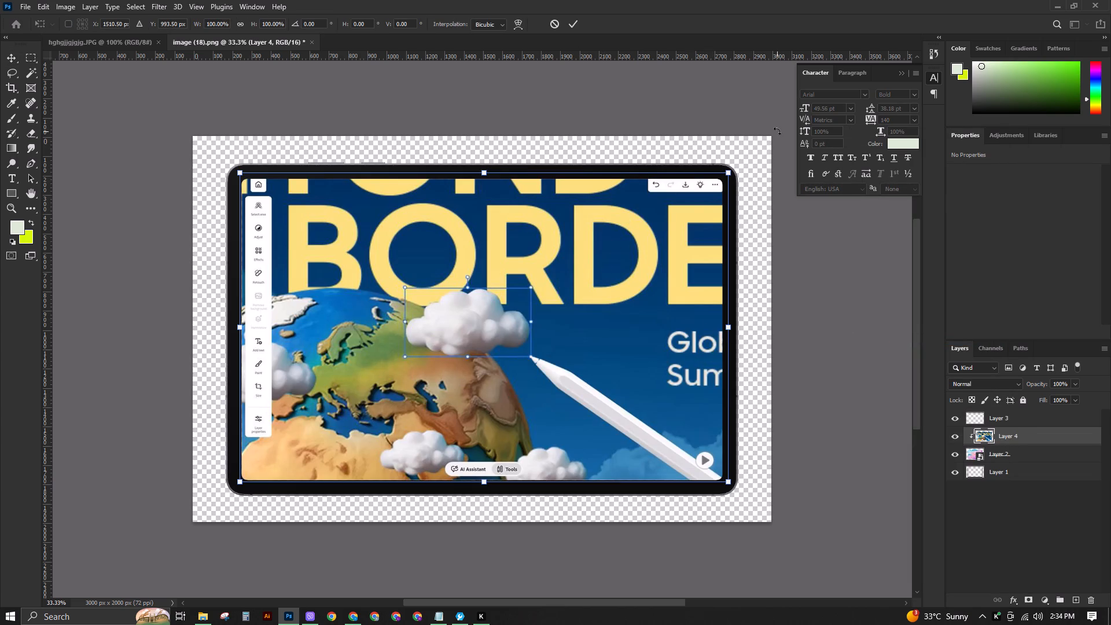
drag(726, 171, 727, 179)
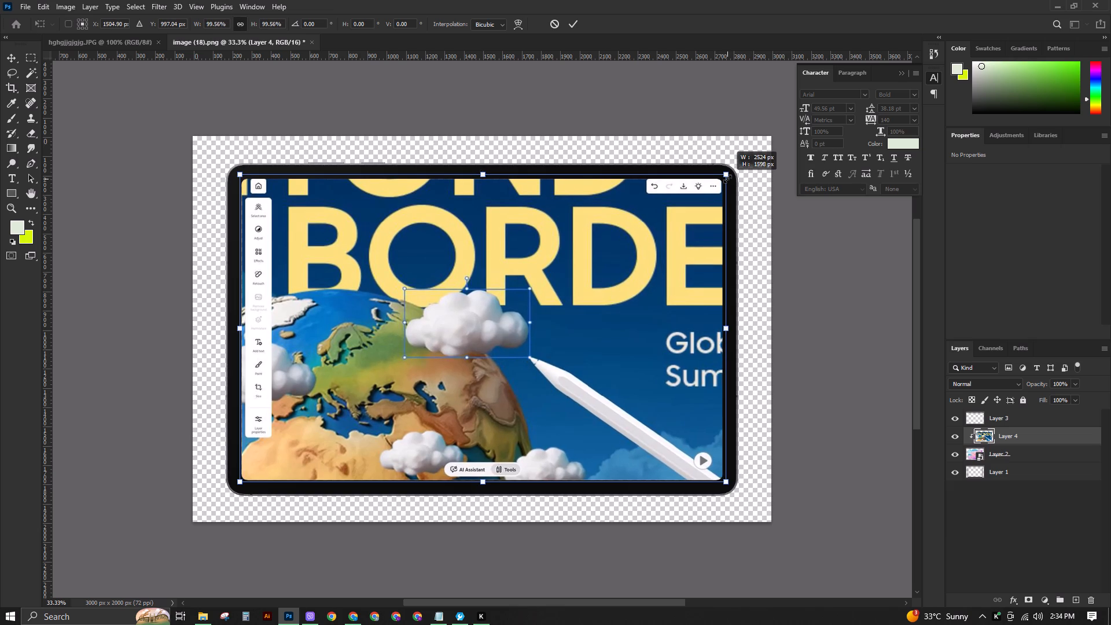
drag(727, 179, 727, 182)
shift+click(240, 334)
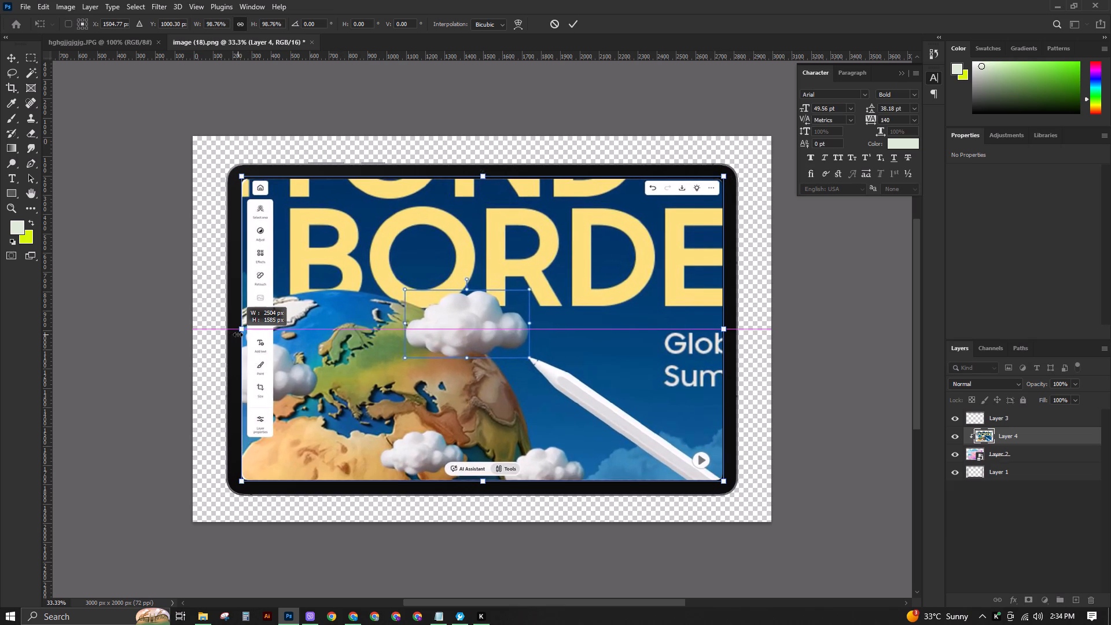
click(572, 27)
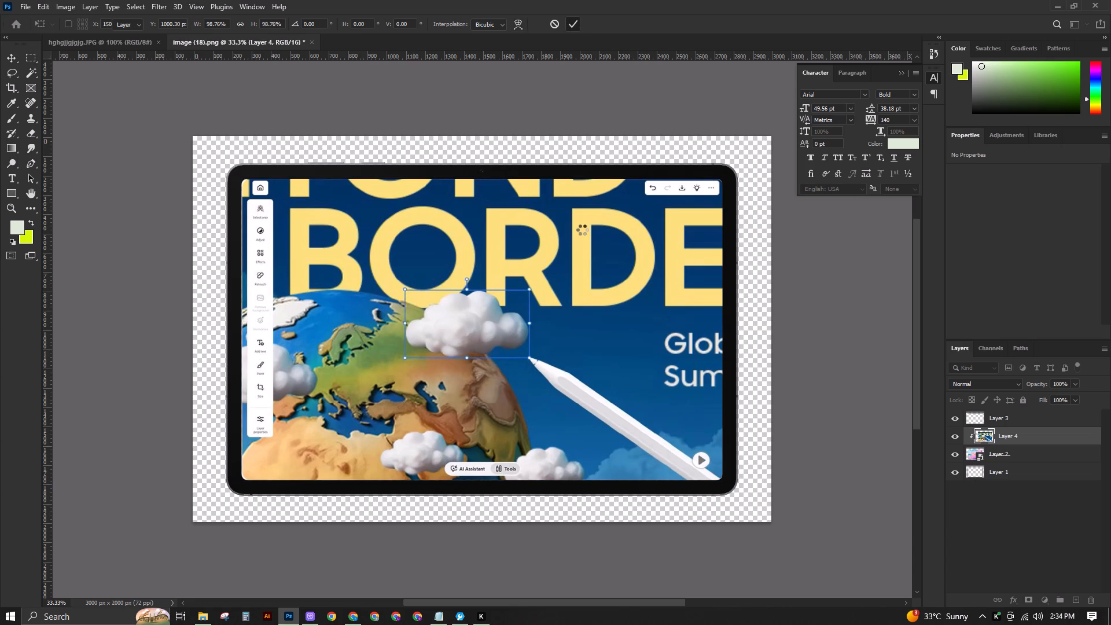
key(Down)
key(Down)
key(Down)
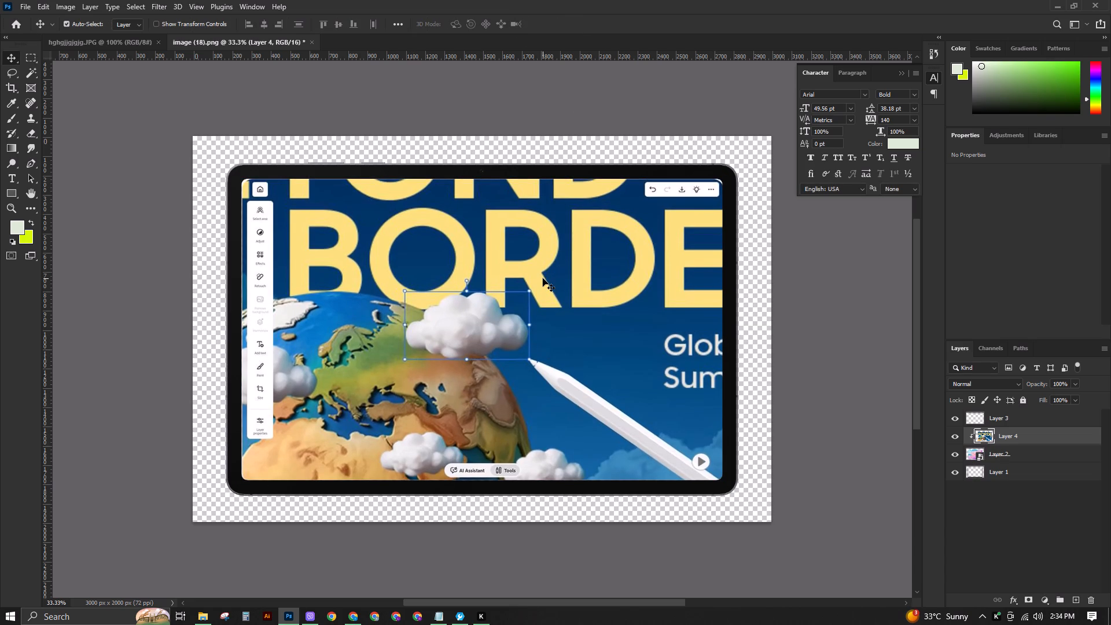
key(Up)
key(Up)
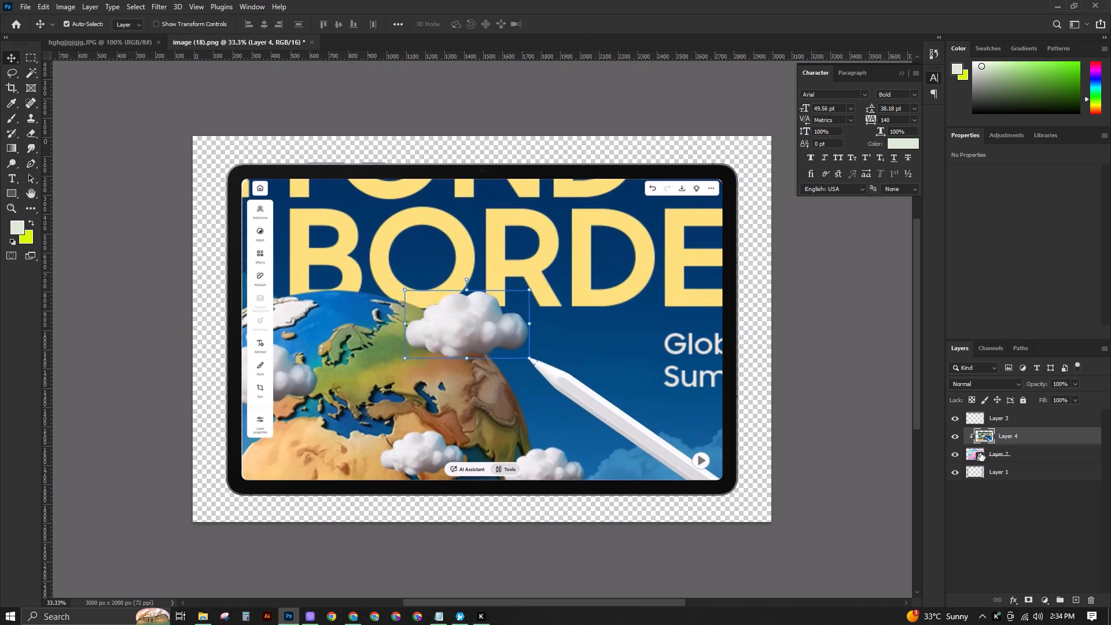
Group Layers 1 to 4 and merge the group into a single layer.
ctrl+click(1032, 450)
ctrl+click(1023, 424)
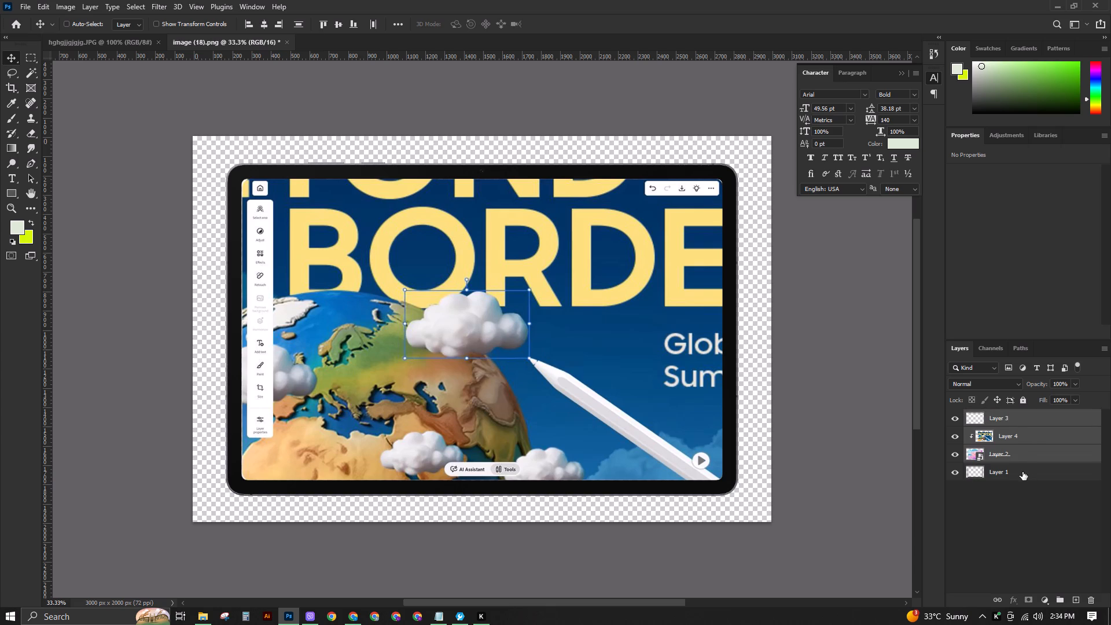
ctrl+click(1022, 472)
key(ctrl+g)
right_click(1003, 417)
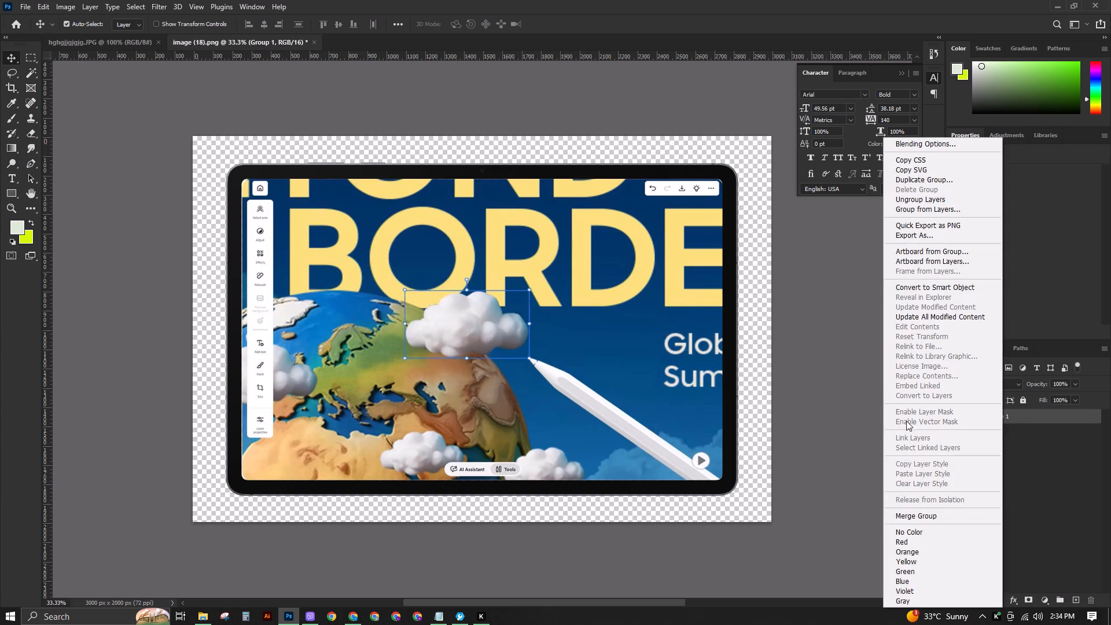
click(935, 520)
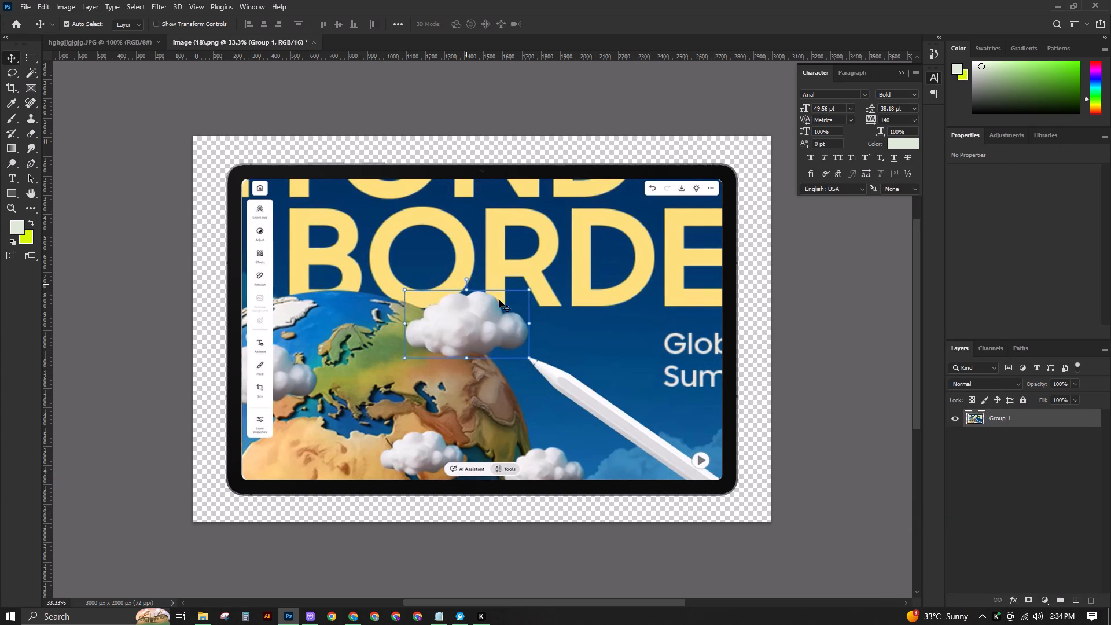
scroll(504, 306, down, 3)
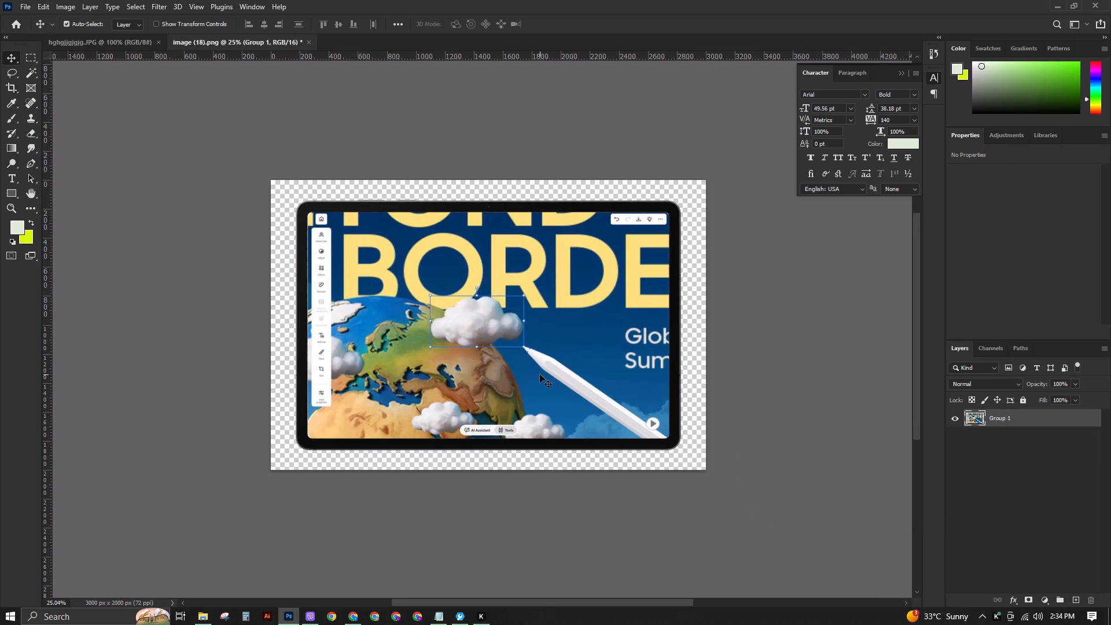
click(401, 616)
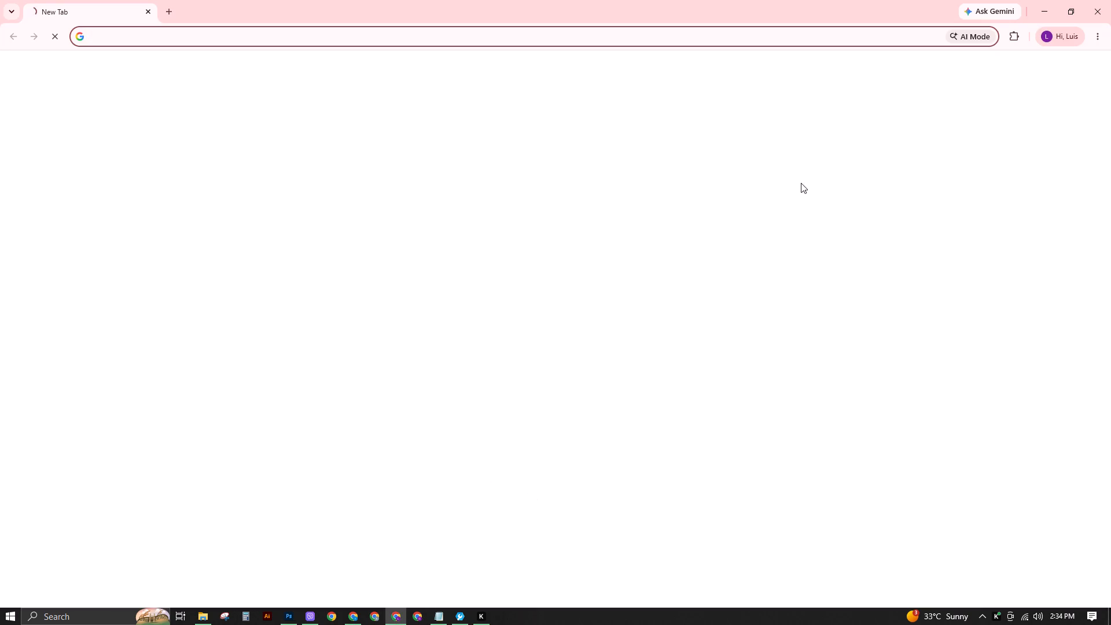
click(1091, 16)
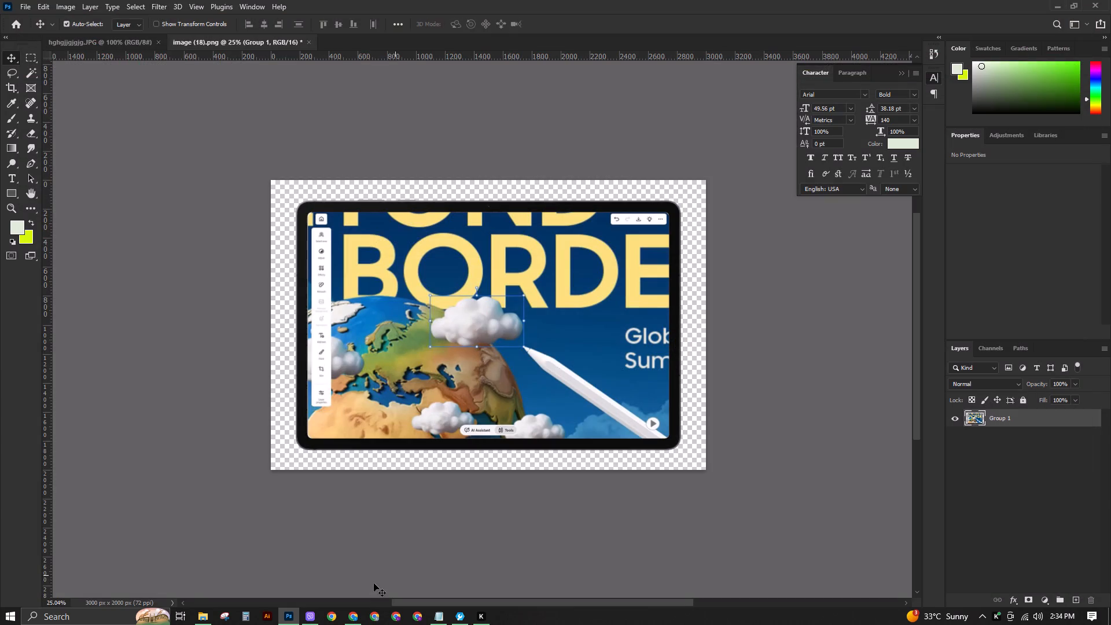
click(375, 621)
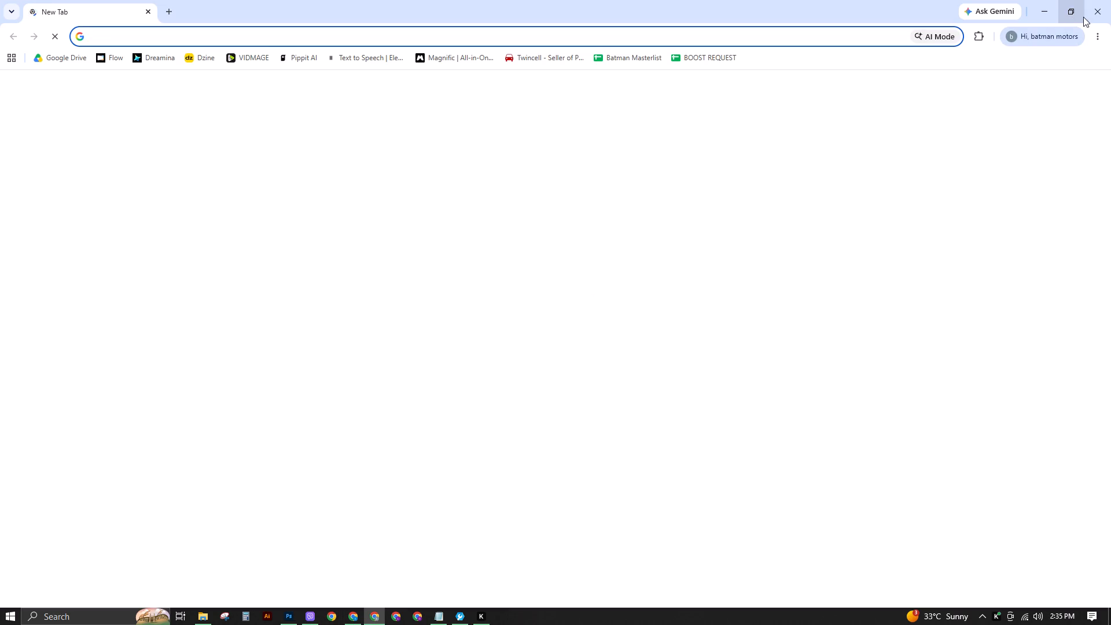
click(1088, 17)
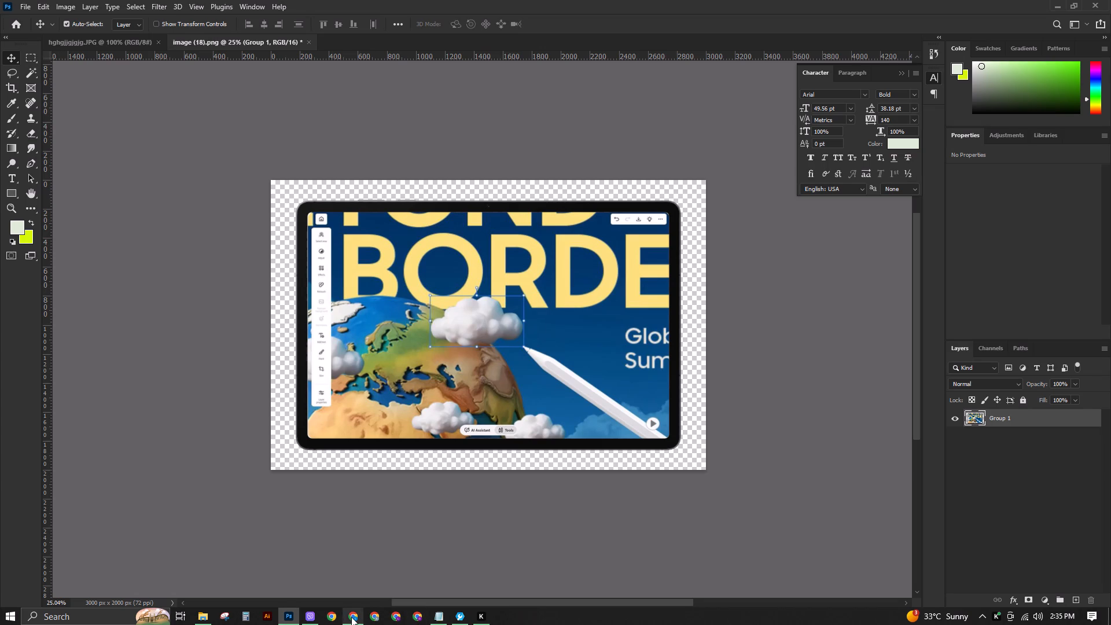
Switch to the Samsung Galaxy Tab page in Chrome and save the tablet's back-view image as a PNG.
click(351, 617)
right_click(749, 192)
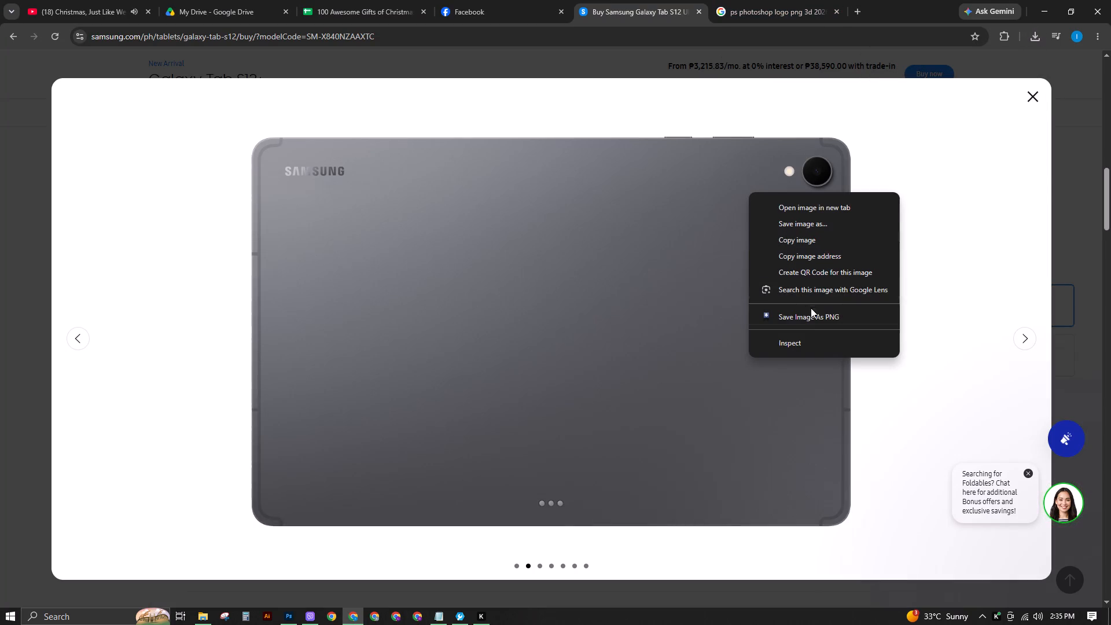
click(814, 316)
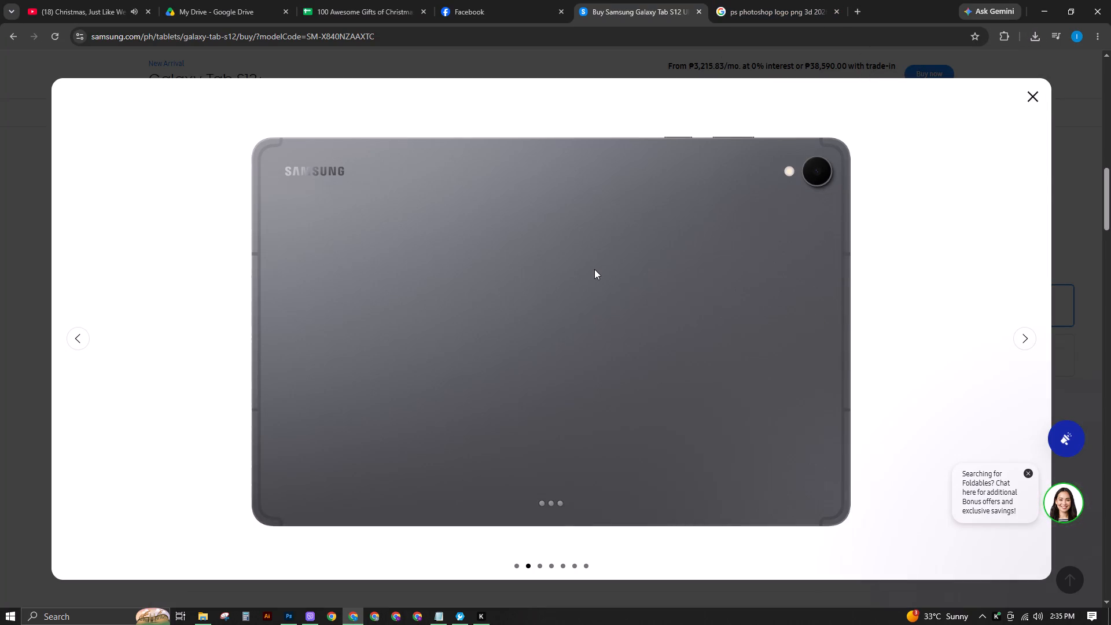
Switch to Photoshop and remove the round play icon near the stylus with the Spot Healing Brush at size 125.
click(288, 612)
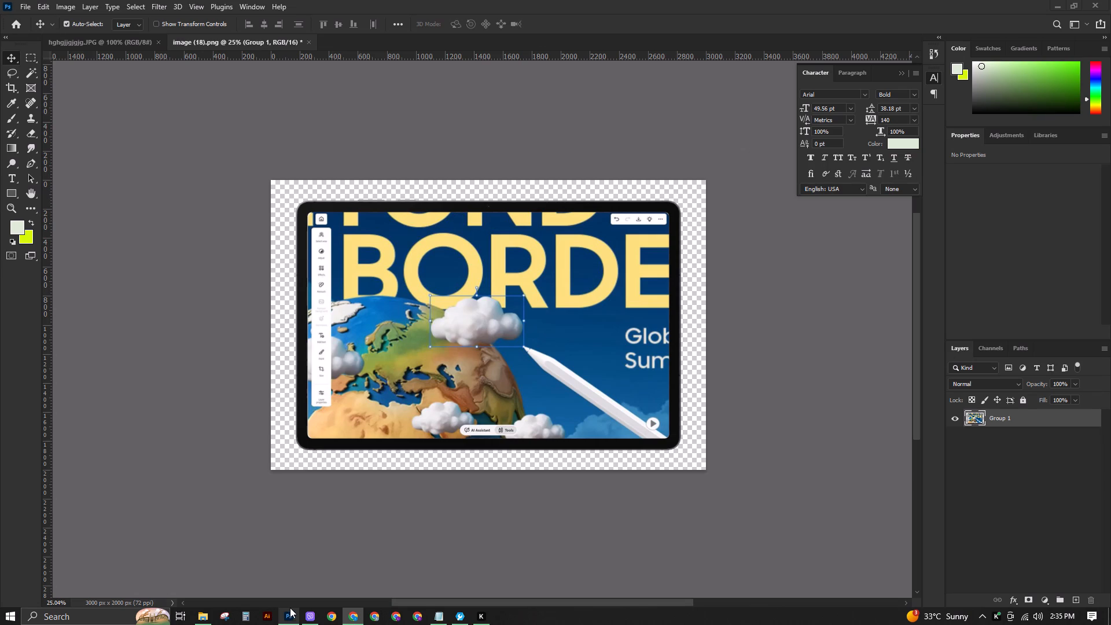
scroll(551, 386, up, 2)
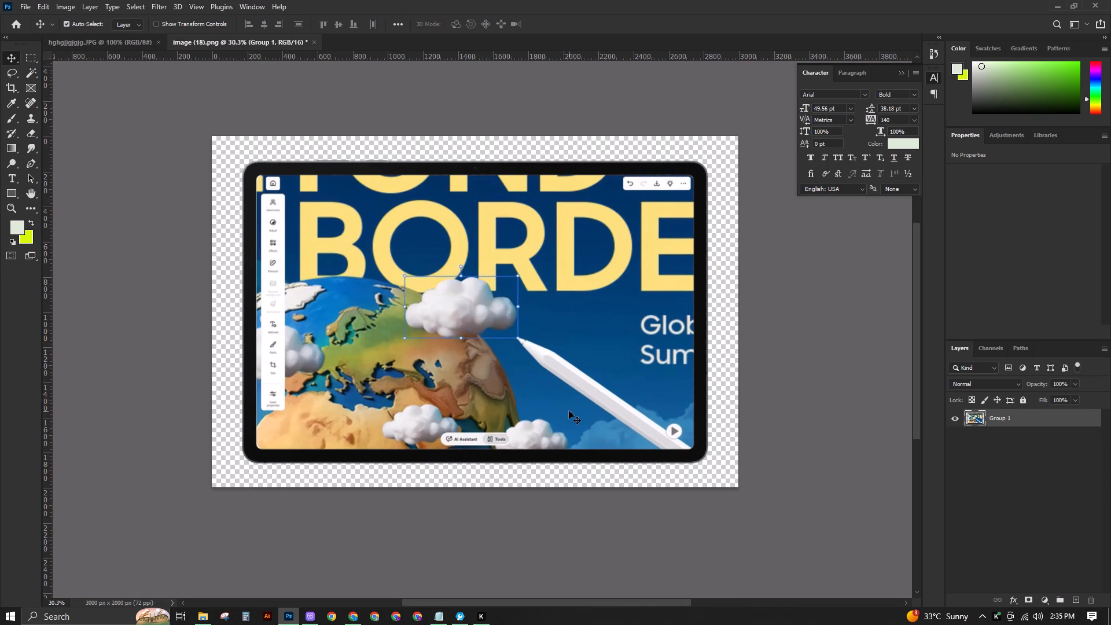
scroll(626, 411, up, 1)
scroll(690, 427, up, 2)
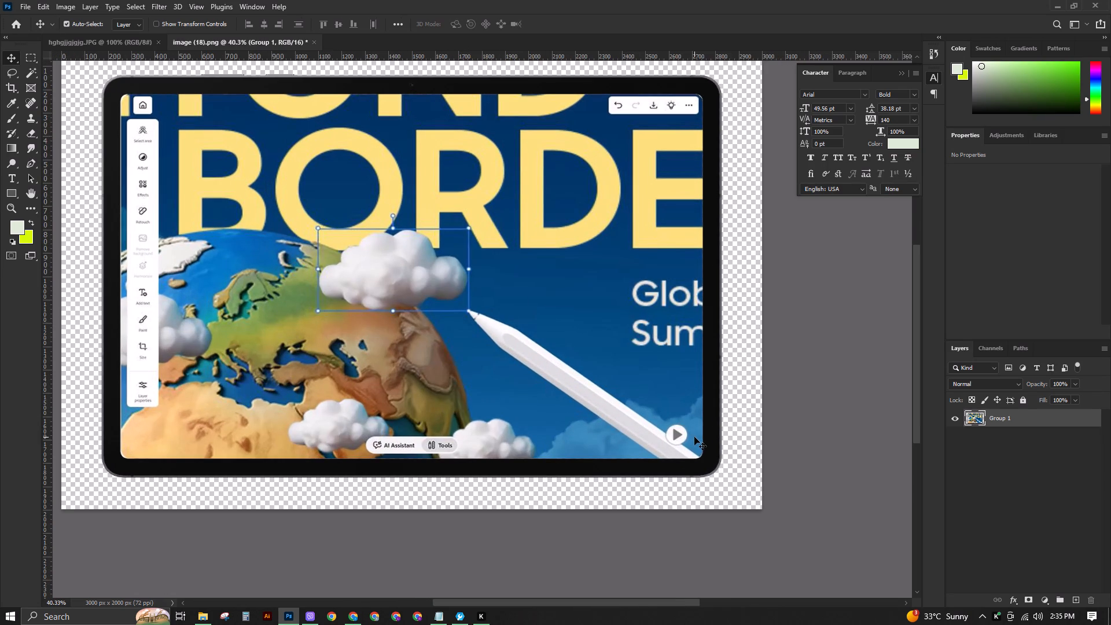
drag(27, 106, 91, 100)
drag(91, 100, 91, 100)
key(bracketright)
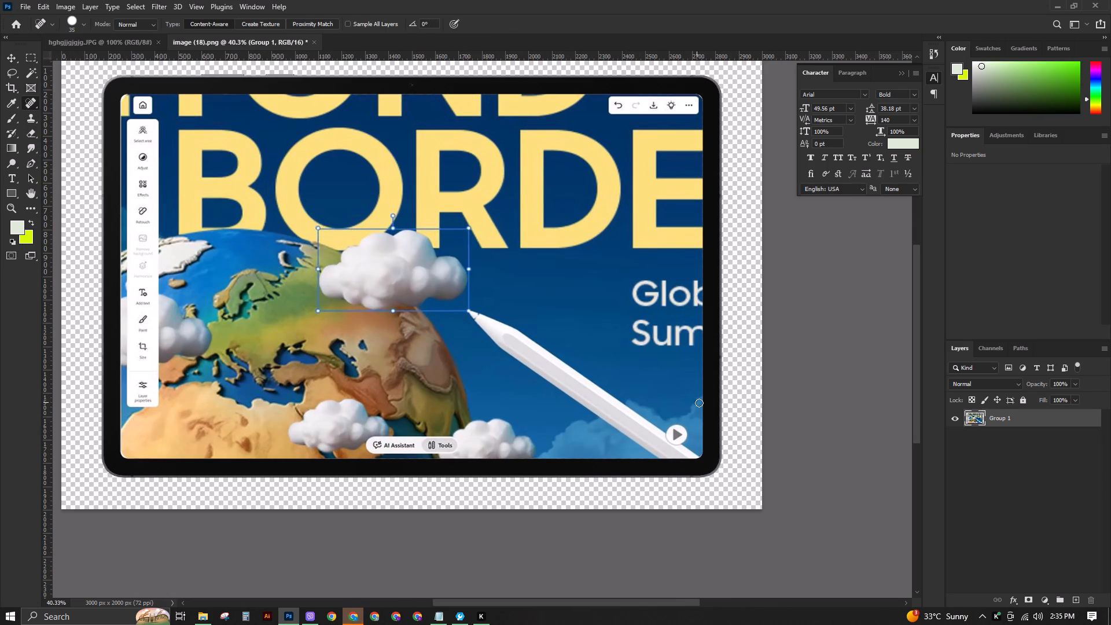
key(bracketright)
key(bracketright)
key(bracketright)
key(bracketright)
key(bracketright)
key(bracketright)
key(bracketright)
text(]])
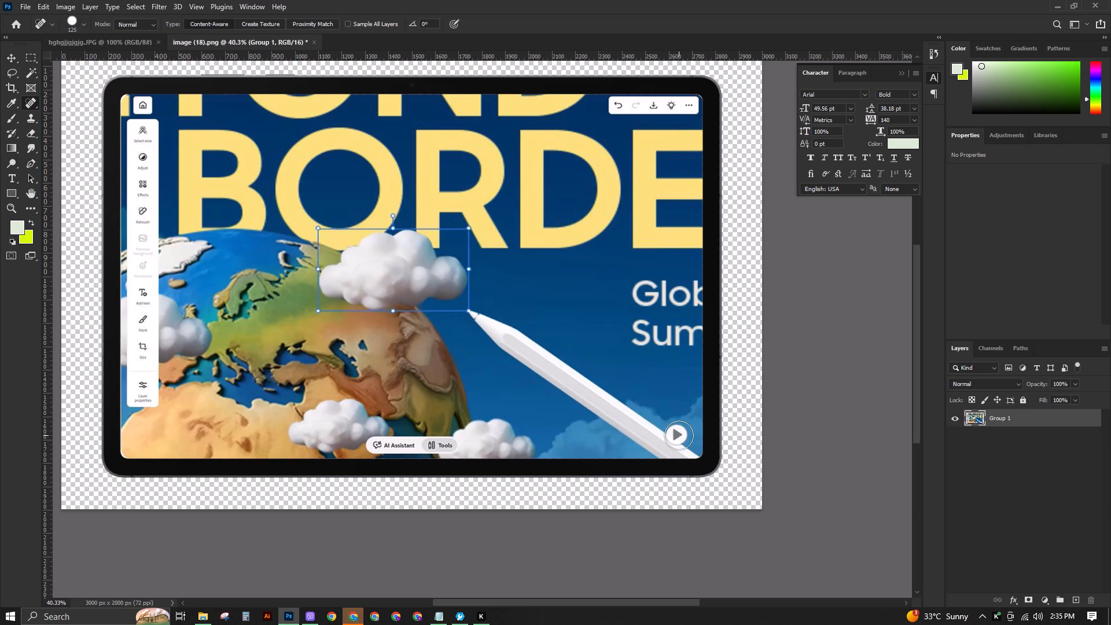
click(678, 435)
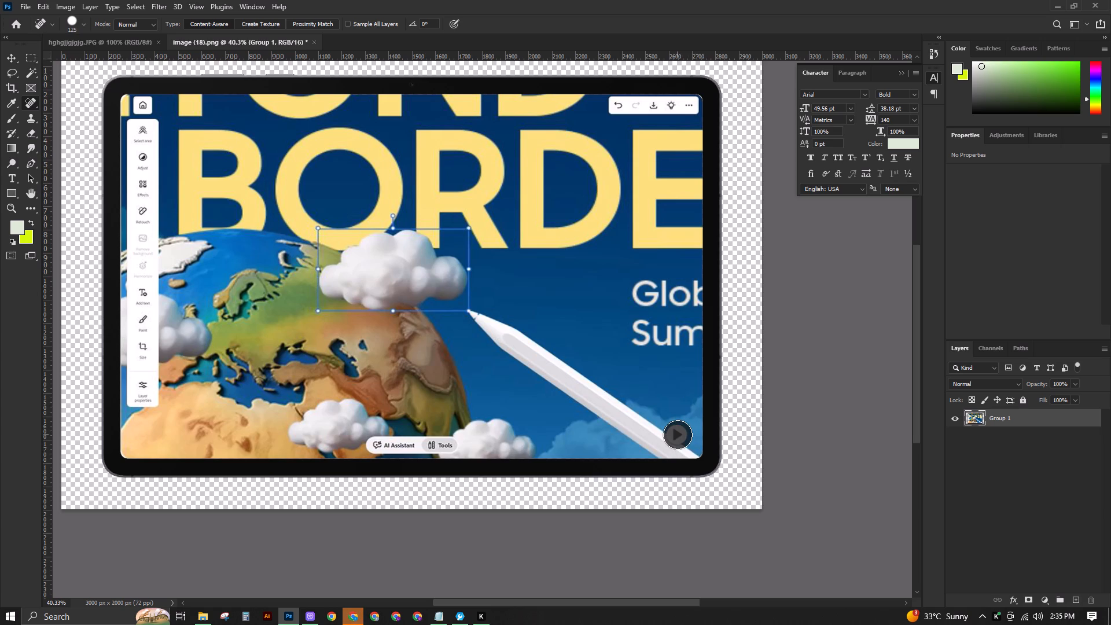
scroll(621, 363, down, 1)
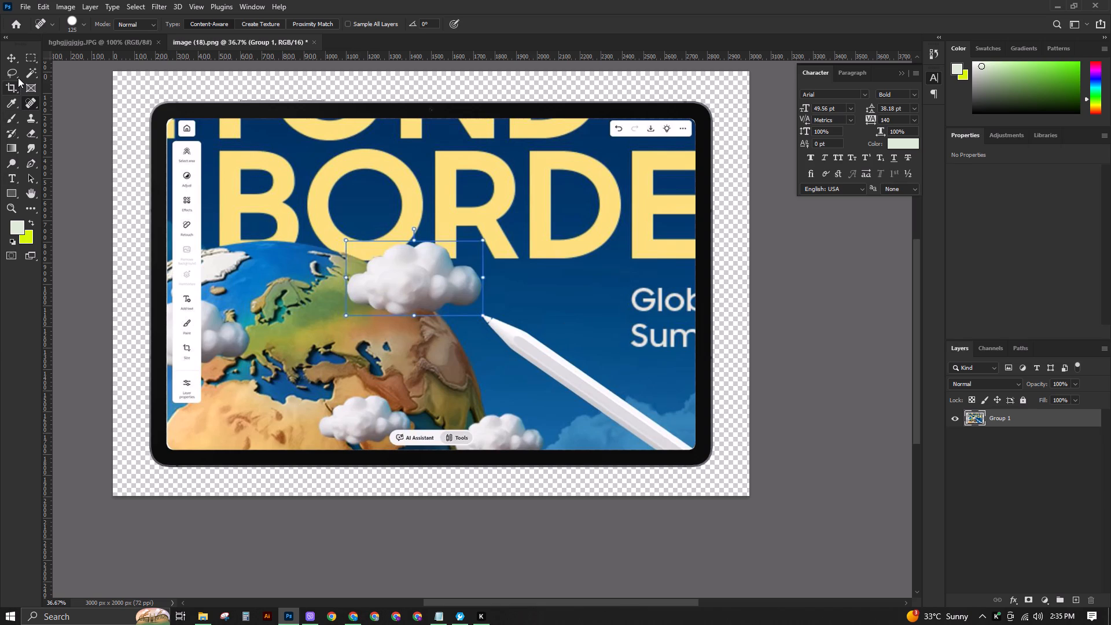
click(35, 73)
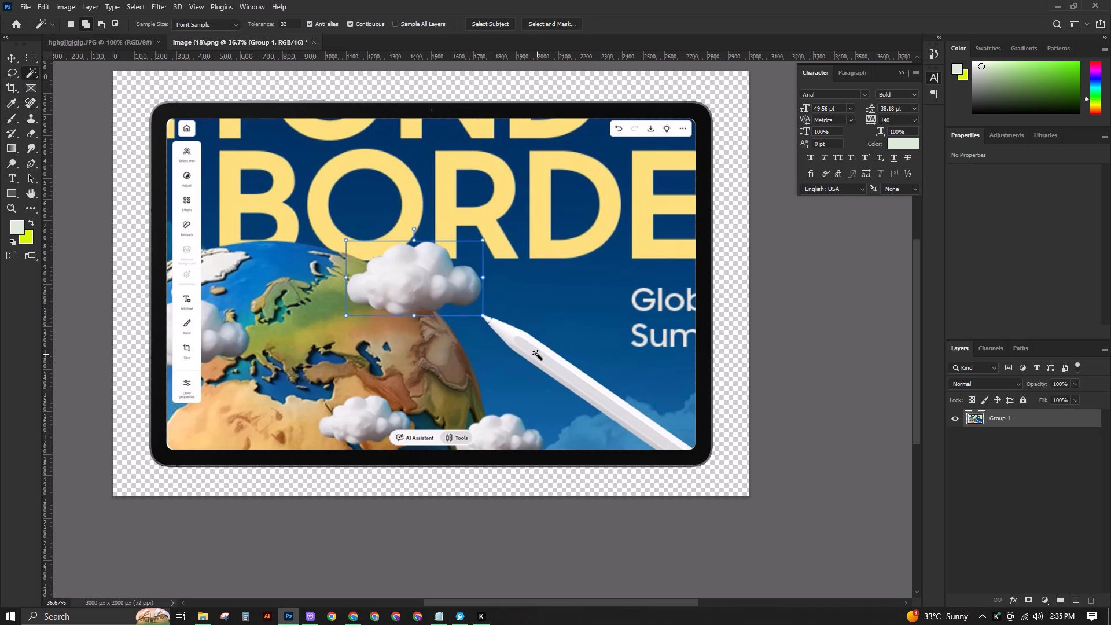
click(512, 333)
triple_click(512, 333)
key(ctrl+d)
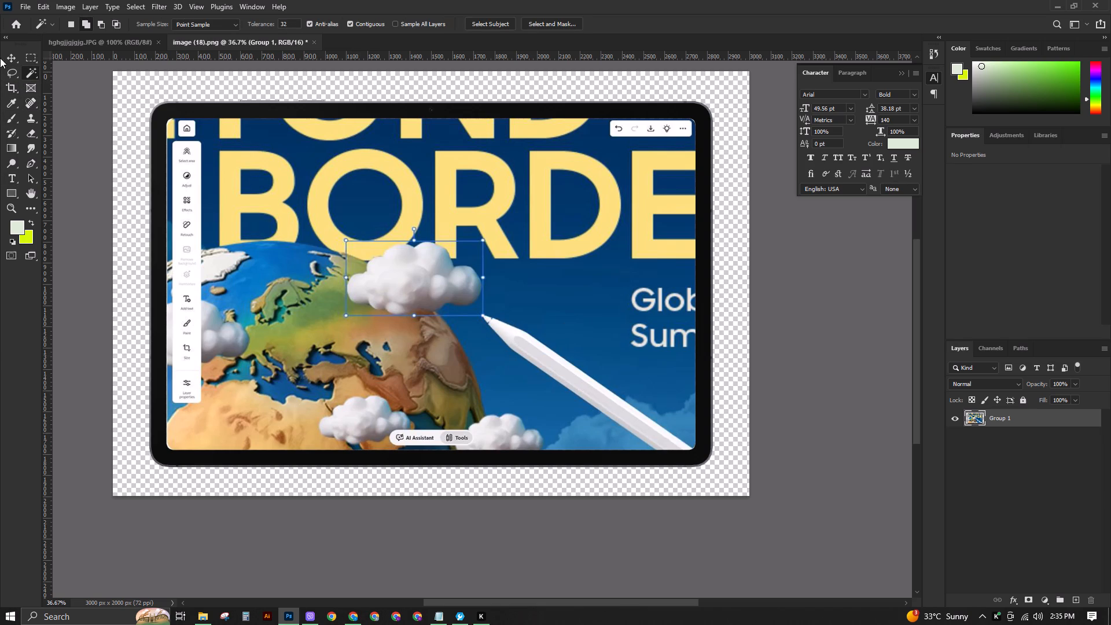
Select the white stylus on the tablet screen with the Object Selection tool and expand the selection by 2 pixels.
drag(30, 72, 79, 73)
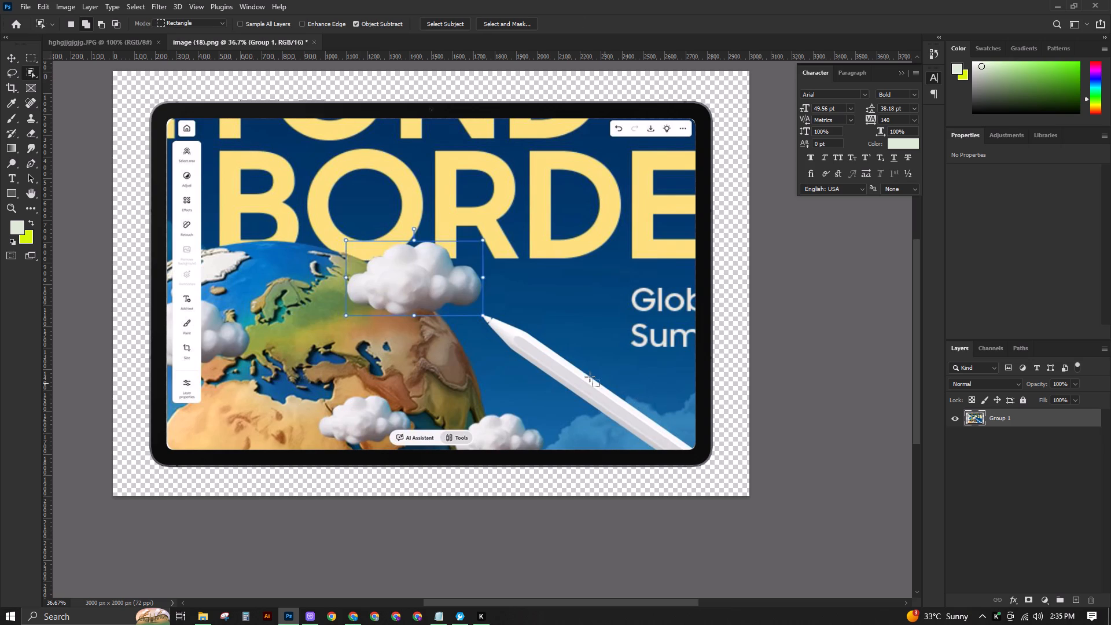
drag(479, 310, 692, 452)
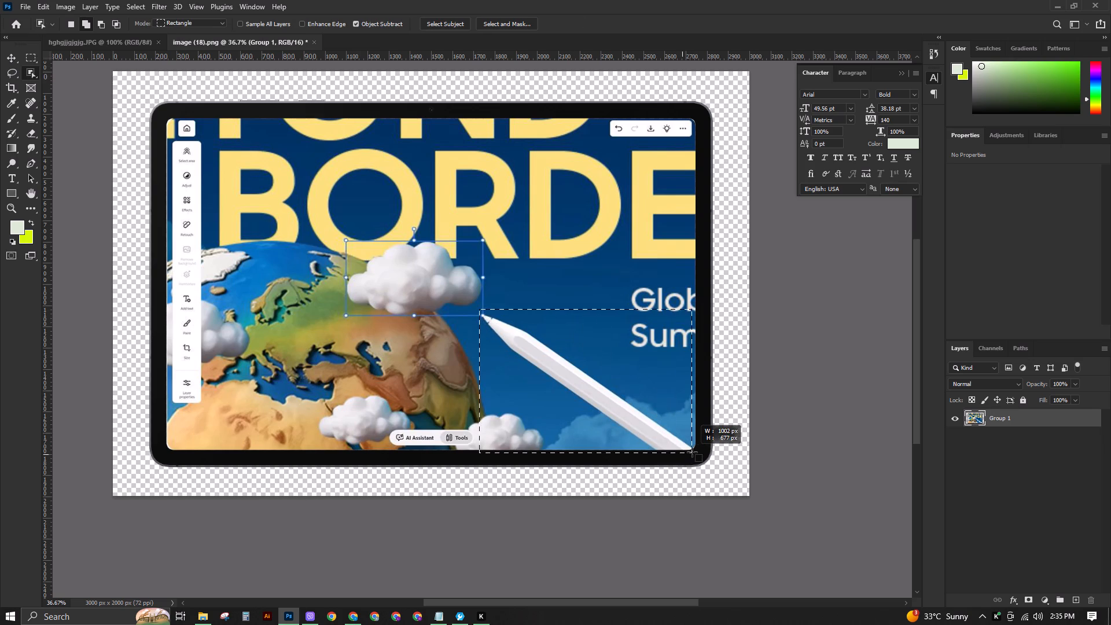
drag(692, 452, 694, 451)
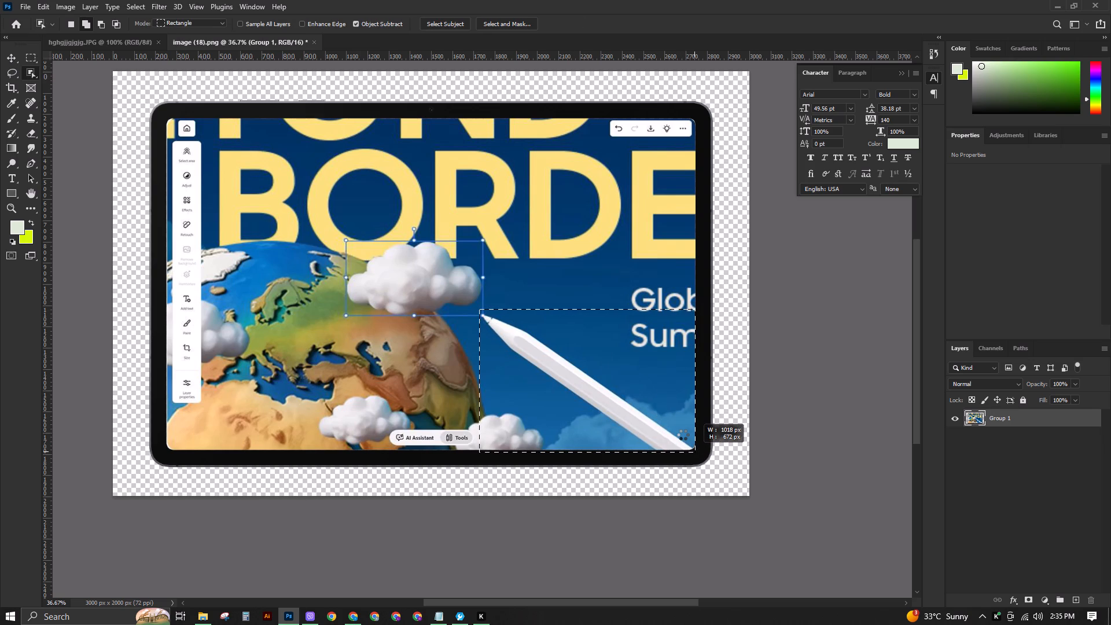
right_click(611, 407)
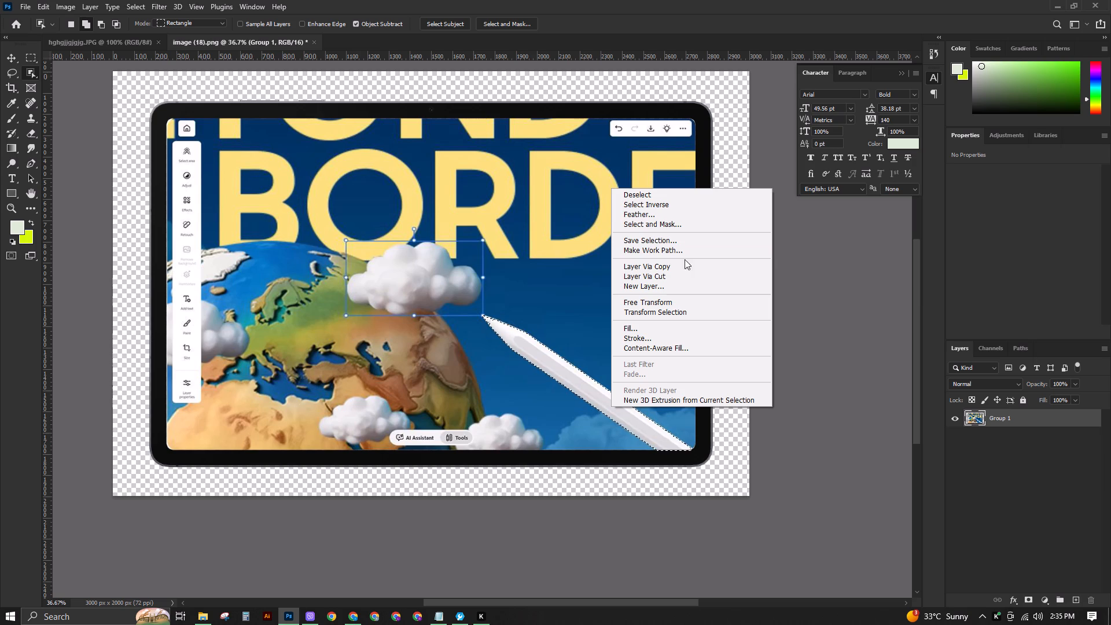
click(142, 6)
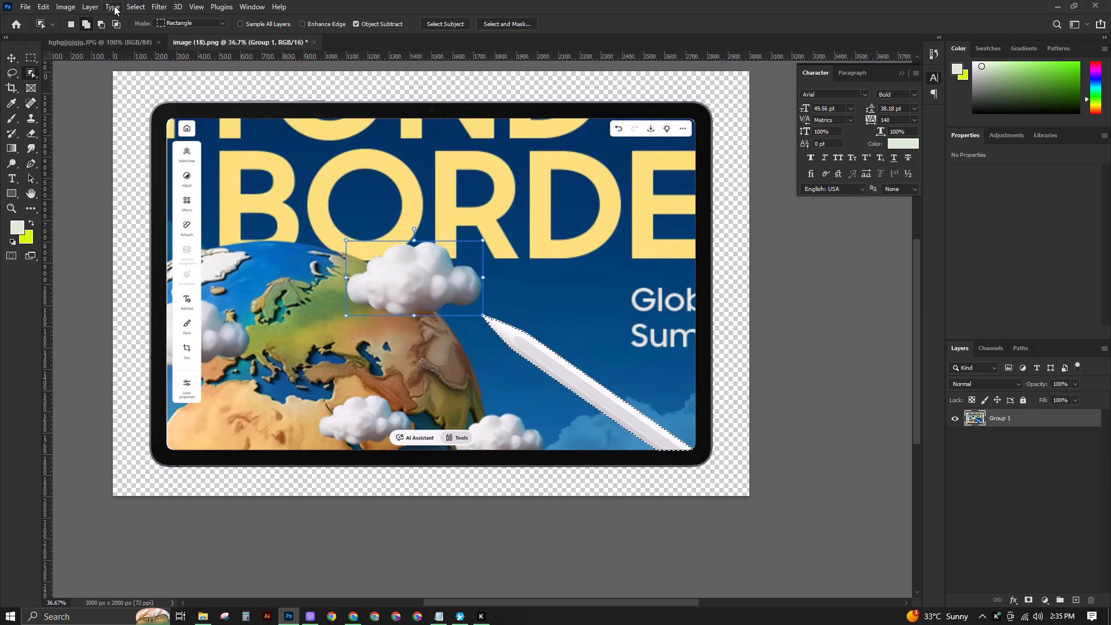
click(113, 6)
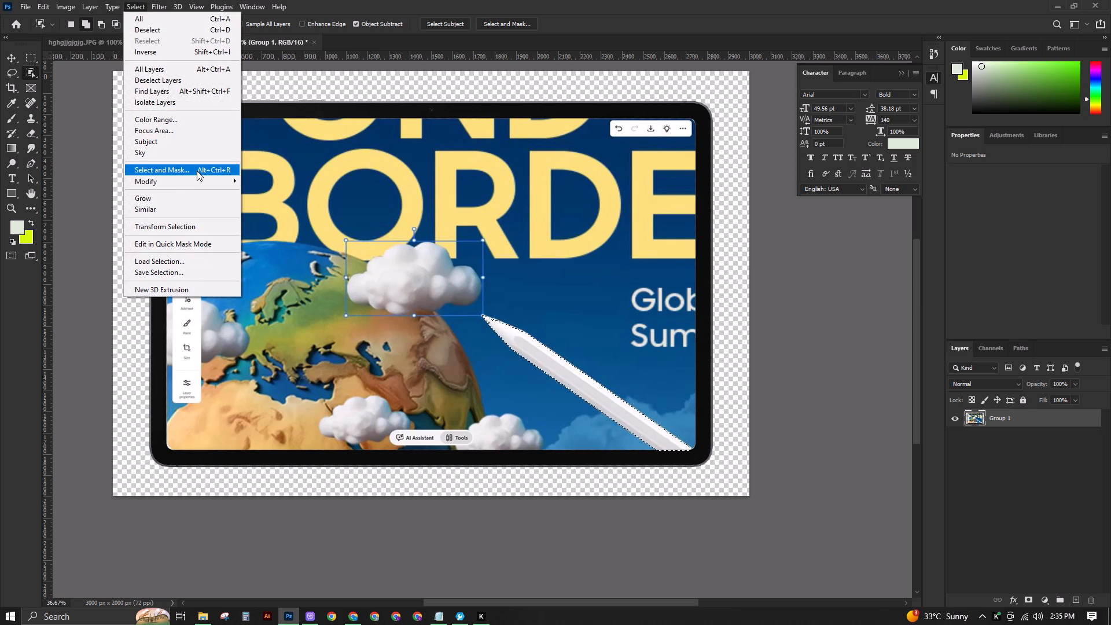
click(206, 178)
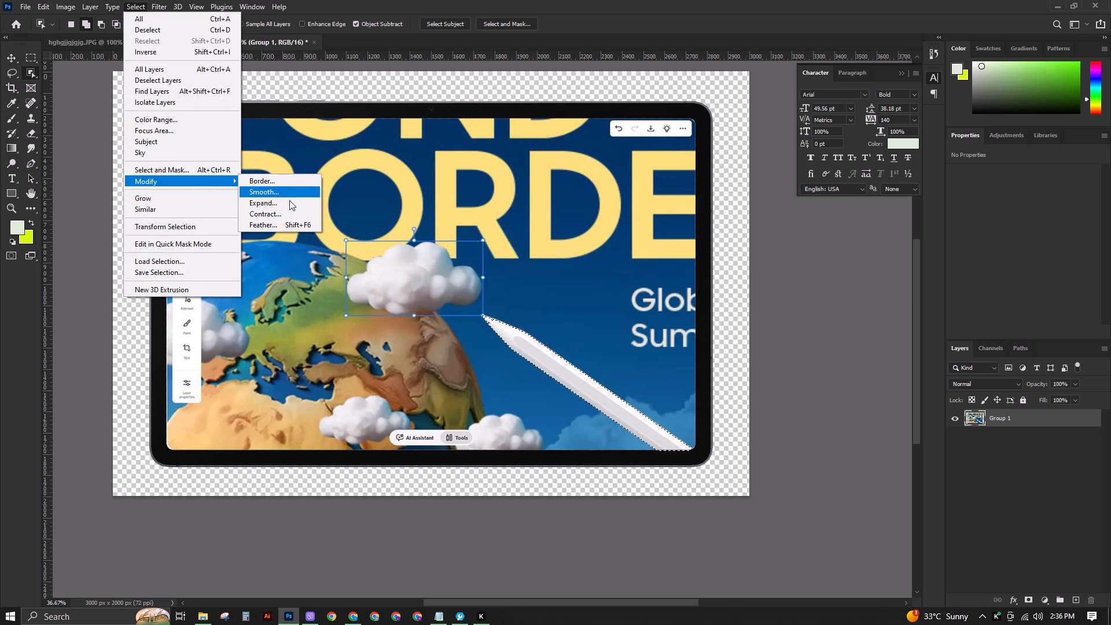
click(290, 203)
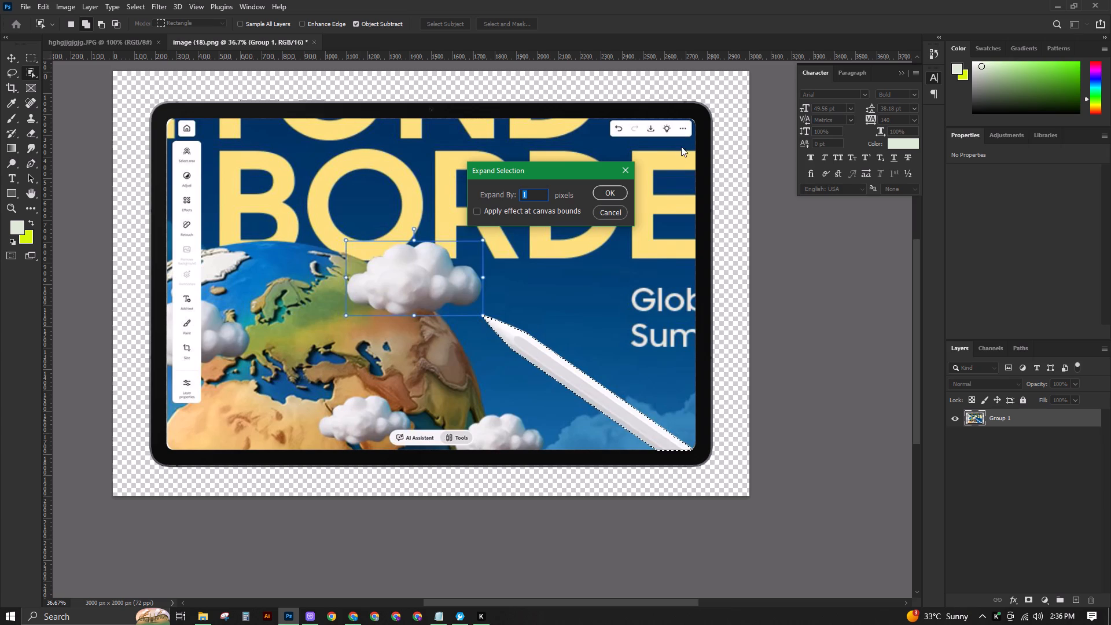
key(2)
click(613, 196)
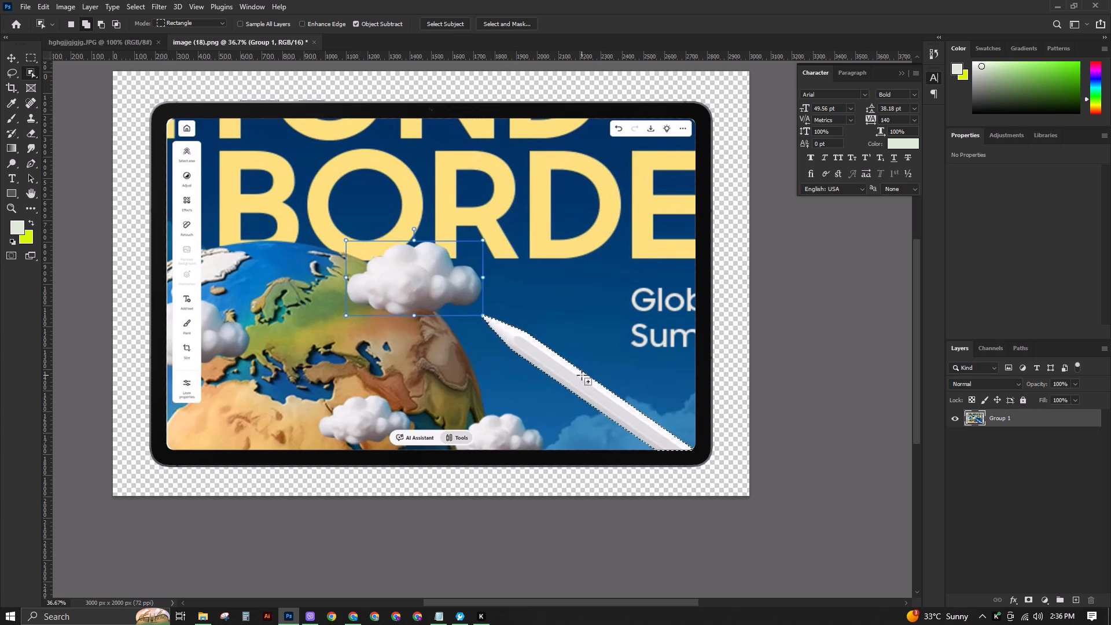
Remove the selected stylus with Content-Aware Fill, using the Auto sampling area and outputting to a new layer.
right_click(582, 375)
click(636, 534)
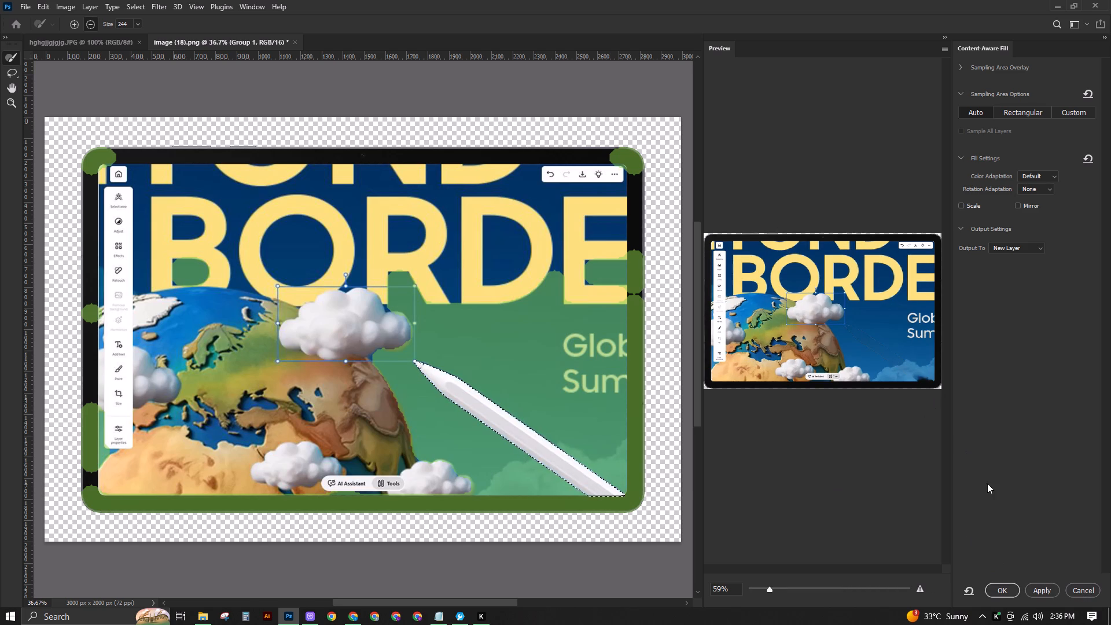
click(1049, 583)
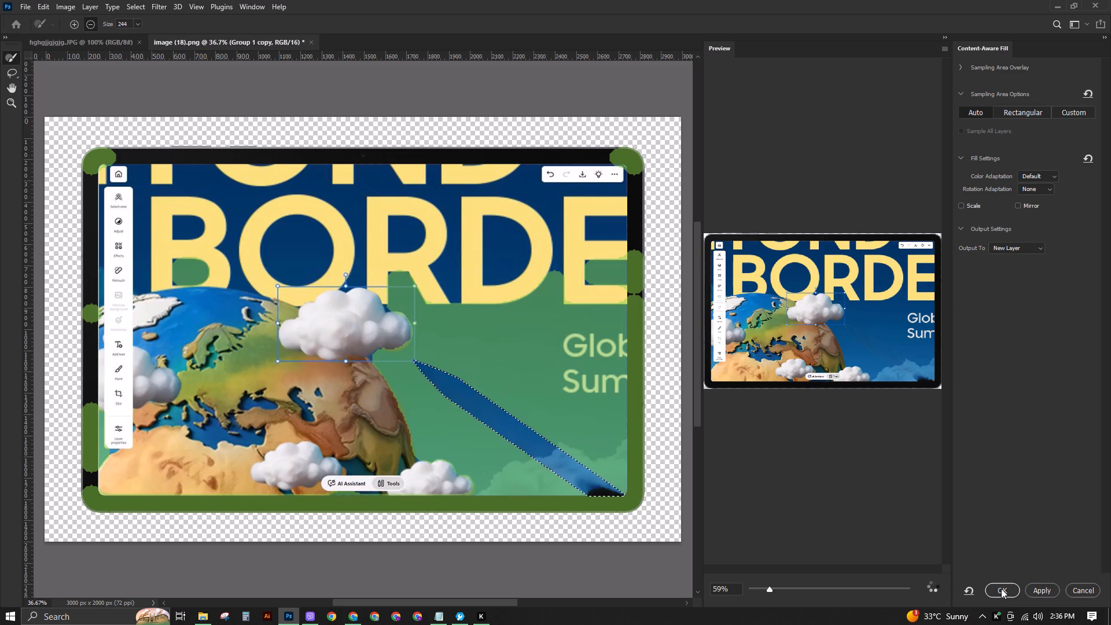
click(1001, 589)
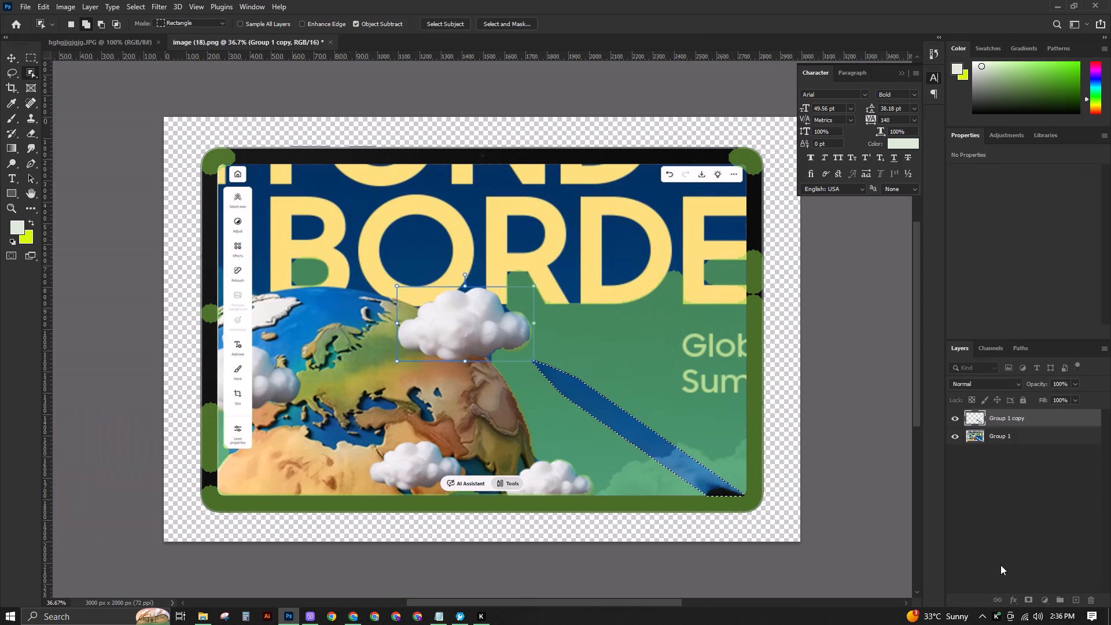
Merge the Group 1 copy fill layer with Group 1 and clear the stylus selection.
ctrl+click(1026, 442)
ctrl+right_click(1024, 433)
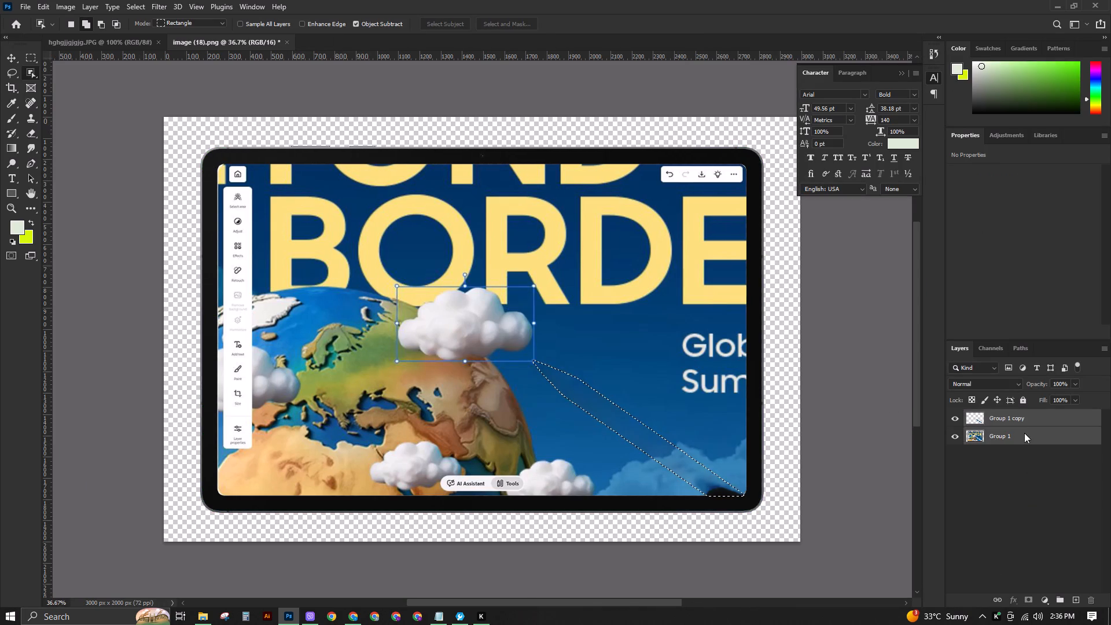
click(906, 461)
key(ctrl+d)
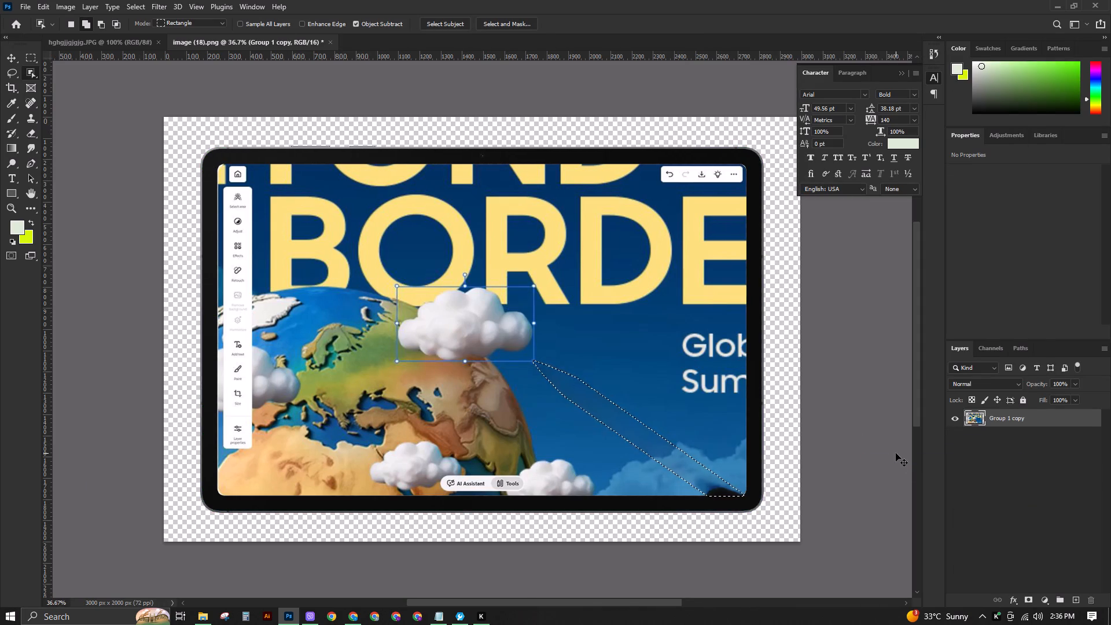
Heal both leftover outlines of the removed stylus with the Spot Healing Brush at size 45.
scroll(640, 403, up, 3)
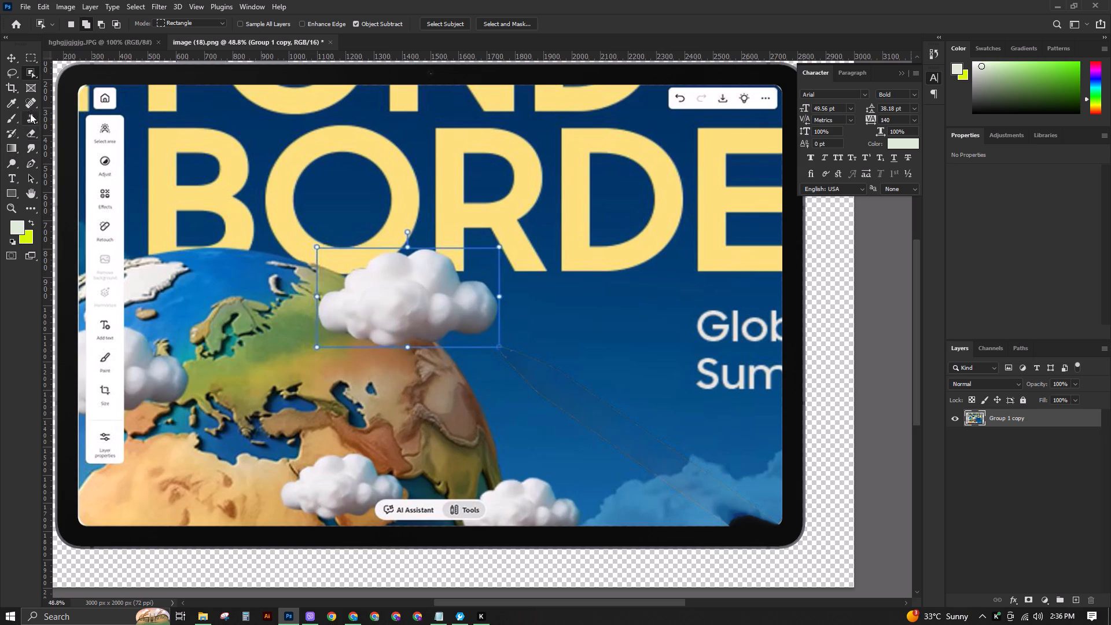
drag(32, 101, 95, 104)
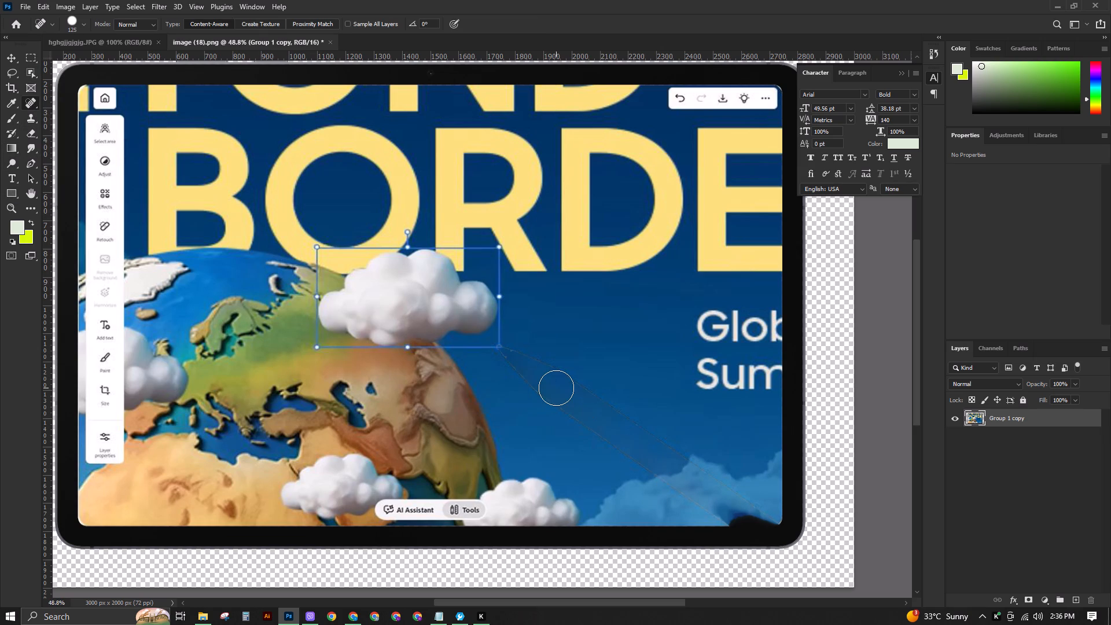
key(bracketleft)
key(bracketleft)
key(bracketleft)
key(bracketleft)
text([[)
key(bracketleft)
drag(517, 350, 516, 350)
drag(516, 350, 738, 490)
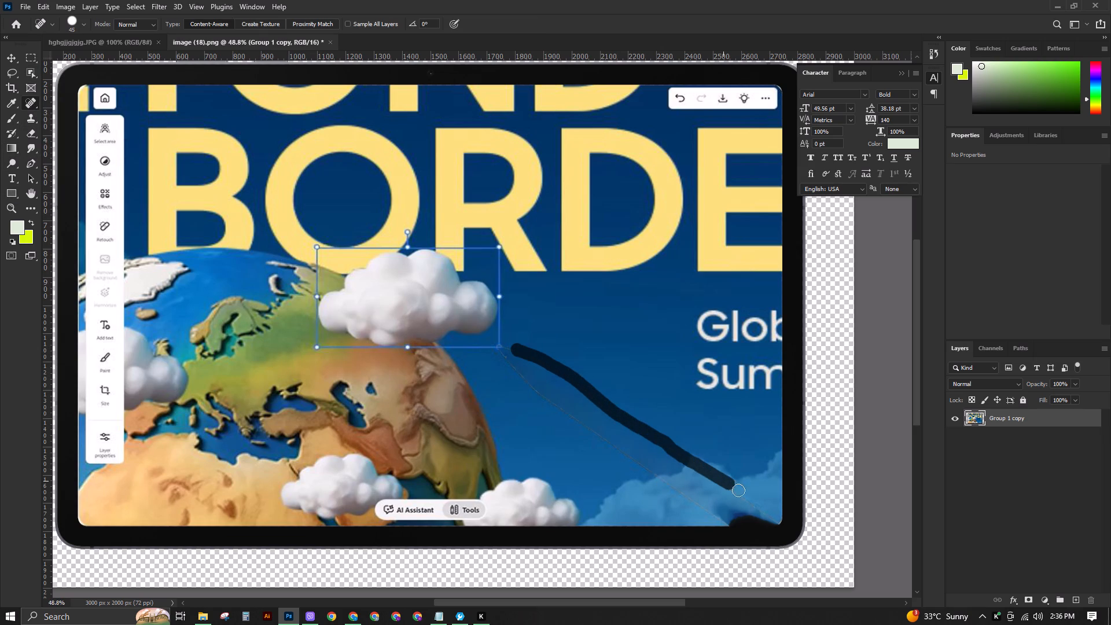
drag(738, 490, 770, 515)
drag(505, 359, 616, 443)
drag(616, 443, 727, 520)
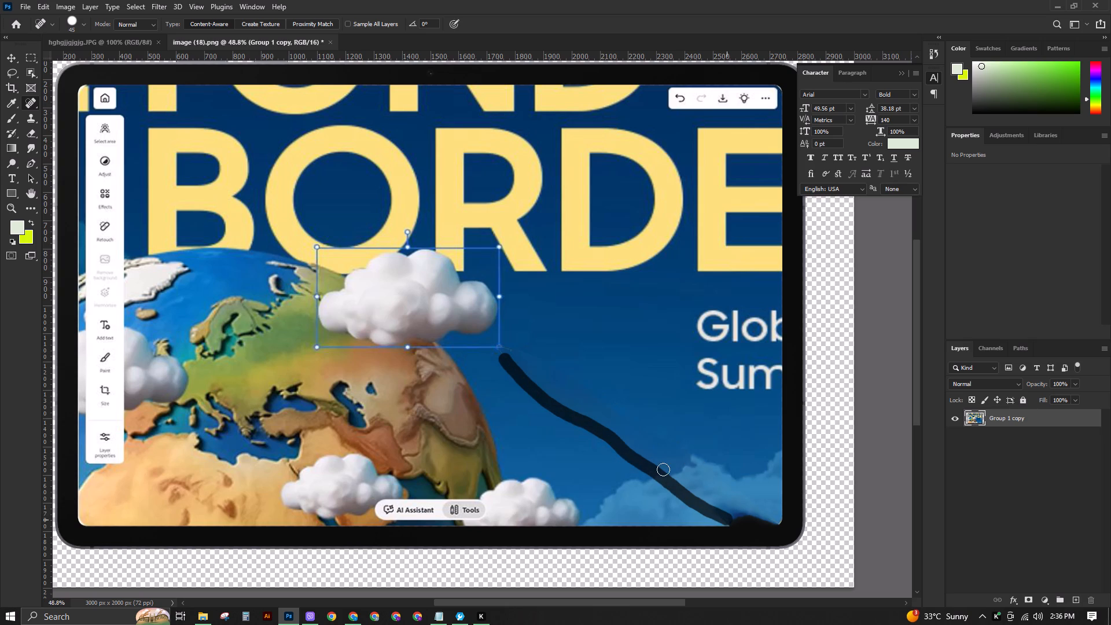
Heal the faint streak left by the stylus across the sky with the Spot Healing Brush at size 100.
scroll(680, 402, down, 3)
scroll(667, 443, up, 4)
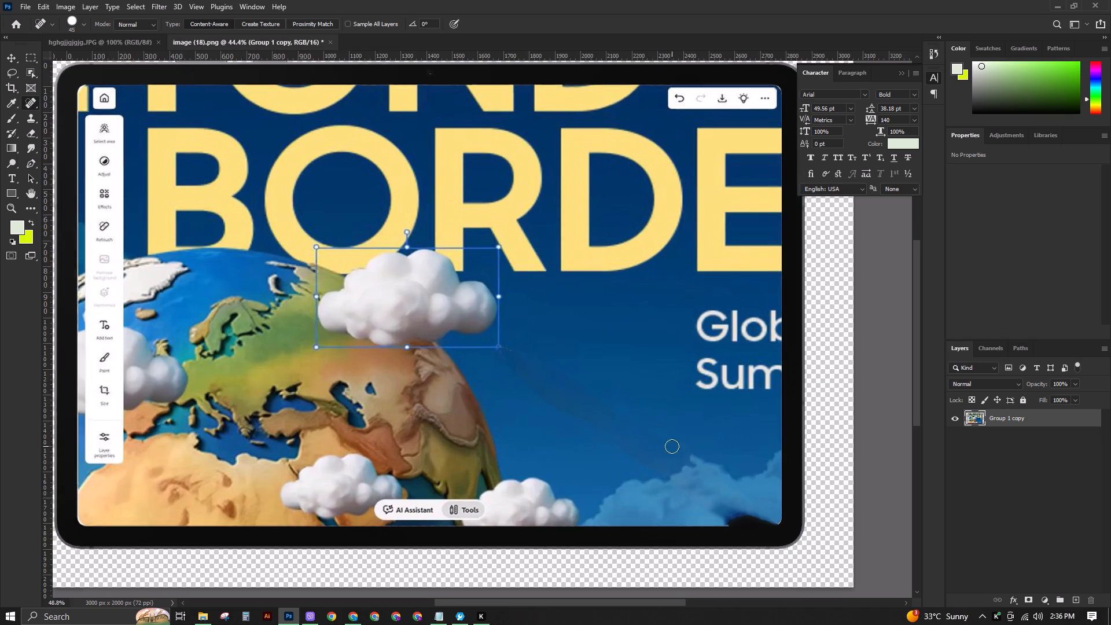
scroll(672, 446, up, 1)
key(bracketright)
key(bracketright)
key(bracketright)
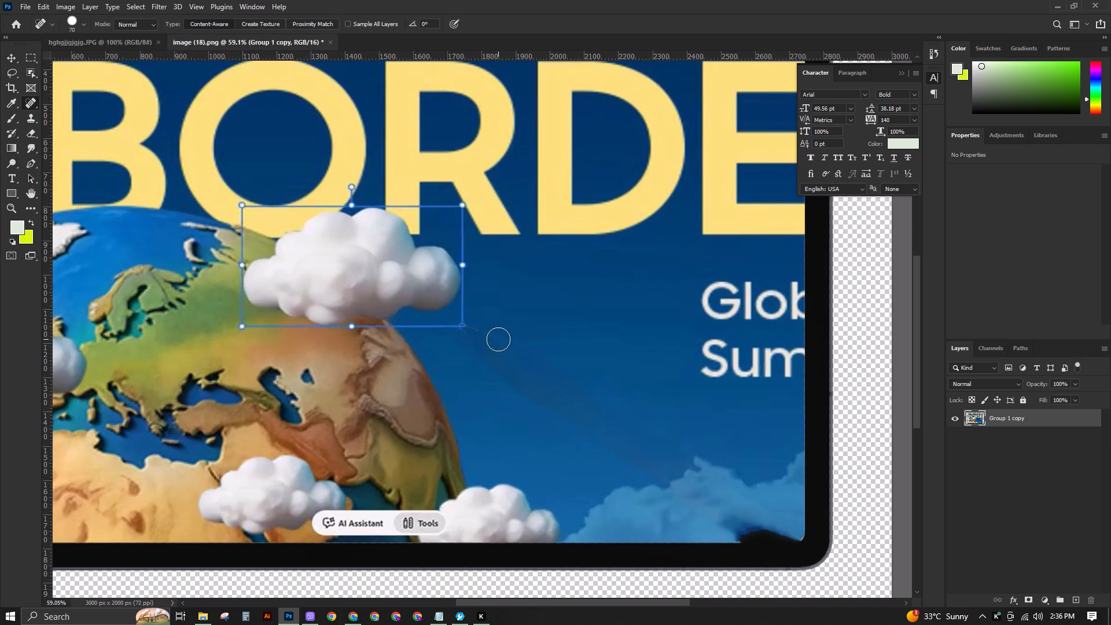
key(bracketright)
key(bracketright)
key(bracketright)
drag(483, 354, 560, 399)
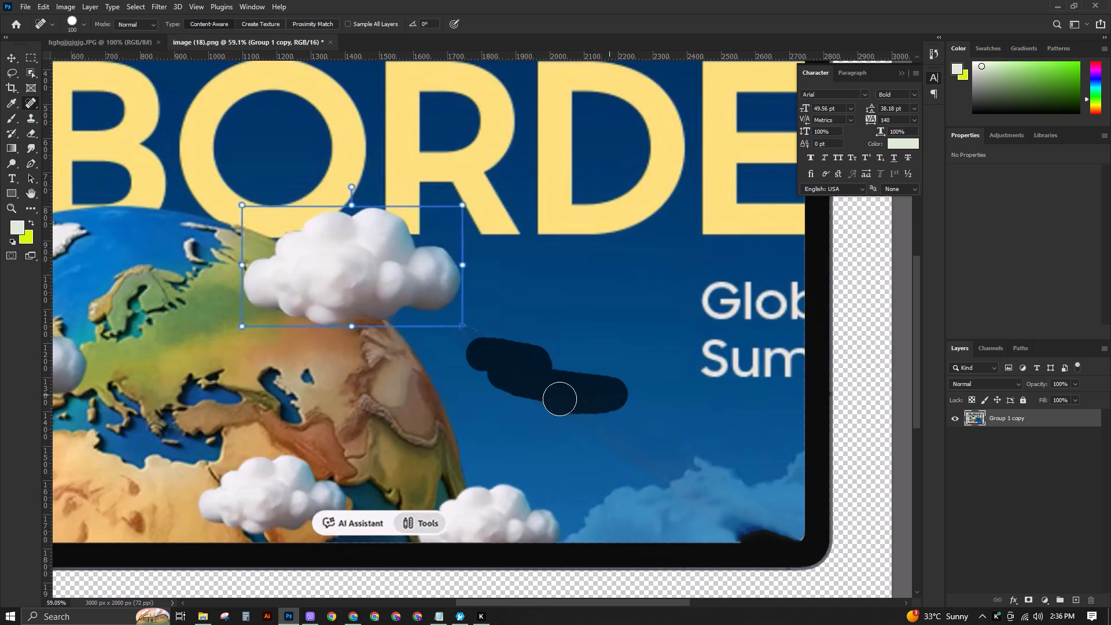
drag(560, 399, 675, 460)
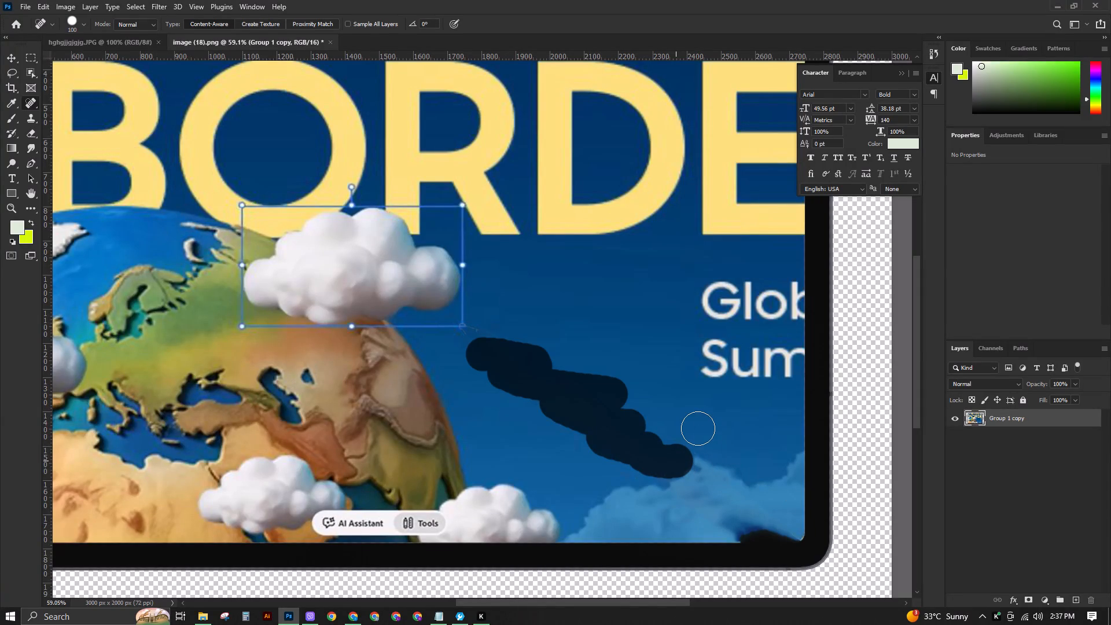
scroll(642, 404, down, 2)
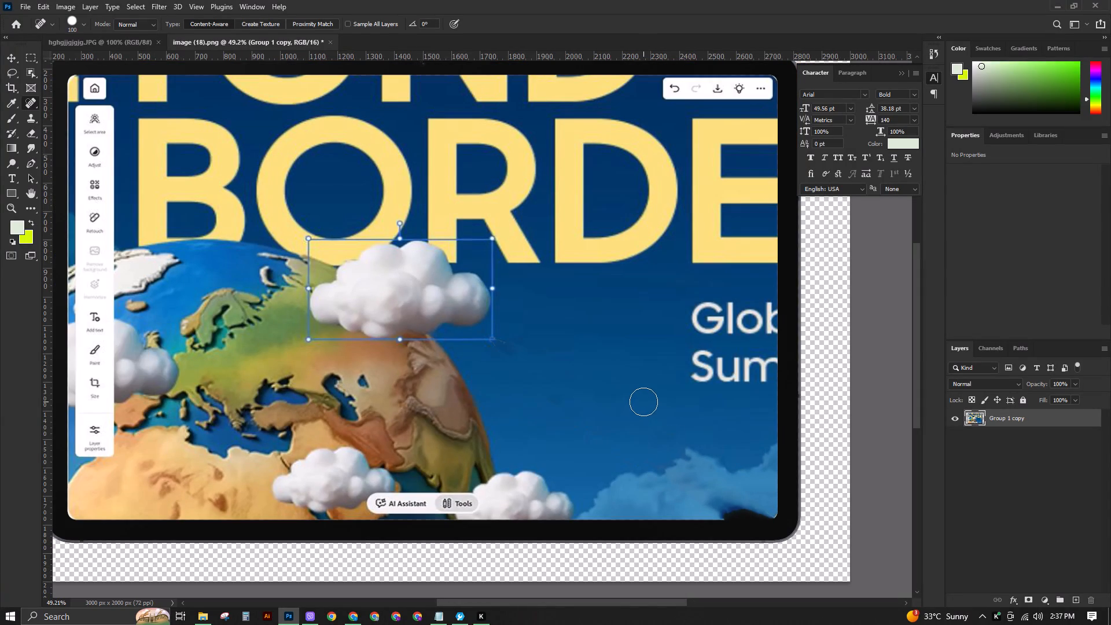
Outline the dark smudge in the tablet screen's bottom-right corner with the Polygonal Lasso tool and nudge the selection up and right.
drag(10, 71, 12, 71)
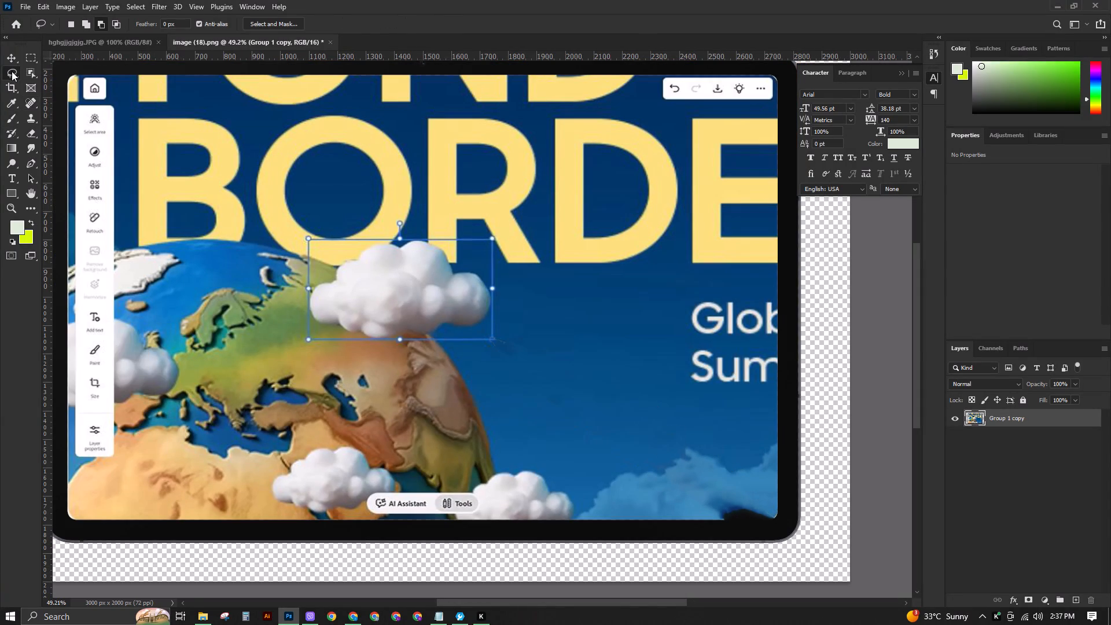
drag(12, 71, 58, 86)
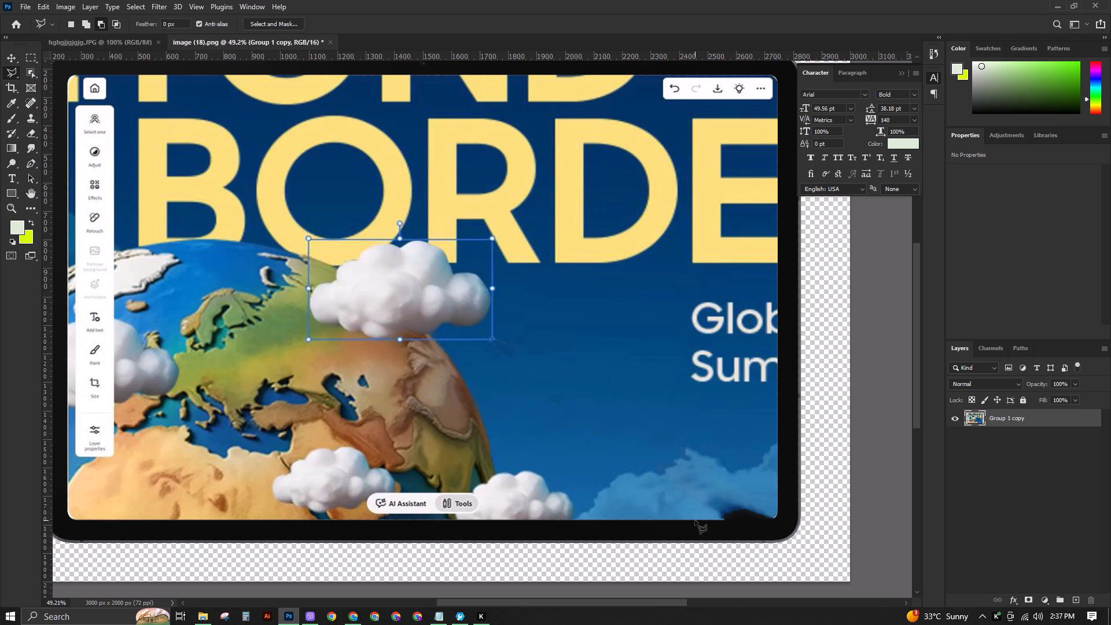
click(694, 520)
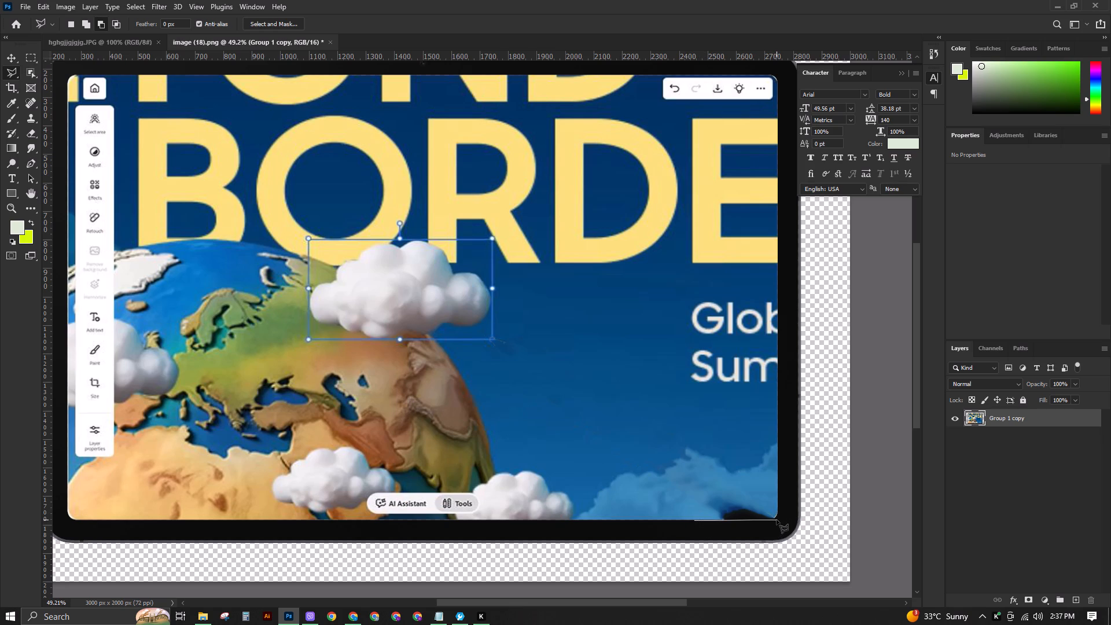
click(774, 520)
click(773, 512)
click(723, 493)
click(713, 487)
click(704, 490)
double_click(688, 514)
key(Up)
key(Right)
Paint over the corner smudge with a size 90 brush in blue sampled from the nearby cloud, and clear the selection.
click(14, 225)
click(707, 513)
click(991, 237)
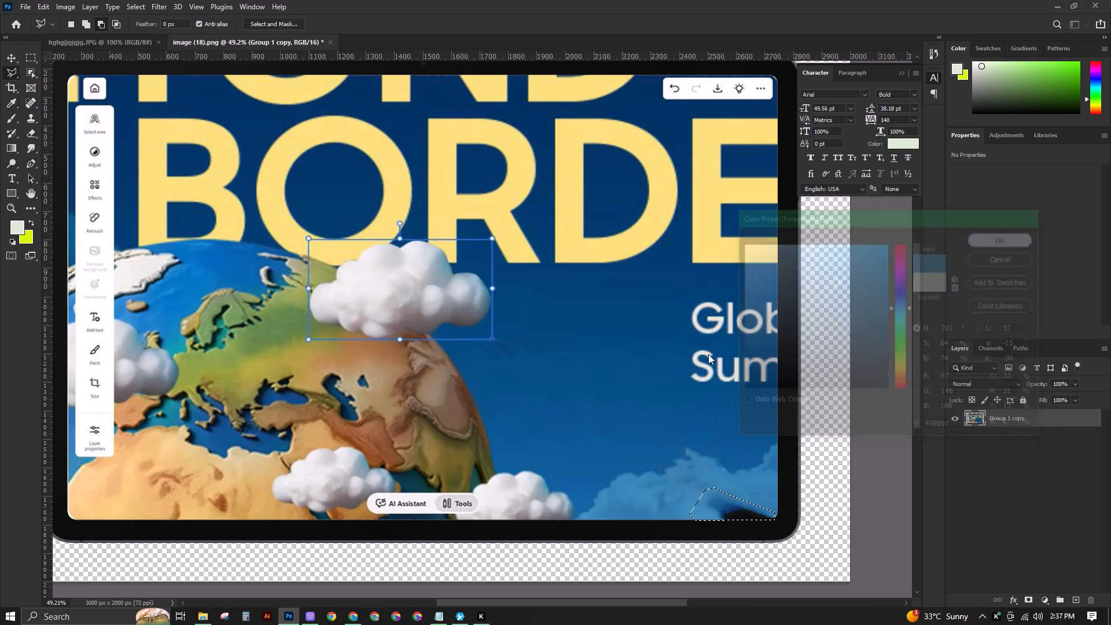
key(b)
key(bracketright)
key(bracketright)
key(bracketright)
key(bracketright)
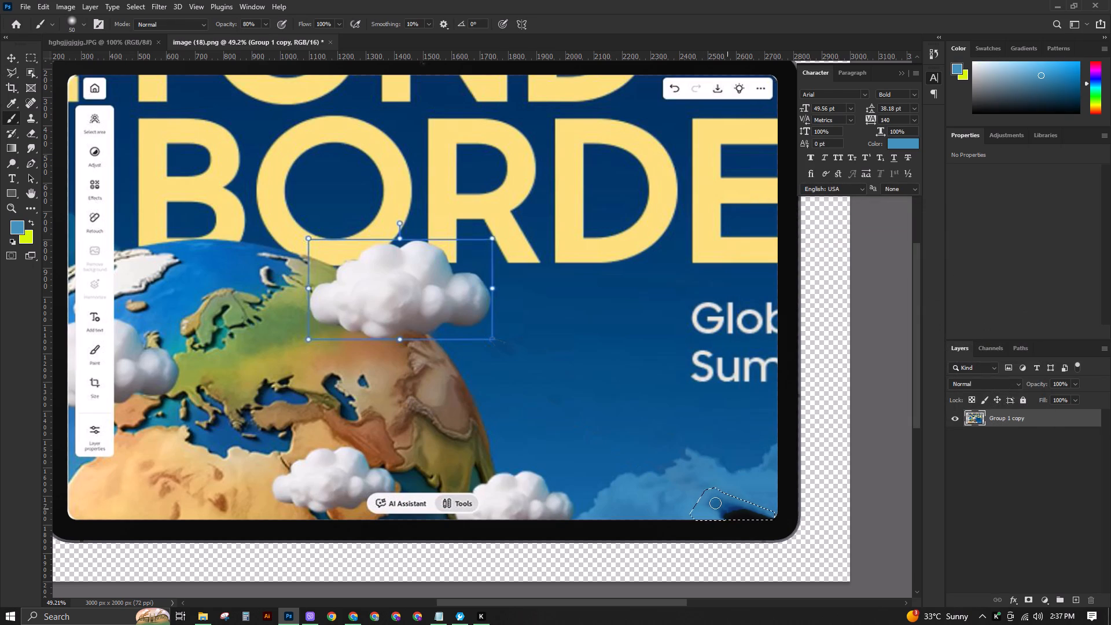
key(bracketright)
key(bracketright)
key(bracketright)
drag(709, 509, 732, 510)
drag(732, 510, 751, 515)
key(ctrl+d)
scroll(739, 470, down, 4)
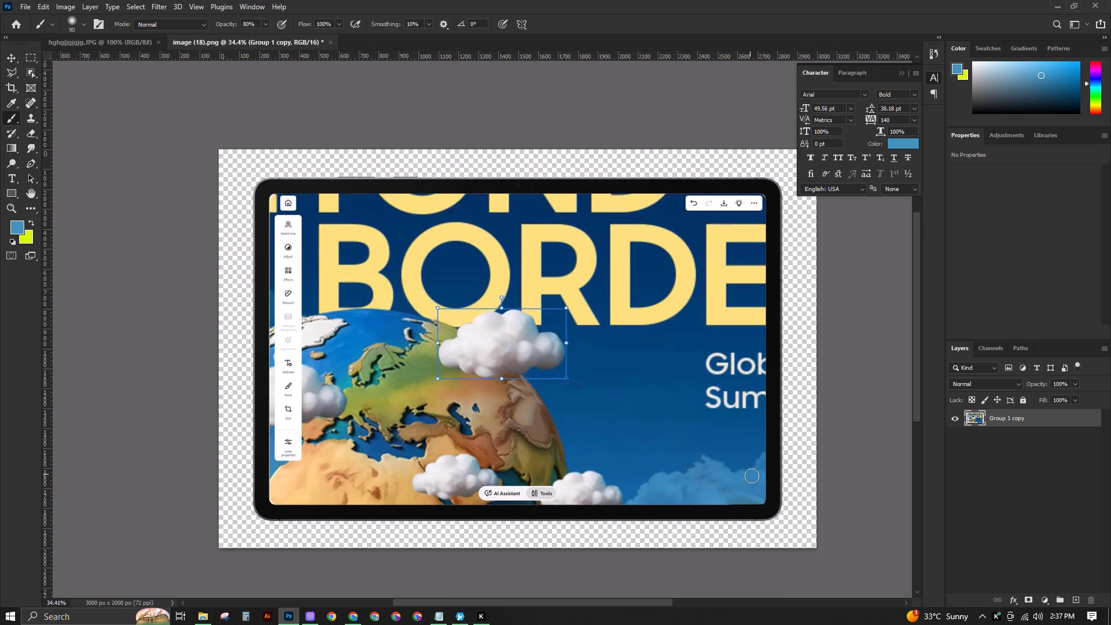
drag(747, 491, 758, 495)
Export the cleaned front view to the Downloads folder as image (18), replacing the existing file.
click(30, 3)
click(75, 174)
click(269, 174)
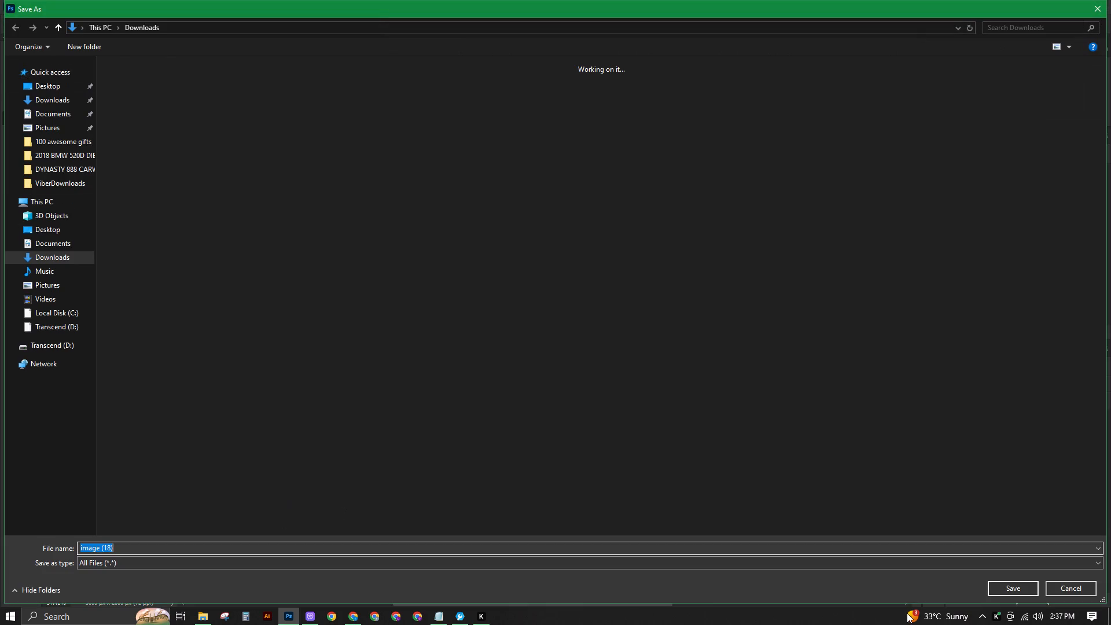
click(1000, 583)
click(573, 308)
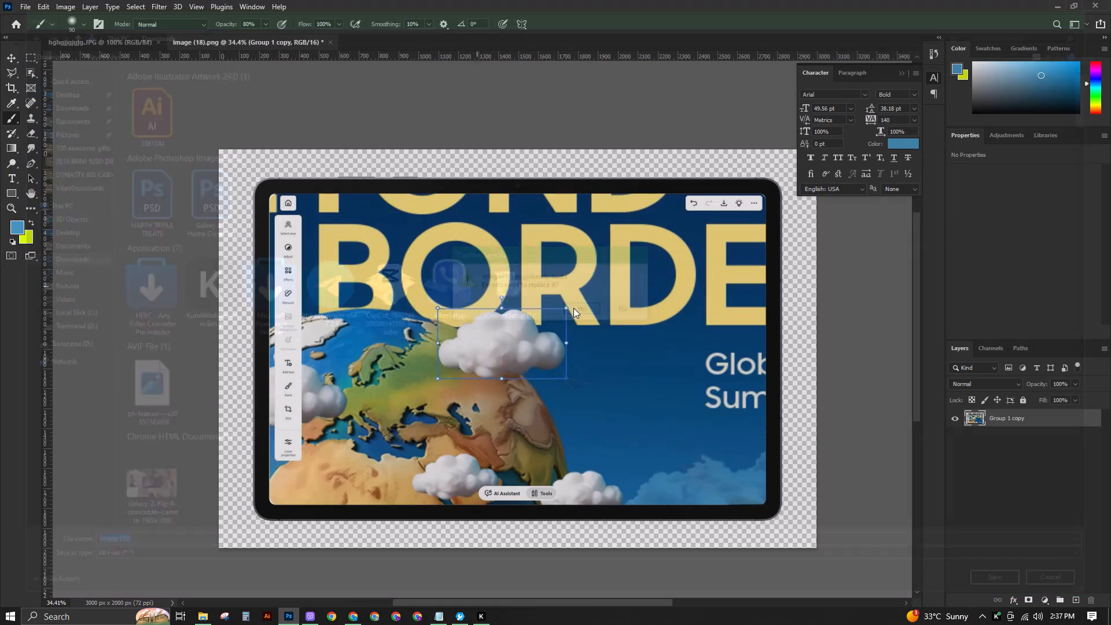
Switch to Chrome, save the tablet's back view to Downloads as image (21), and open that file in Photoshop.
click(356, 611)
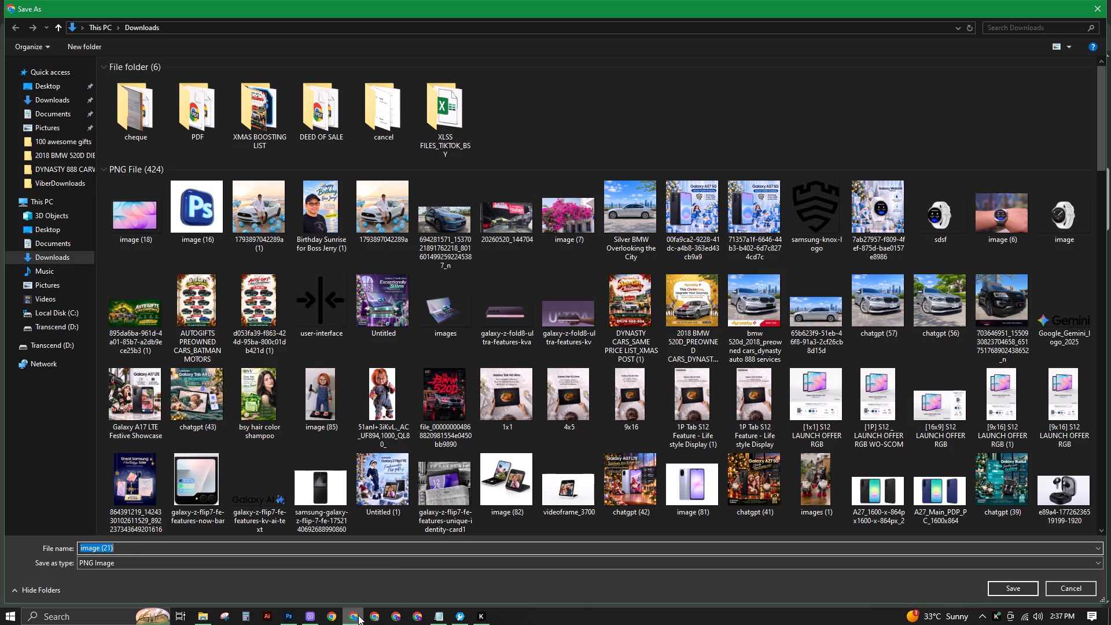
click(1020, 591)
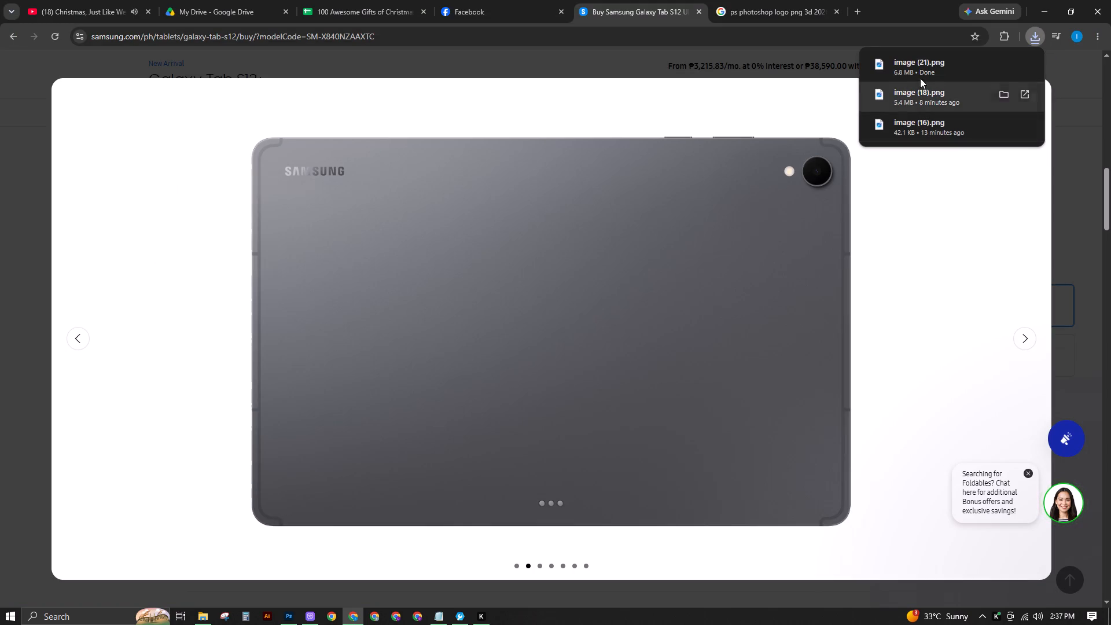
drag(893, 64, 288, 618)
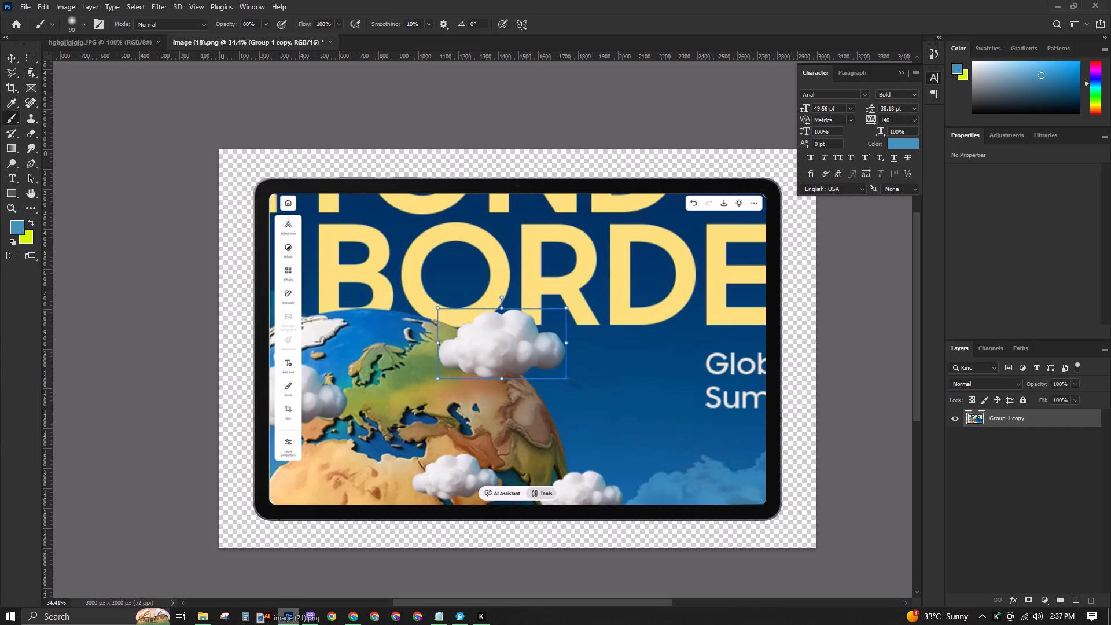
drag(288, 618, 626, 34)
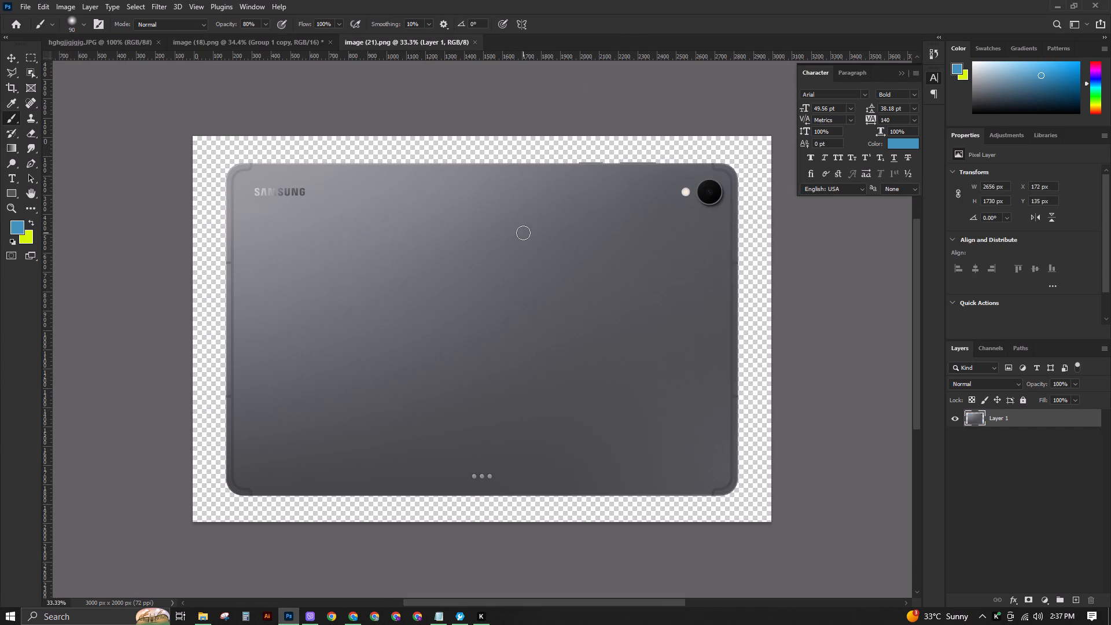
Copy the Group 1 copy front view from image (18) into image (21) and align it exactly over the back view.
click(9, 64)
click(264, 37)
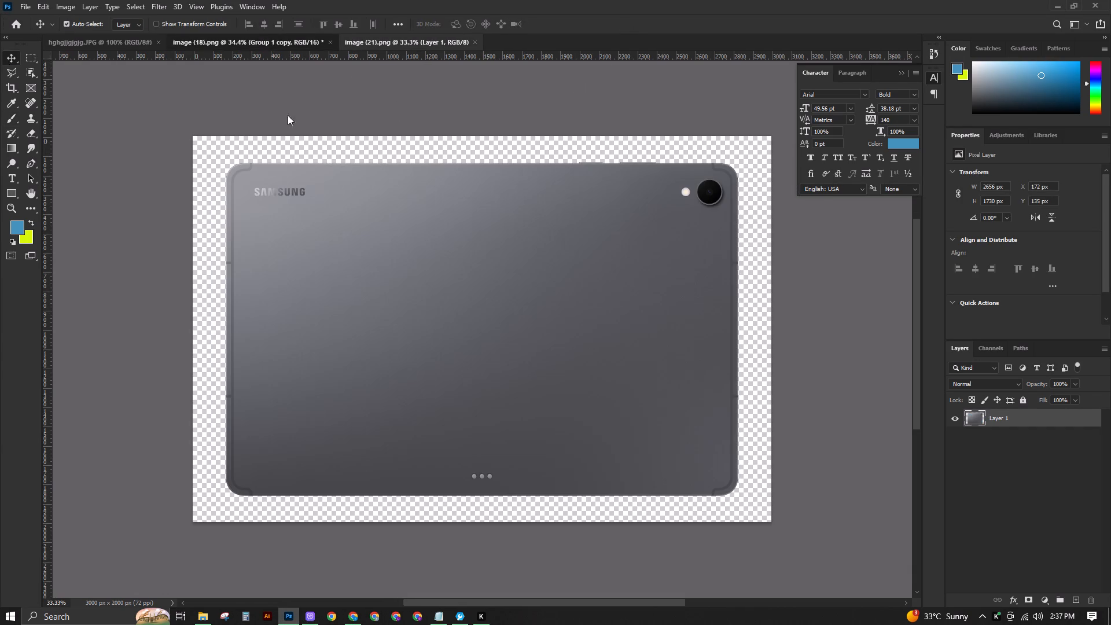
drag(418, 234, 457, 41)
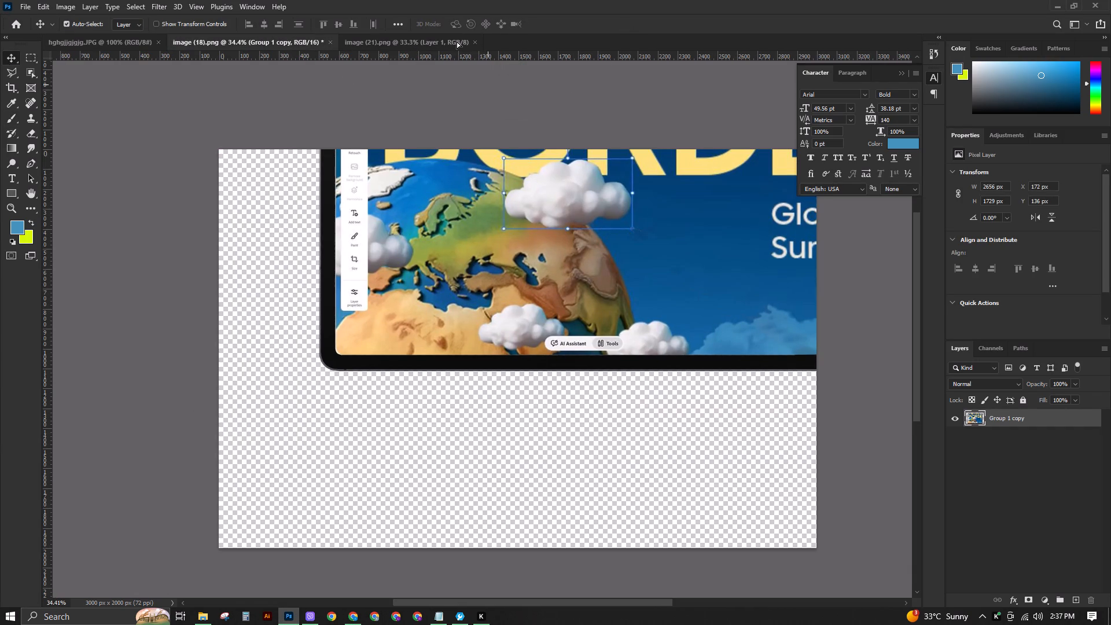
drag(457, 41, 518, 300)
click(537, 235)
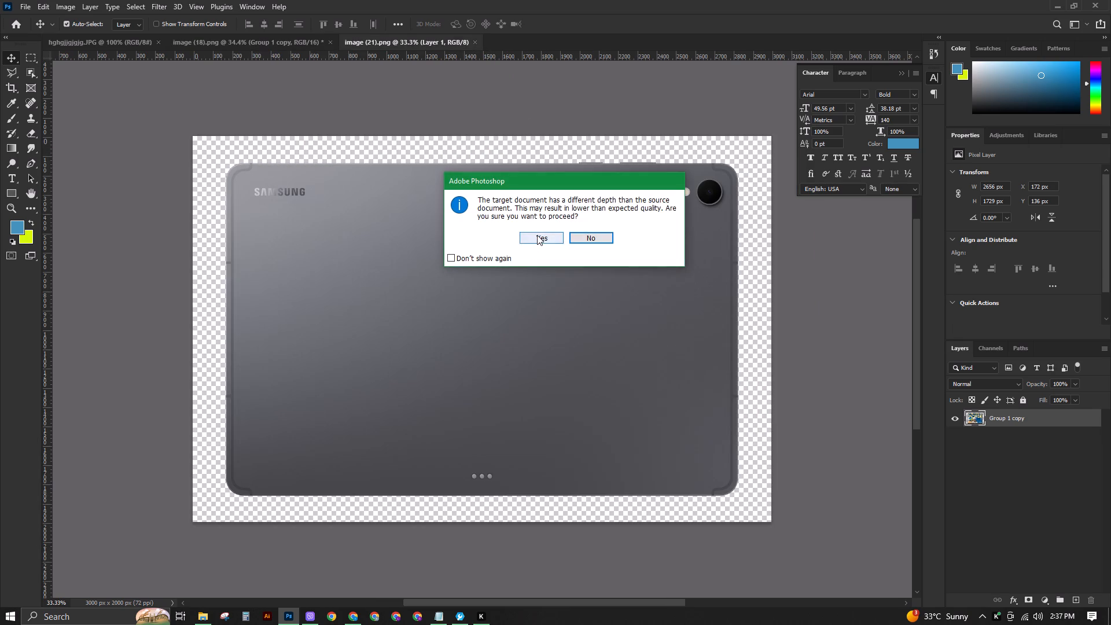
ctrl+drag(569, 249, 512, 342)
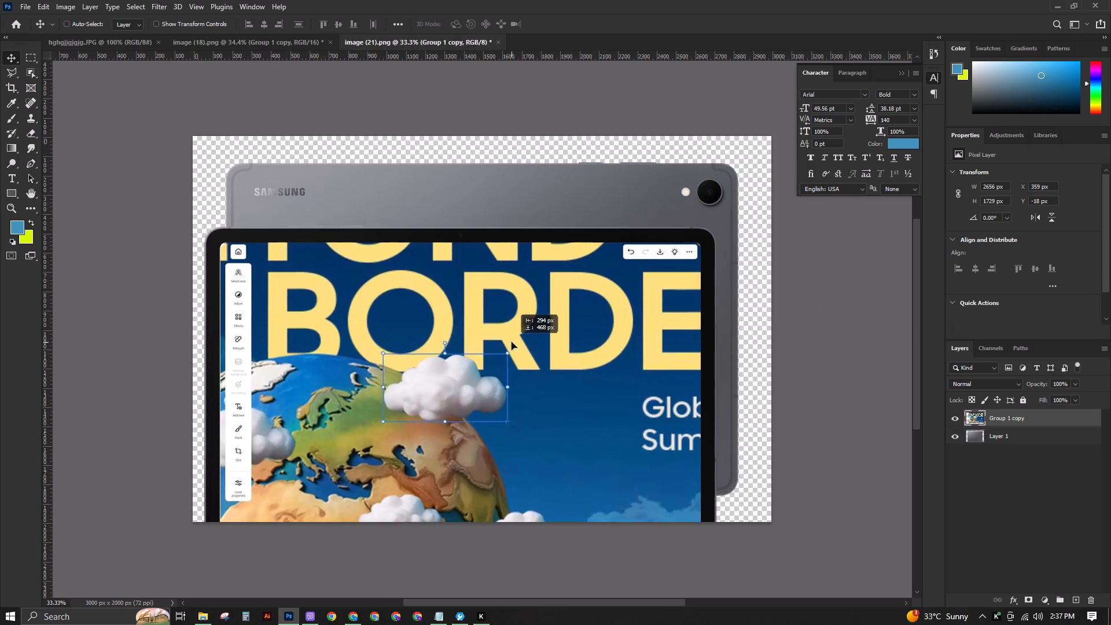
ctrl+drag(512, 342, 518, 335)
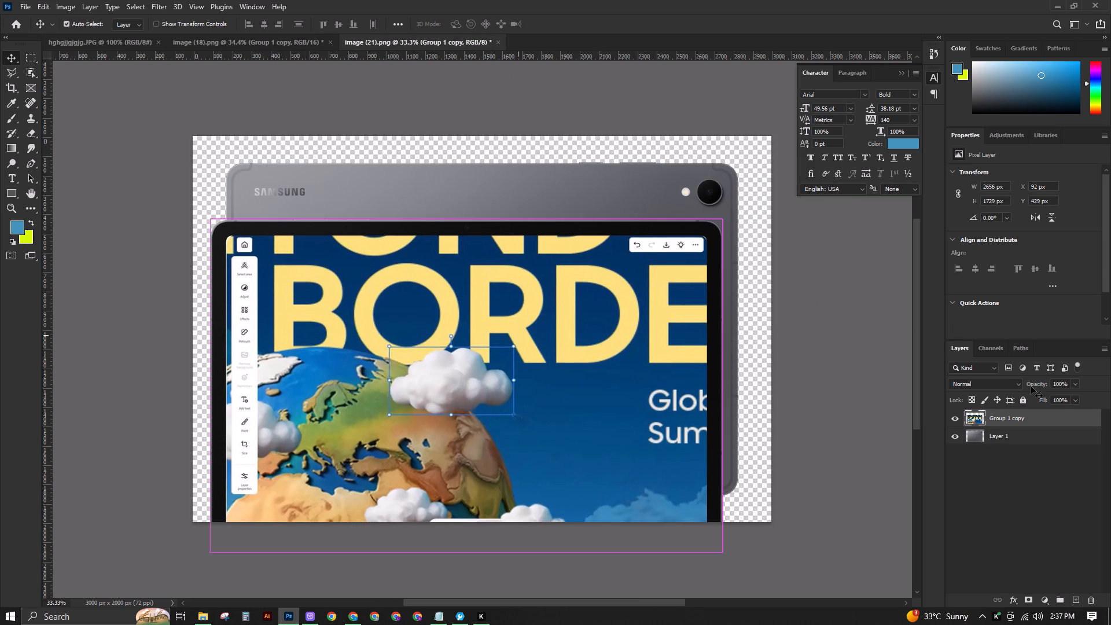
drag(595, 374, 612, 313)
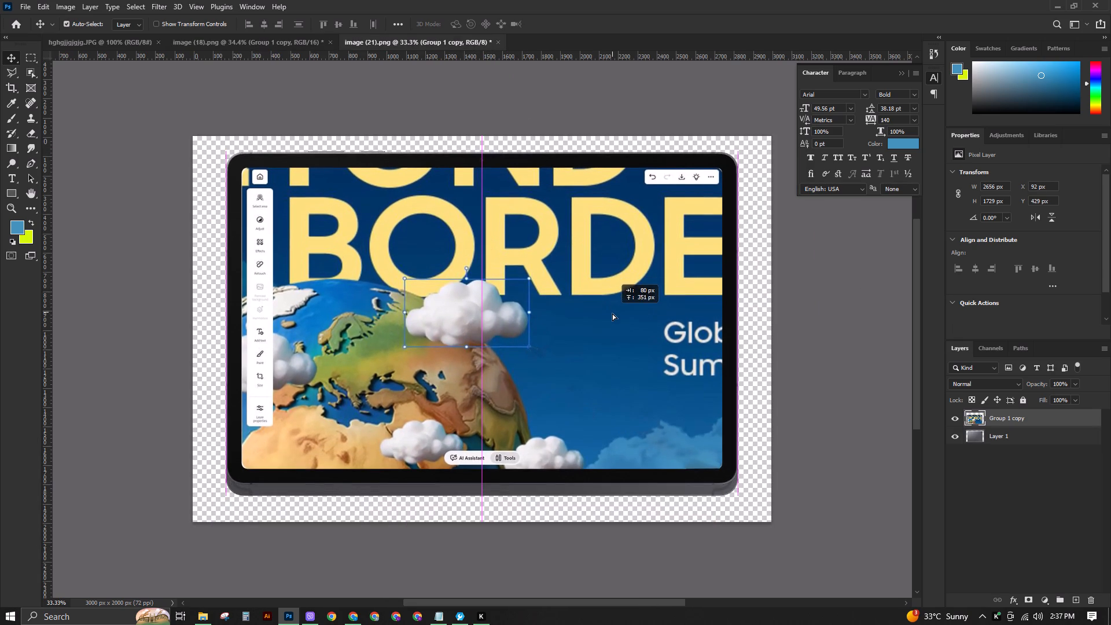
drag(612, 313, 610, 316)
Select the Group 1 copy and Layer 1 layers together.
ctrl+click(1013, 433)
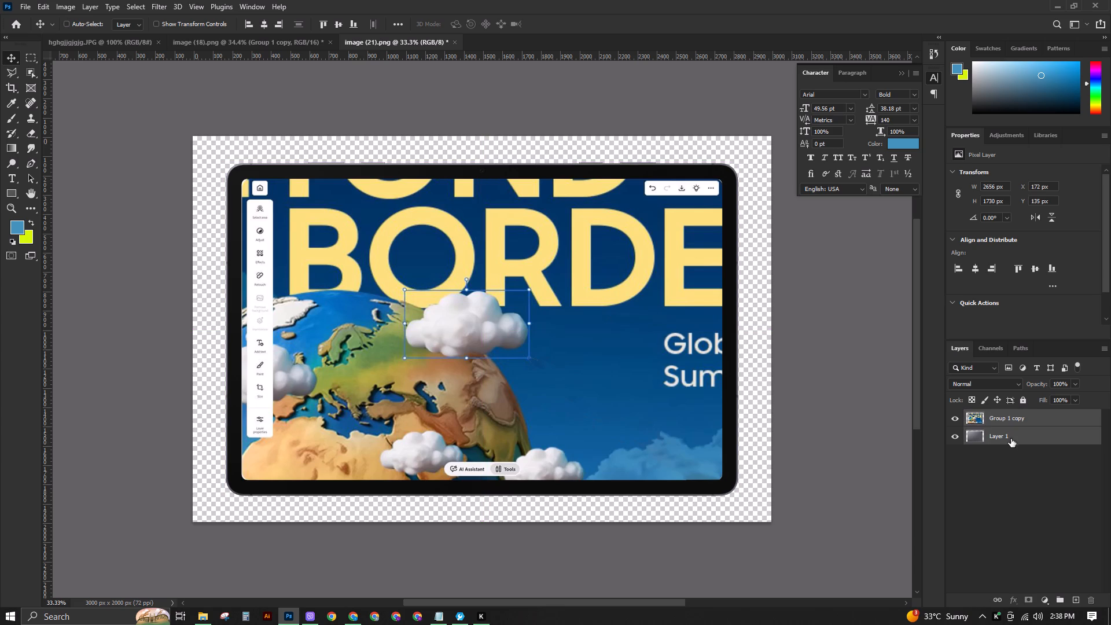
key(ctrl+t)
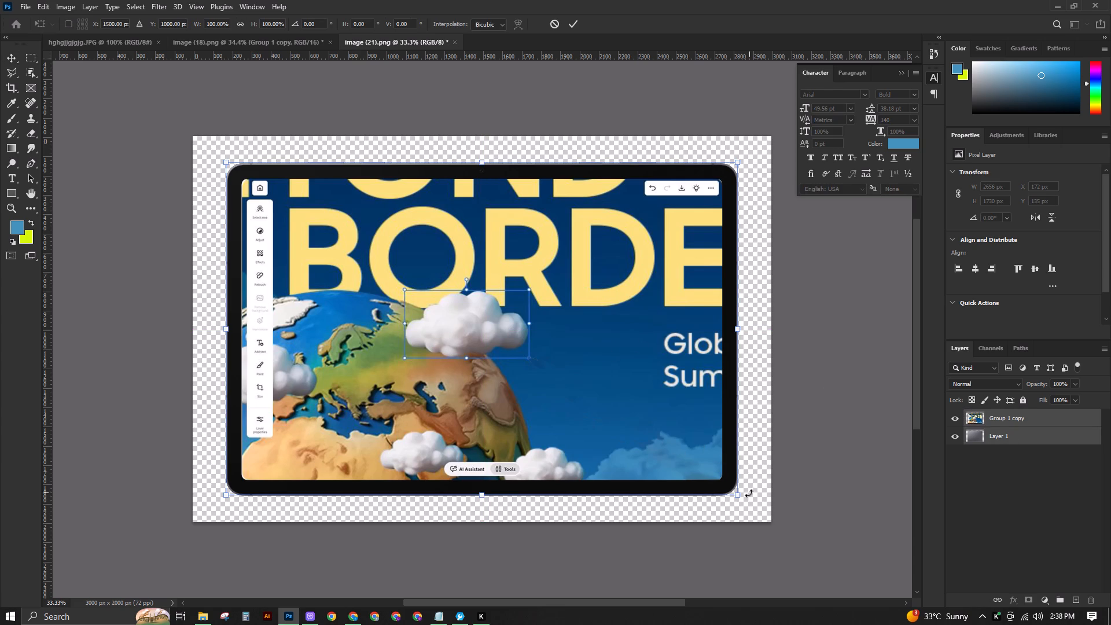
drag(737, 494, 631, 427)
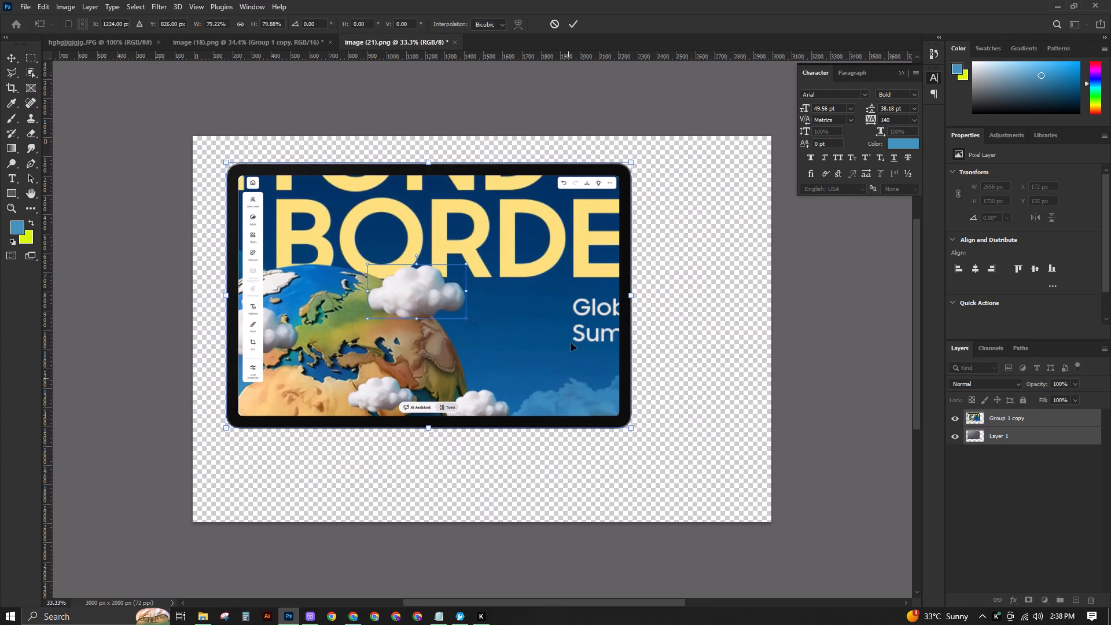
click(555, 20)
Scale both tablet layers proportionally to about 78% and move them toward the canvas's lower-right area.
key(ctrl+t)
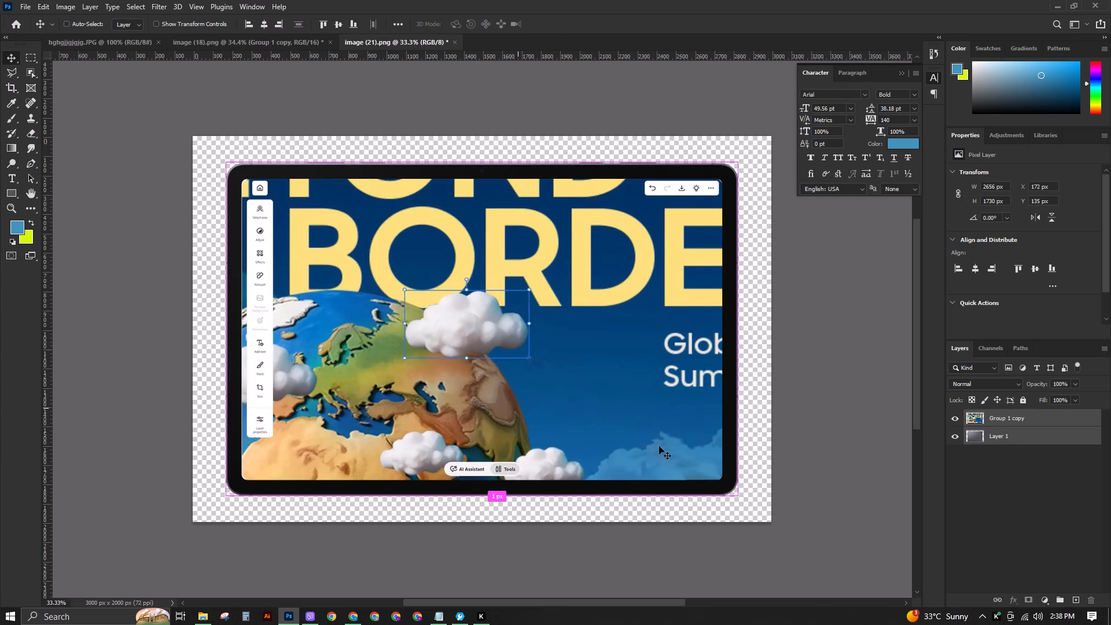
shift+drag(735, 496, 622, 430)
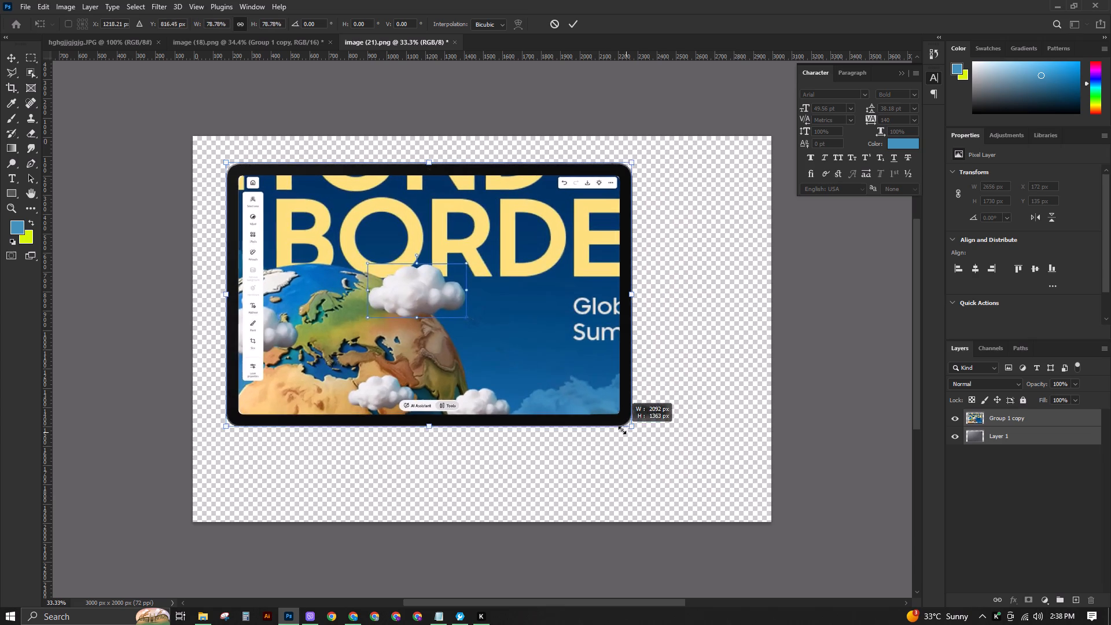
shift+drag(622, 430, 619, 429)
ctrl+drag(554, 384, 656, 437)
click(575, 25)
click(827, 292)
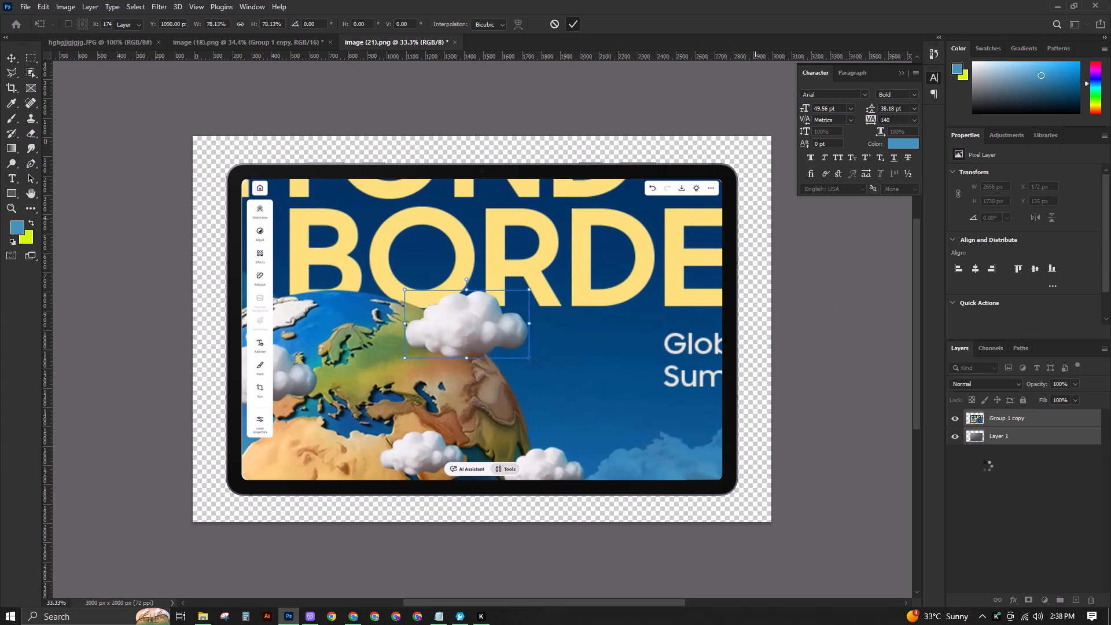
Move the back view on Layer 1 about 273 px left and 222 px up so it shows behind the front view.
click(1000, 437)
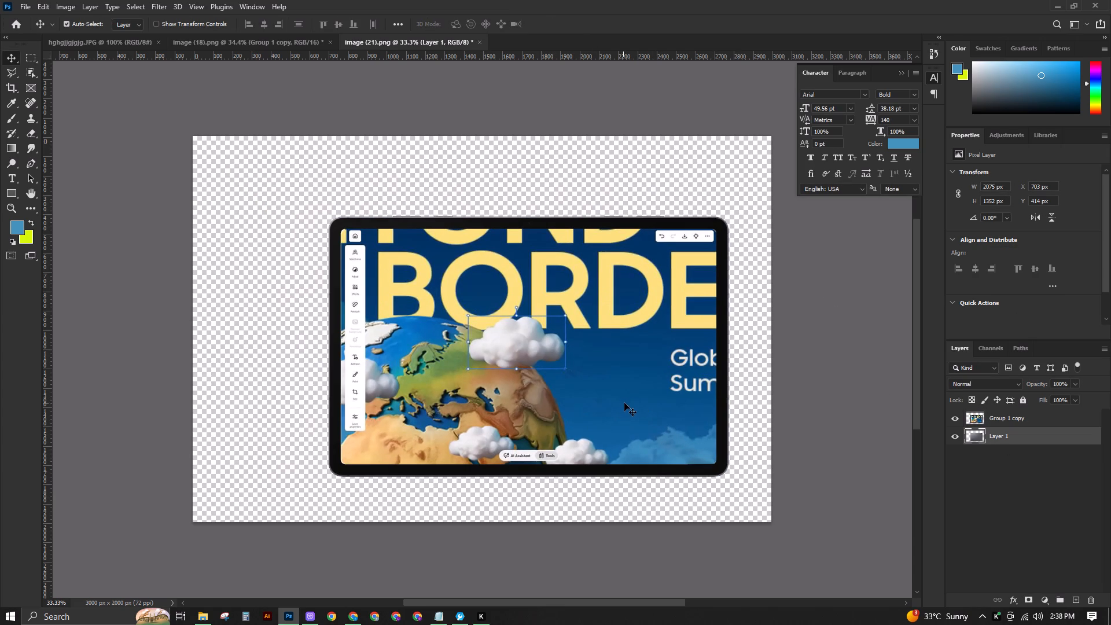
ctrl+drag(627, 403, 575, 360)
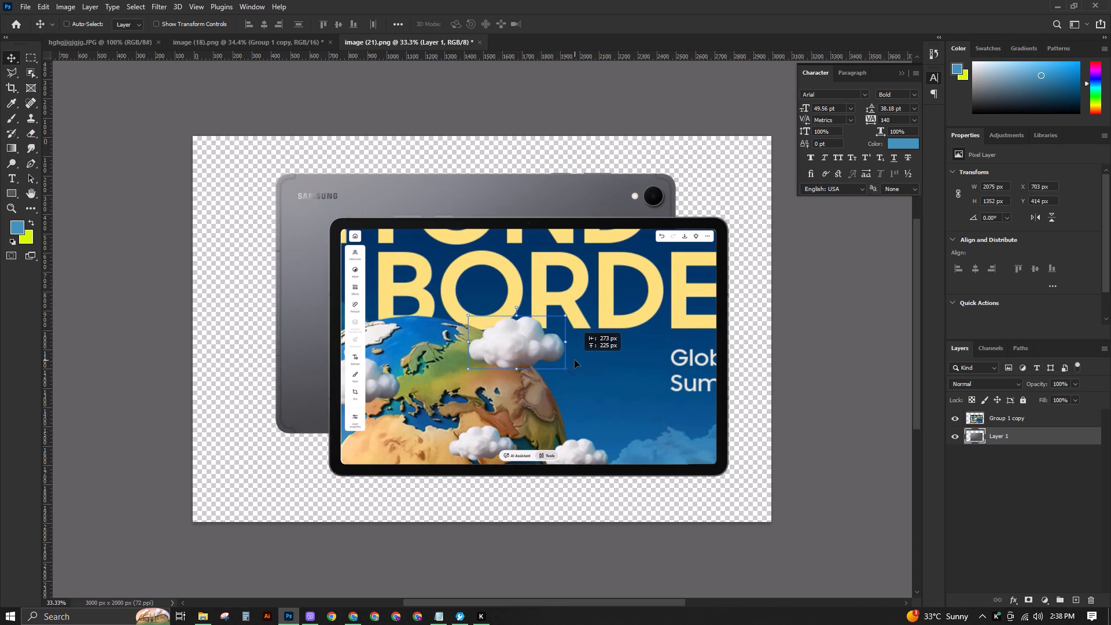
ctrl+drag(575, 360, 575, 361)
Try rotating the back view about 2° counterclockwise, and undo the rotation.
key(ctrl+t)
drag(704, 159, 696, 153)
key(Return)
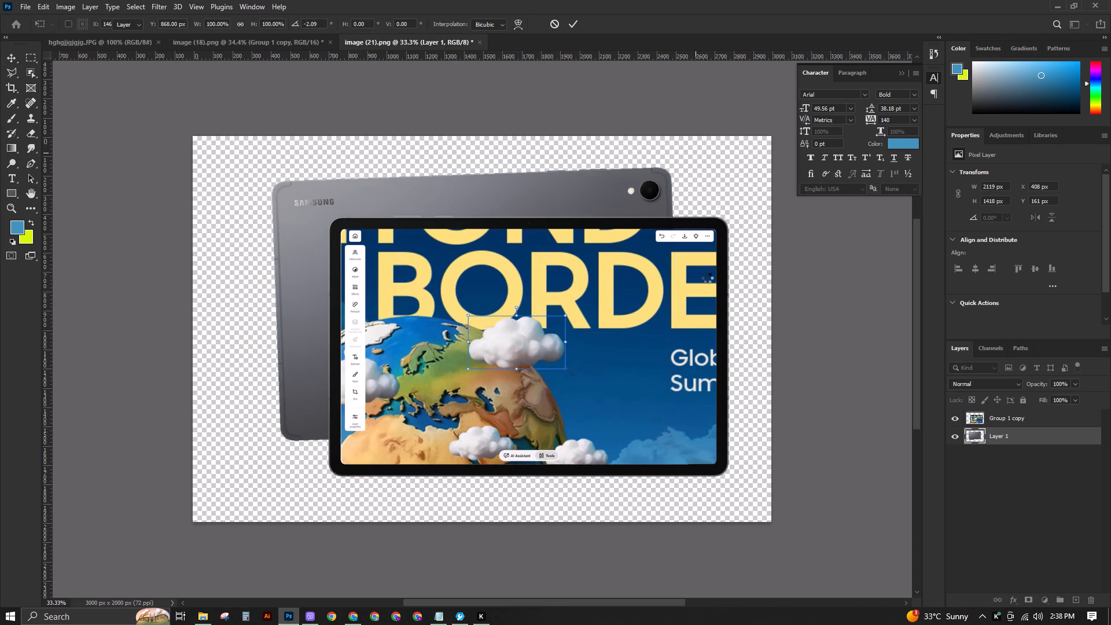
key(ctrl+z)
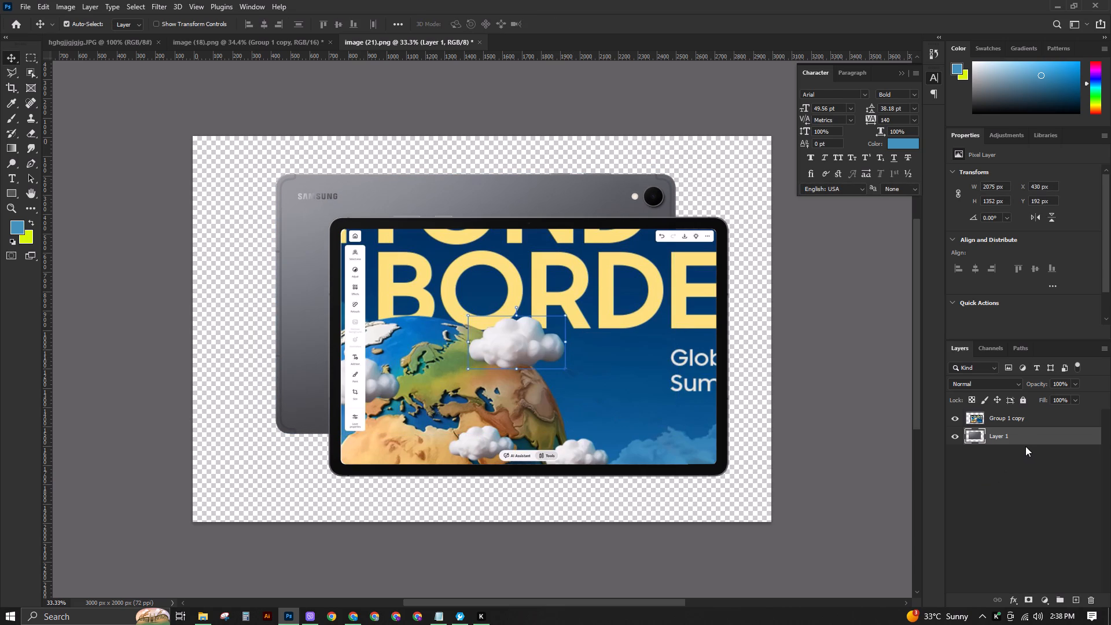
Duplicate the Group 1 copy front-view layer under the name Group 1 copy 2.
click(1019, 423)
right_click(1019, 423)
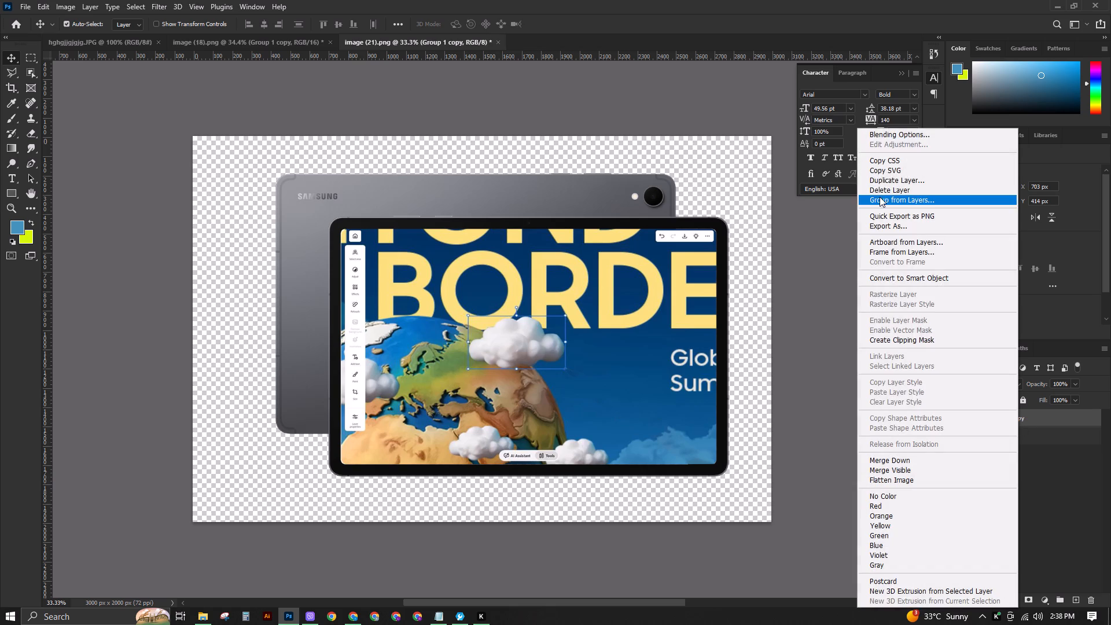
click(885, 178)
click(648, 171)
Move the lower Group 1 copy layer about 69 px left and 30 px up from behind the duplicate.
click(1014, 441)
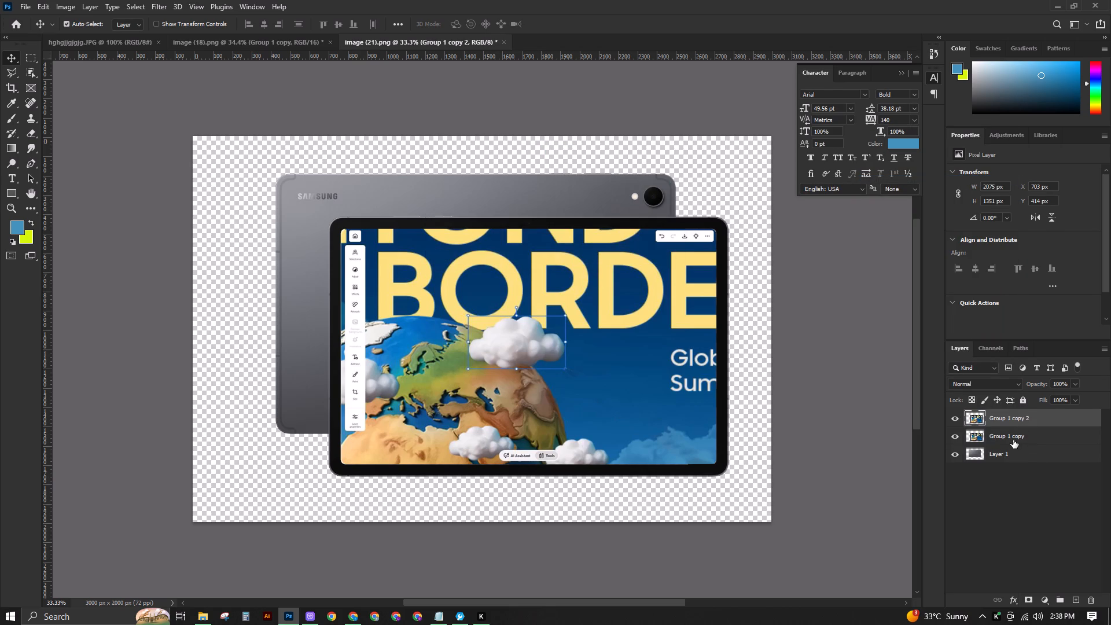
ctrl+drag(660, 425, 650, 422)
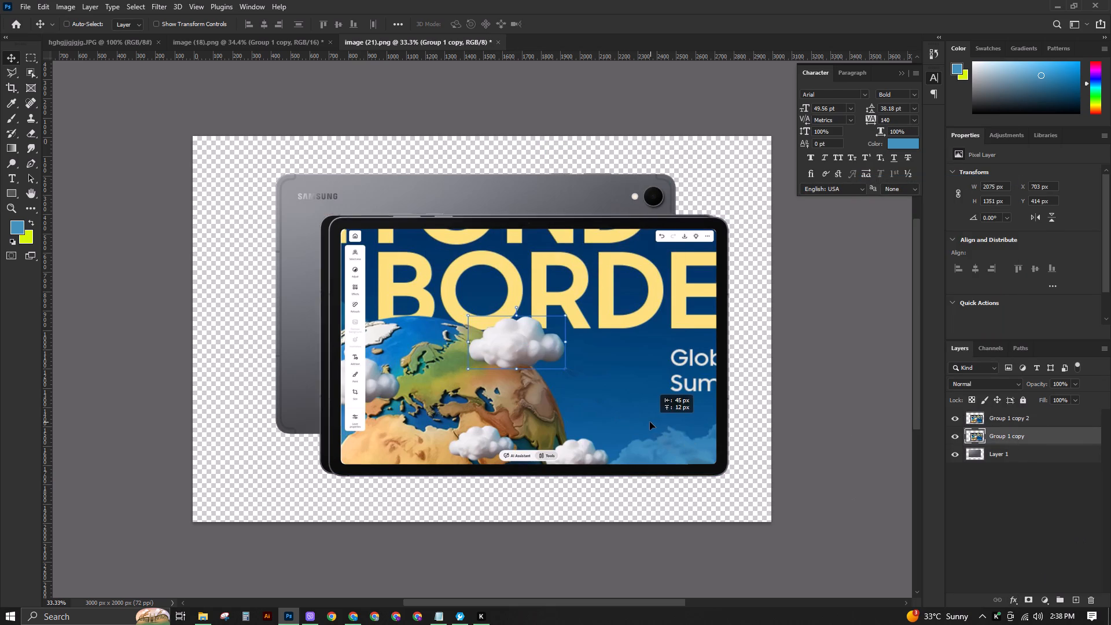
ctrl+drag(650, 422, 646, 419)
Add a Color Overlay to Group 1 copy in the gray #494a4e sampled from the tablet's back, at 100% opacity.
click(1012, 605)
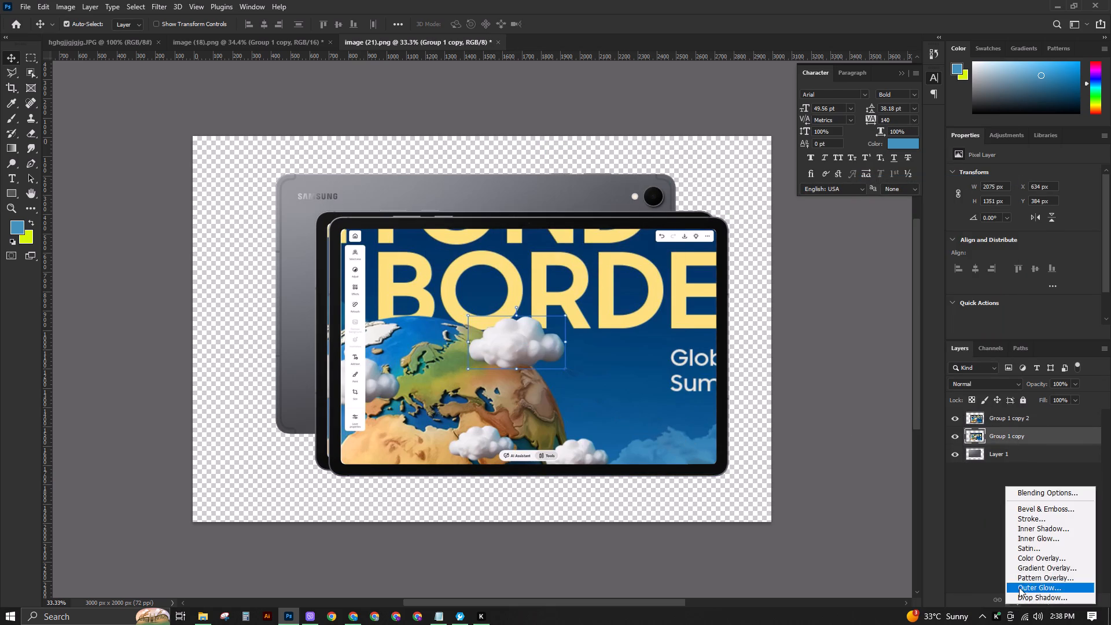
click(1023, 561)
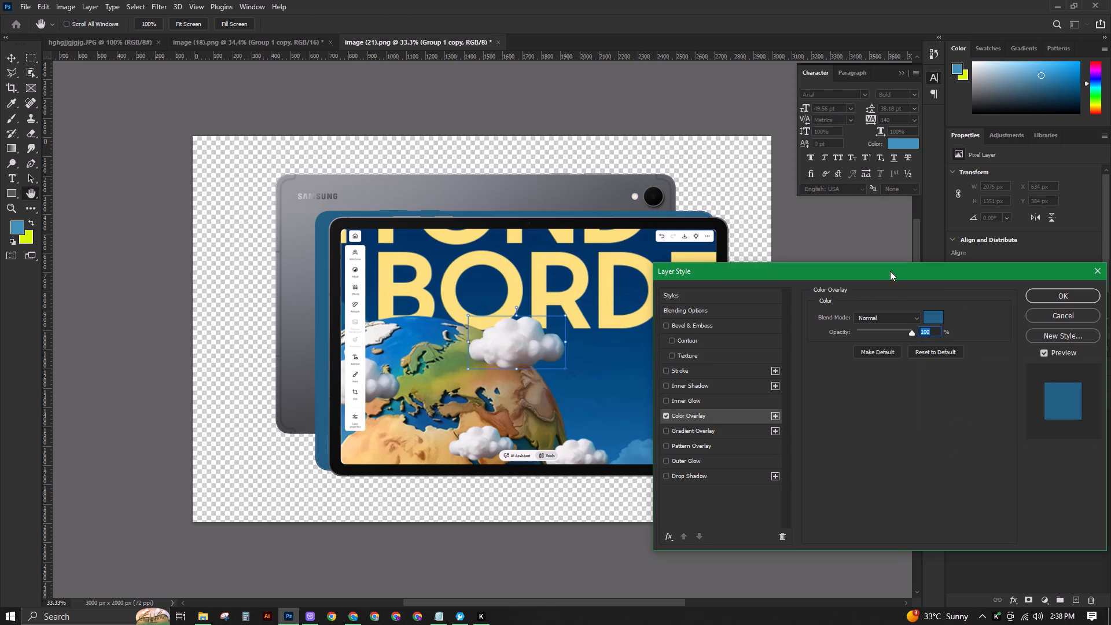
click(939, 317)
click(308, 417)
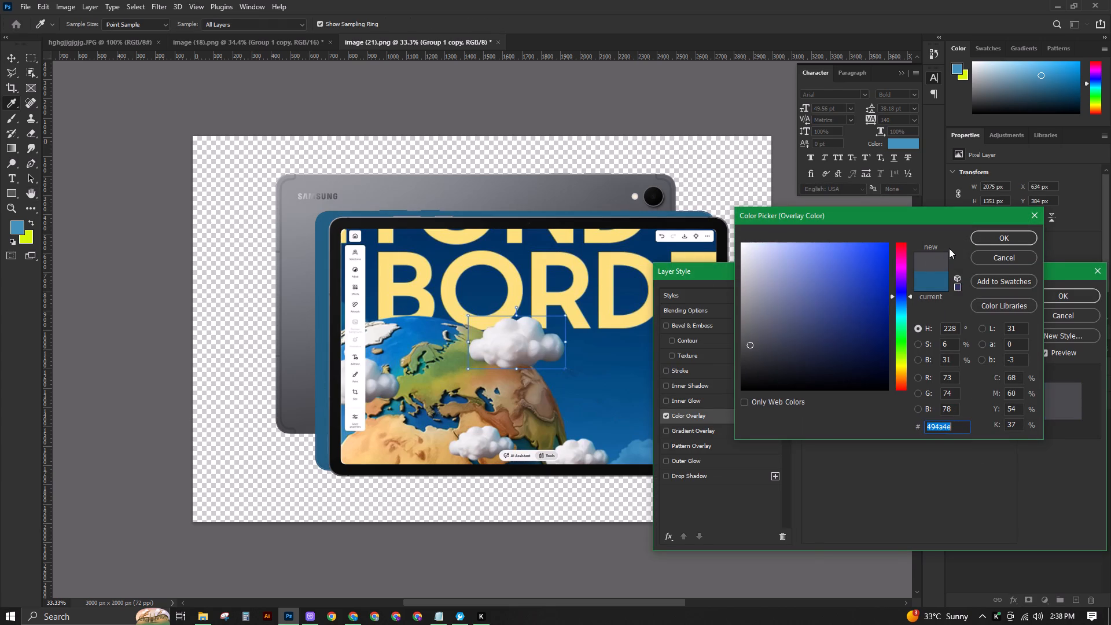
click(994, 237)
click(1069, 293)
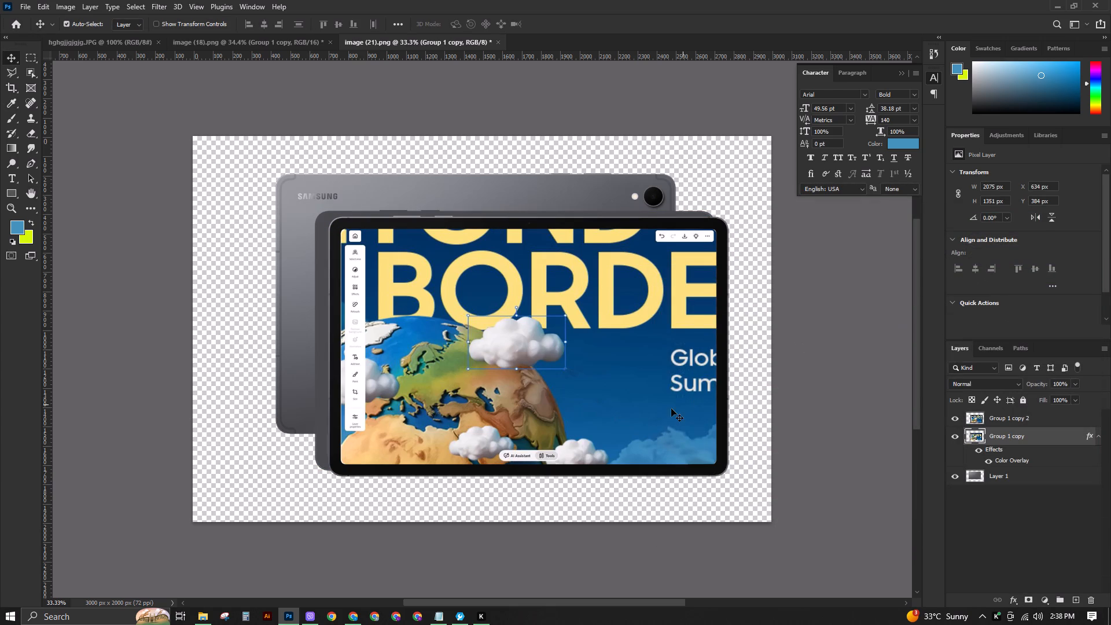
Change Group 1 copy's Color Overlay to a slightly darker gray.
double_click(1022, 459)
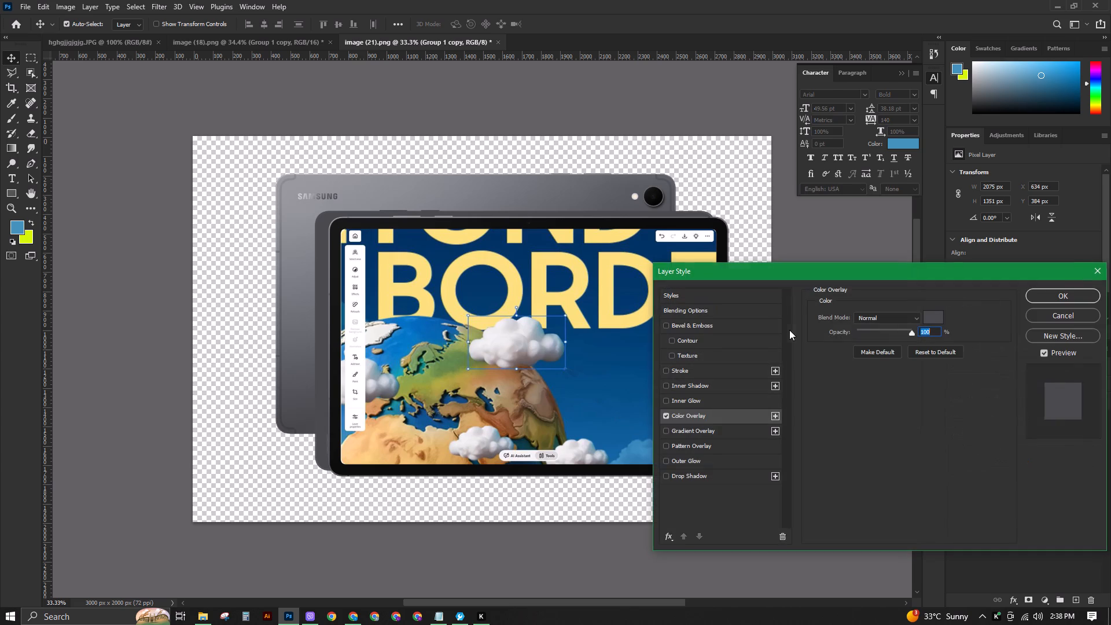
click(933, 318)
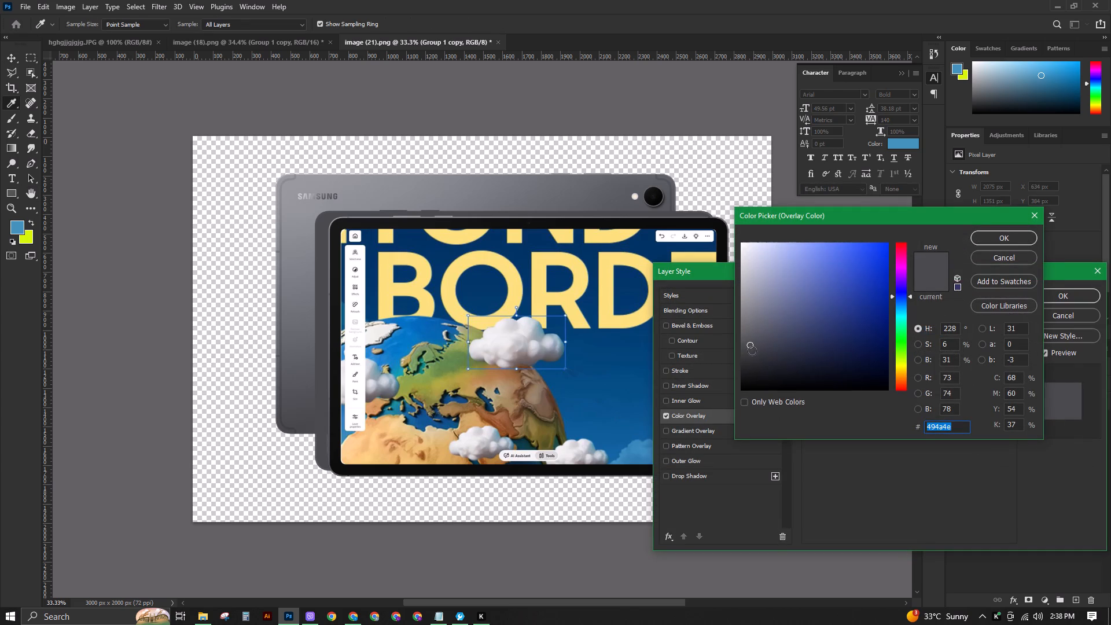
click(752, 351)
click(995, 230)
click(1064, 297)
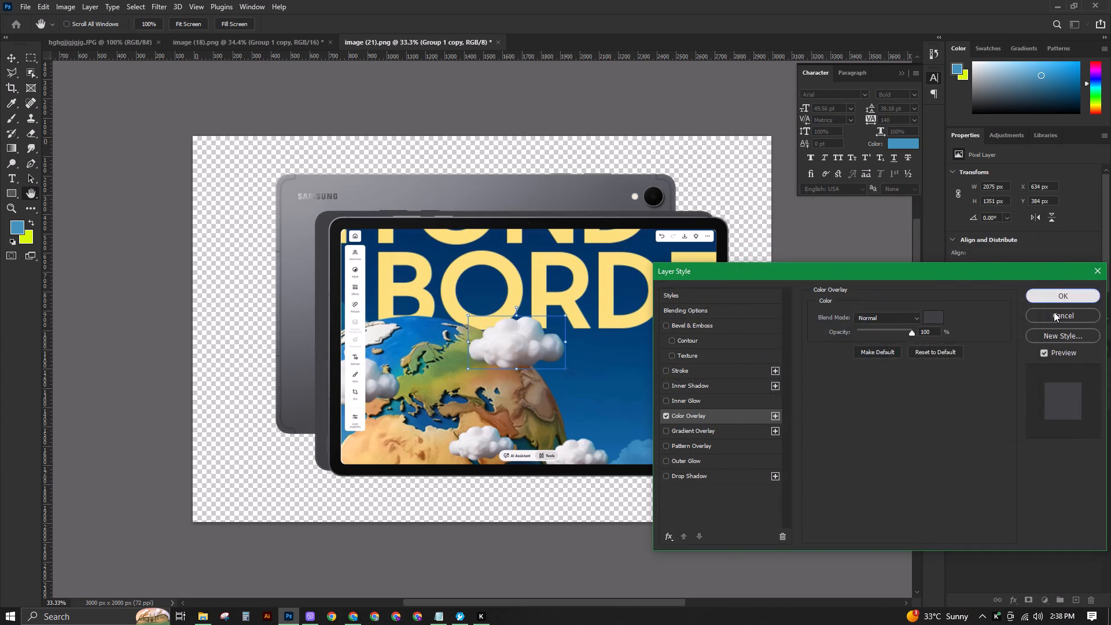
Rasterize Group 1 copy's layer style and clip the layer to the back view on Layer 1.
right_click(1032, 437)
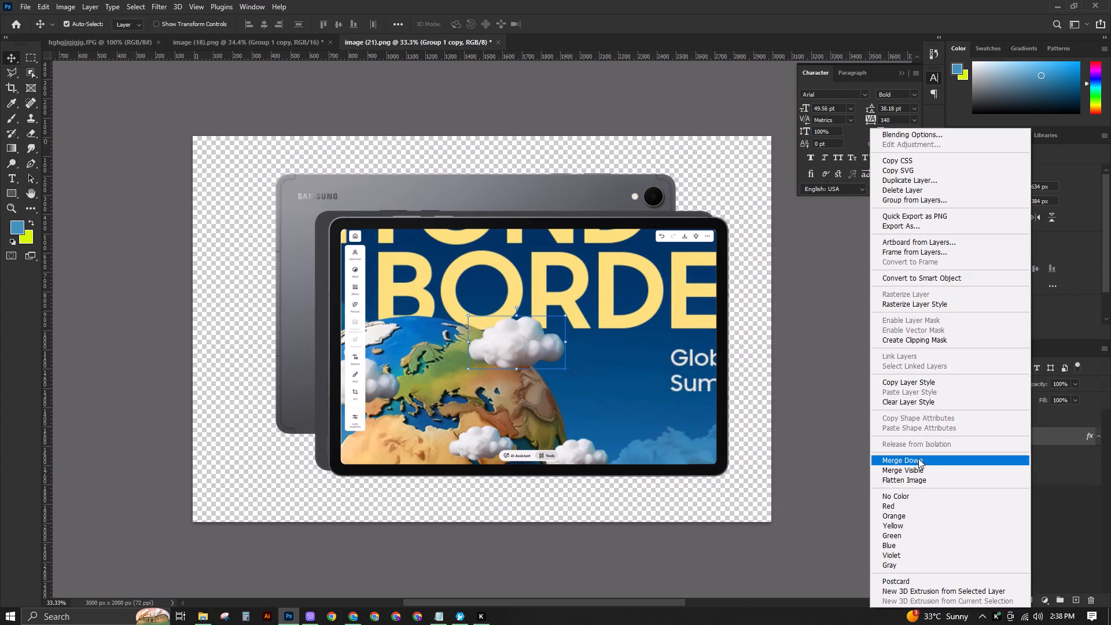
click(917, 306)
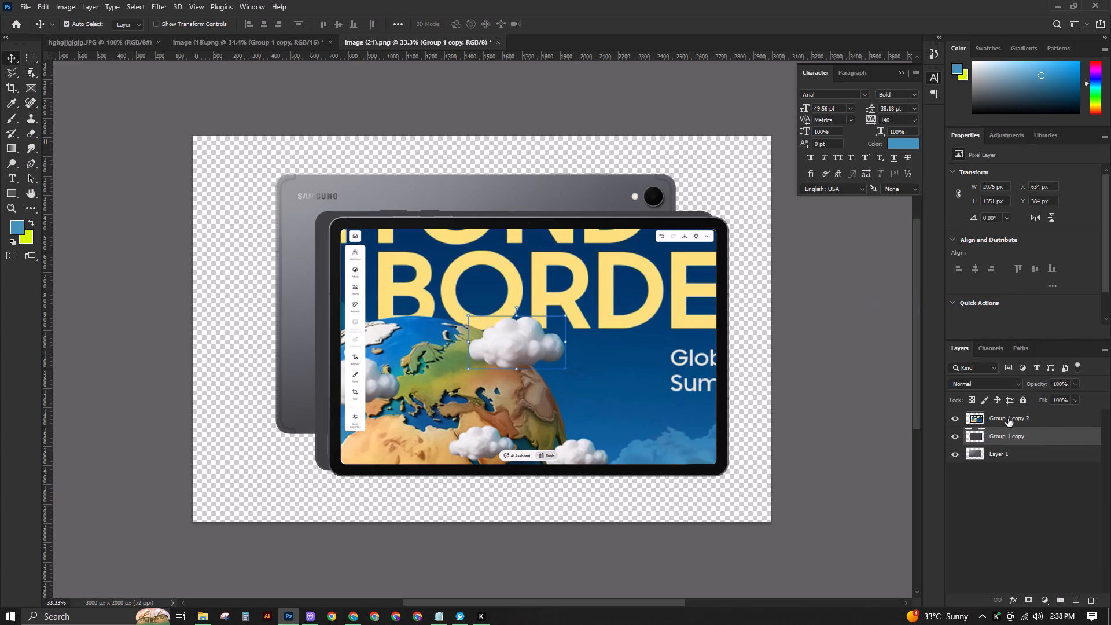
right_click(1015, 436)
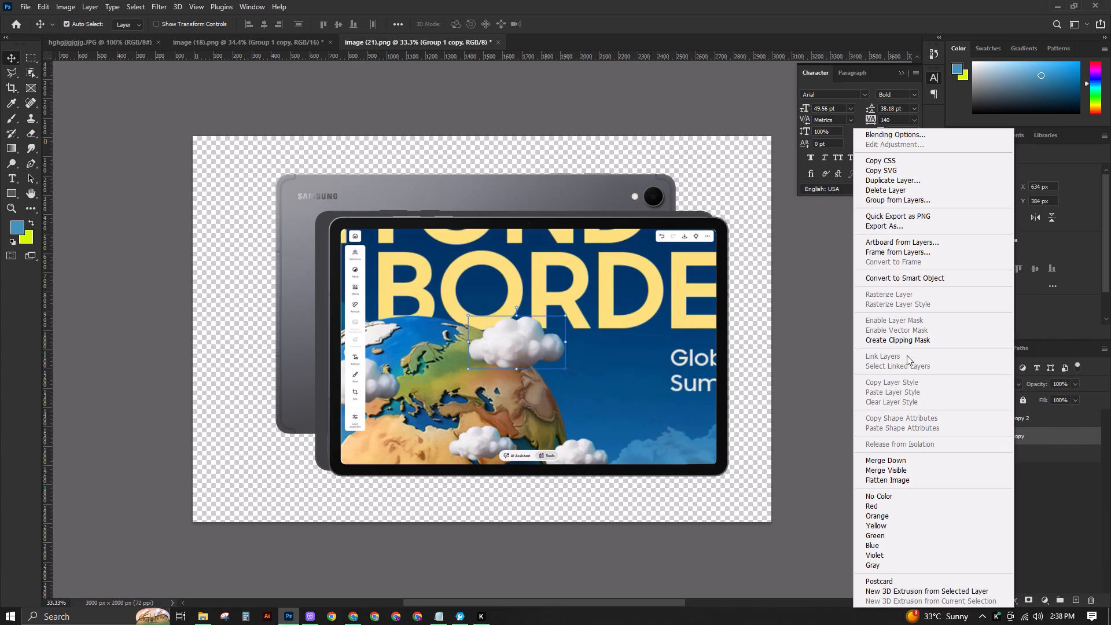
click(902, 342)
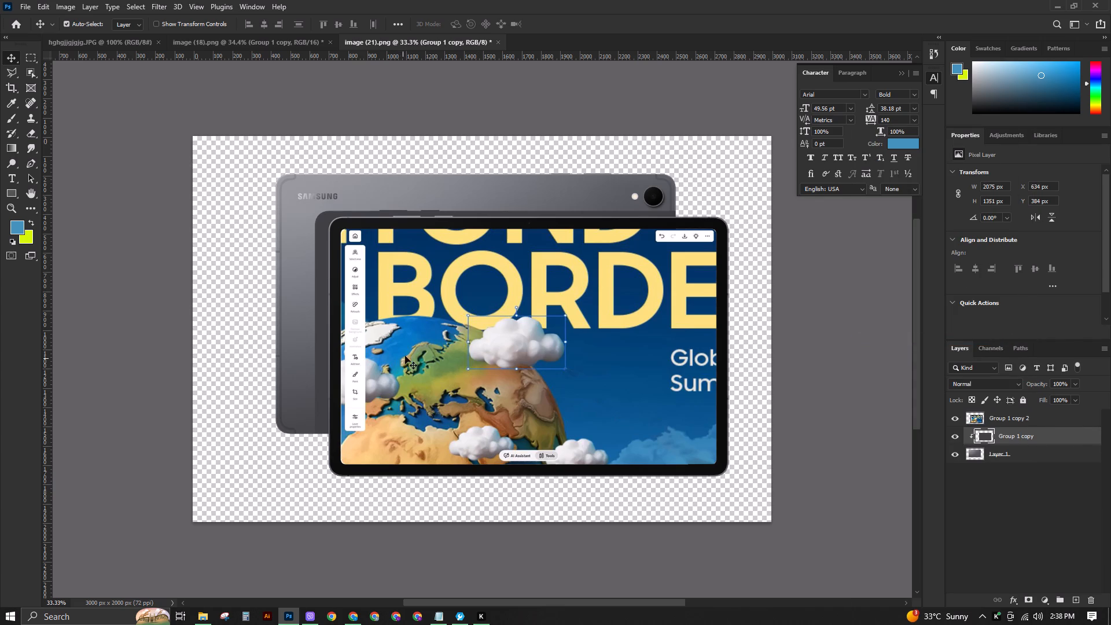
Apply a Gaussian Blur with a 7.6-pixel radius to the clipped shadow layer, Group 1 copy.
click(157, 10)
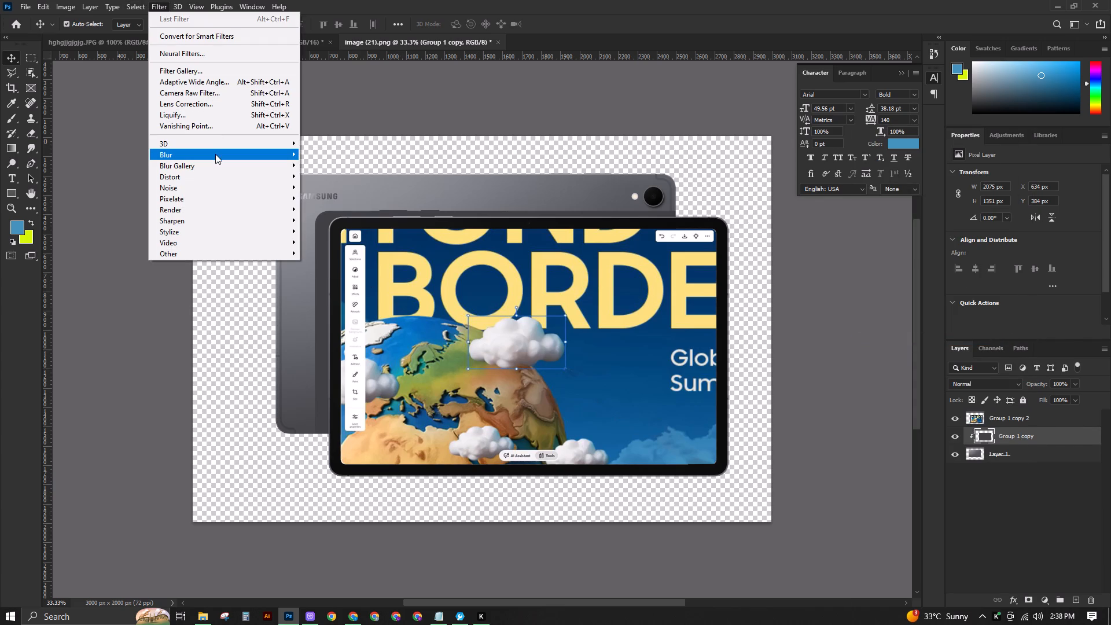
click(215, 154)
click(341, 202)
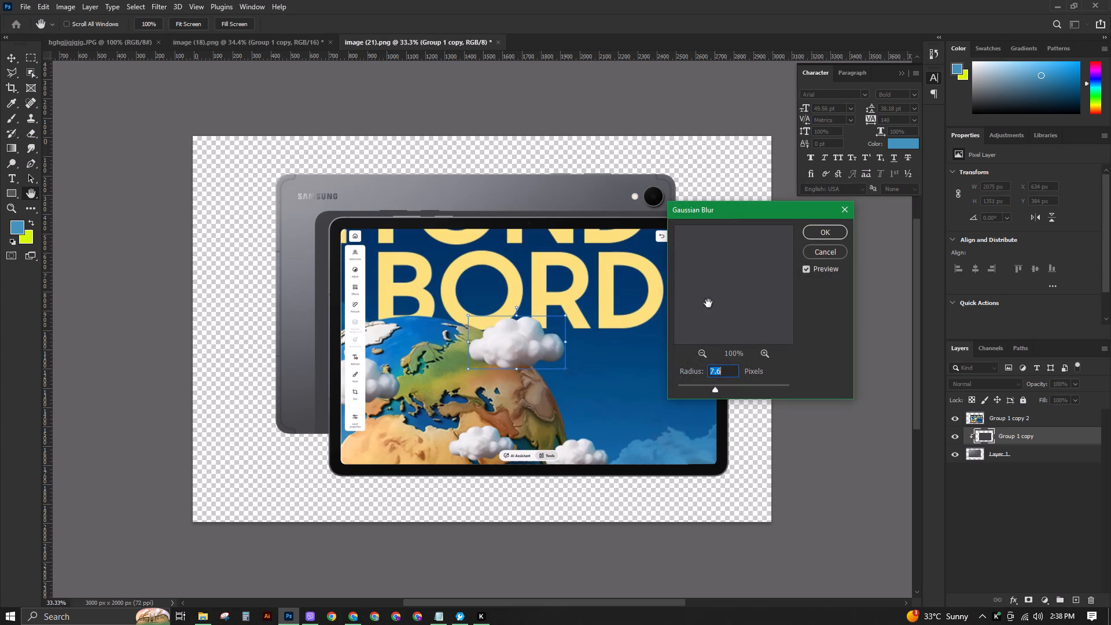
click(834, 229)
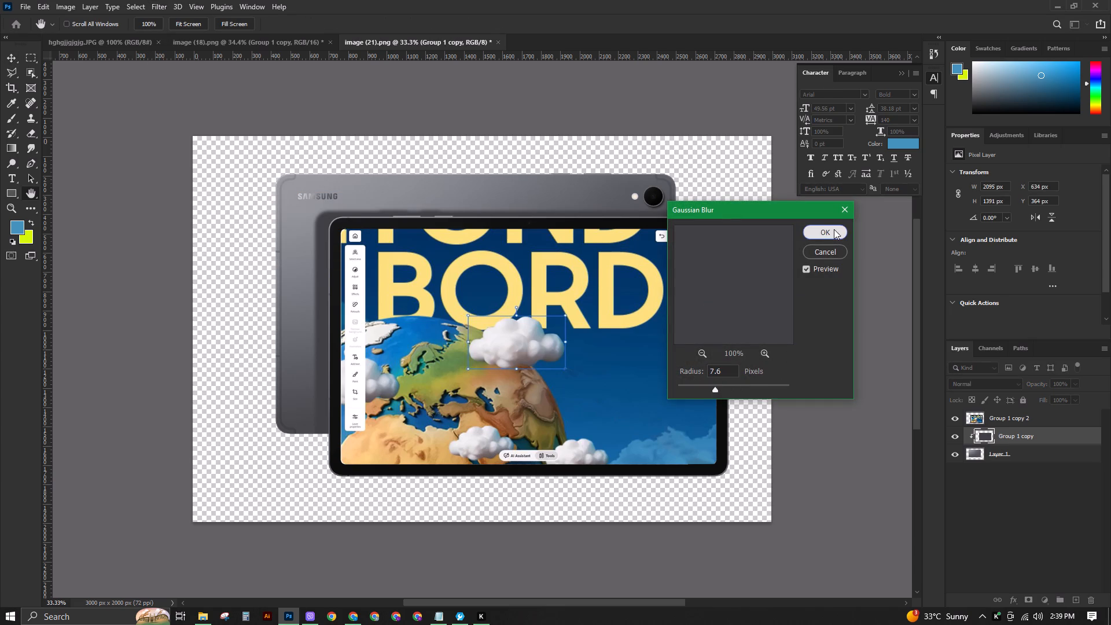
Lower the opacity of the blurred Group 1 copy shadow layer to 53%.
click(1076, 384)
click(1057, 392)
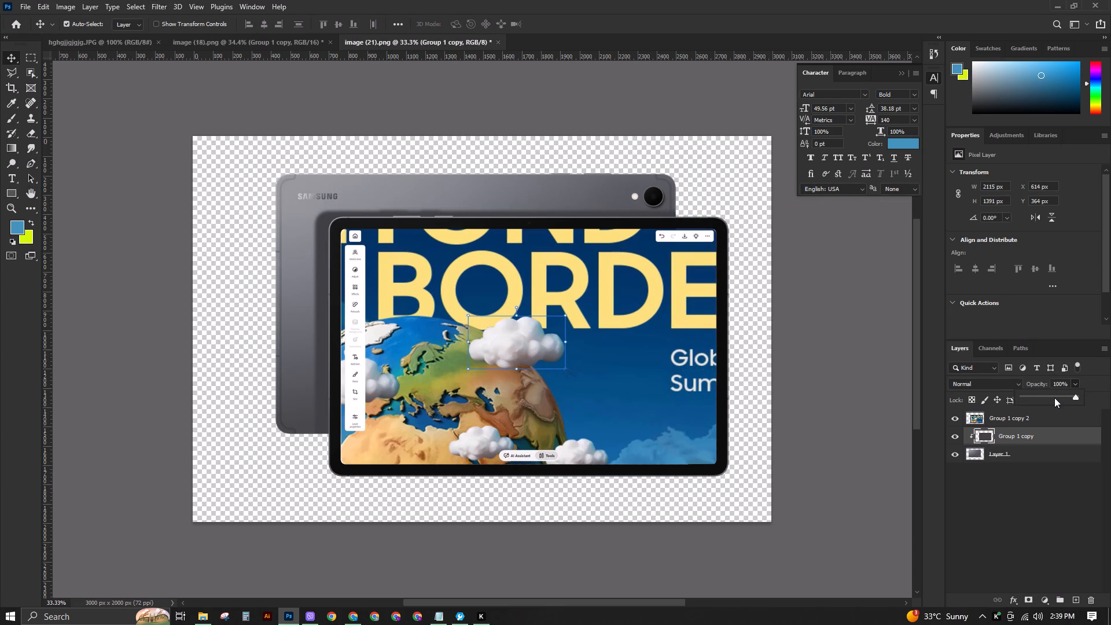
click(1054, 398)
click(1051, 398)
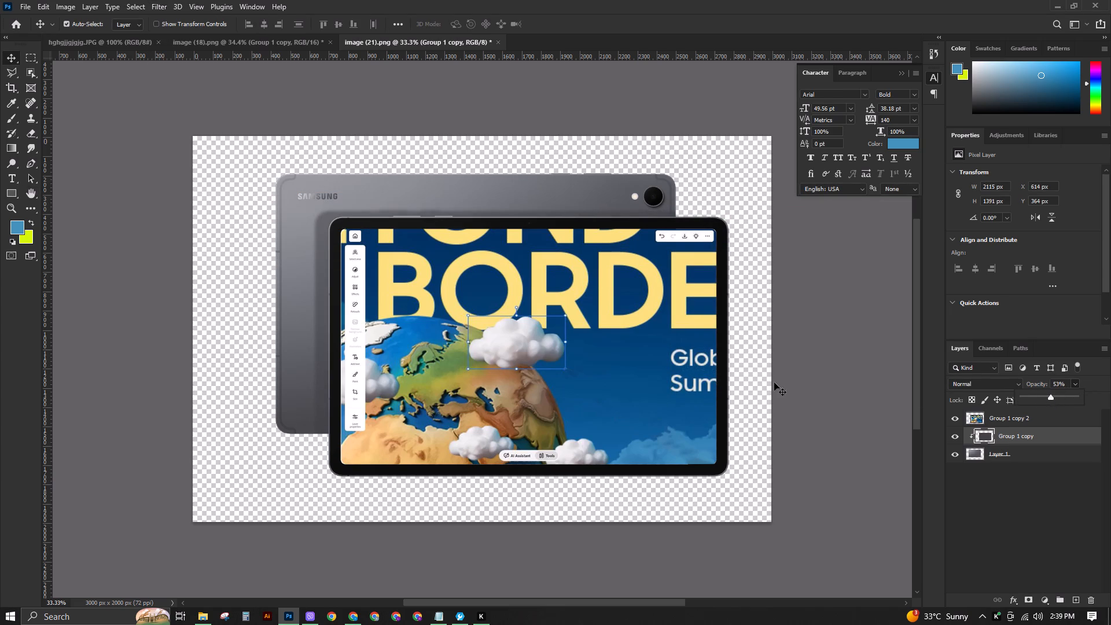
Brighten the front view on Group 1 copy 2 using Exposure +0.4, offset 0 and gamma correction 1.00.
click(671, 367)
click(64, 8)
click(115, 41)
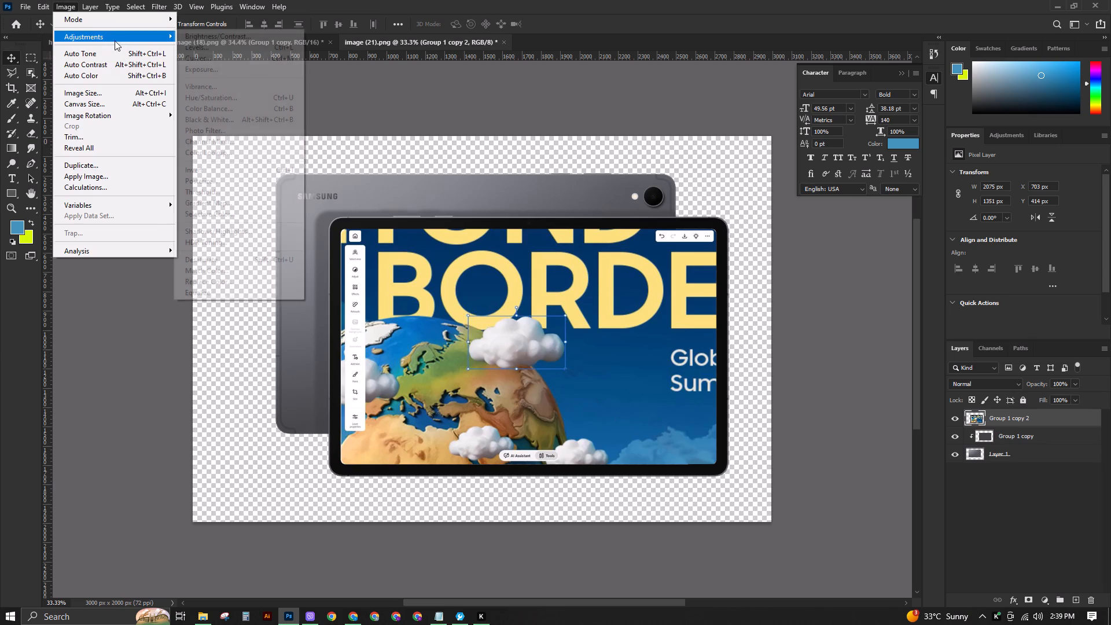
click(234, 68)
click(928, 358)
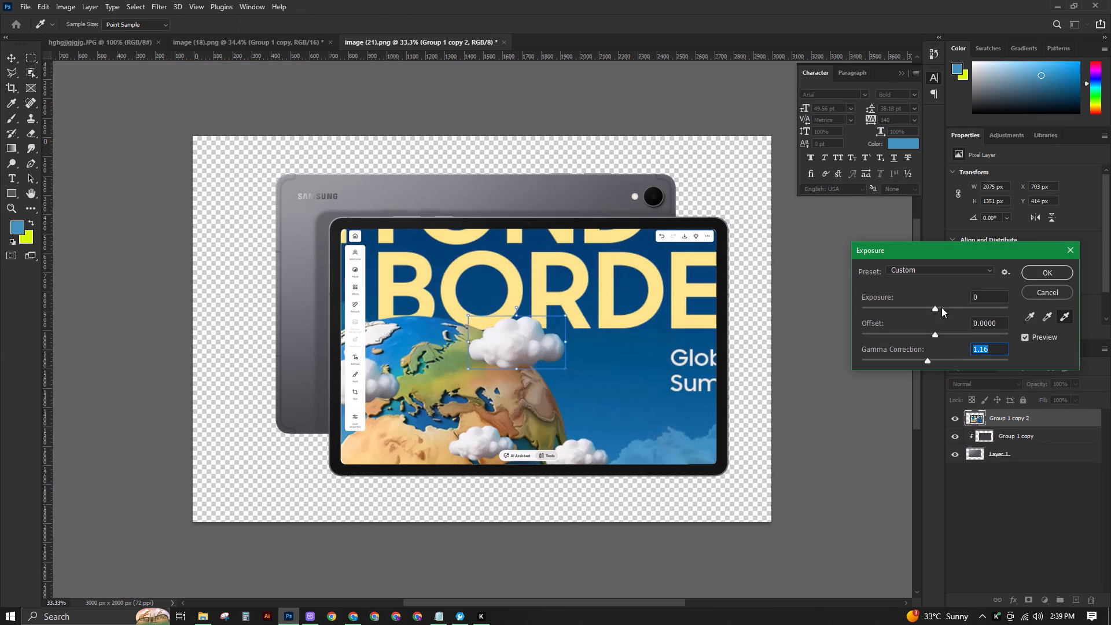
click(939, 307)
click(933, 360)
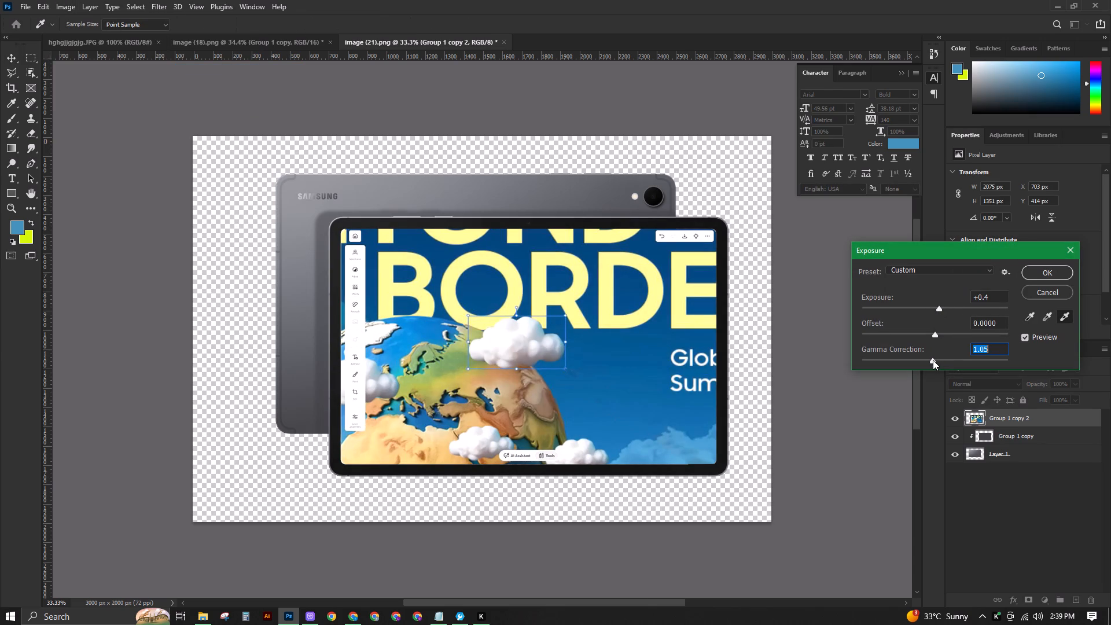
click(935, 360)
click(1025, 273)
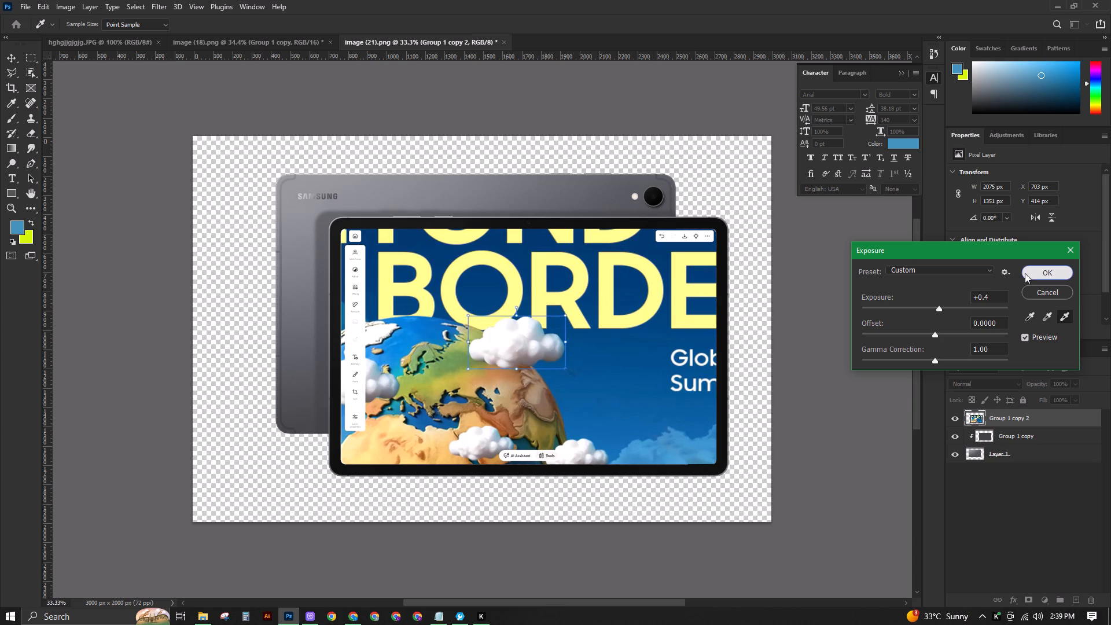
Quick-export the finished tablet mockup as a PNG named image (21) in the Downloads folder.
click(27, 8)
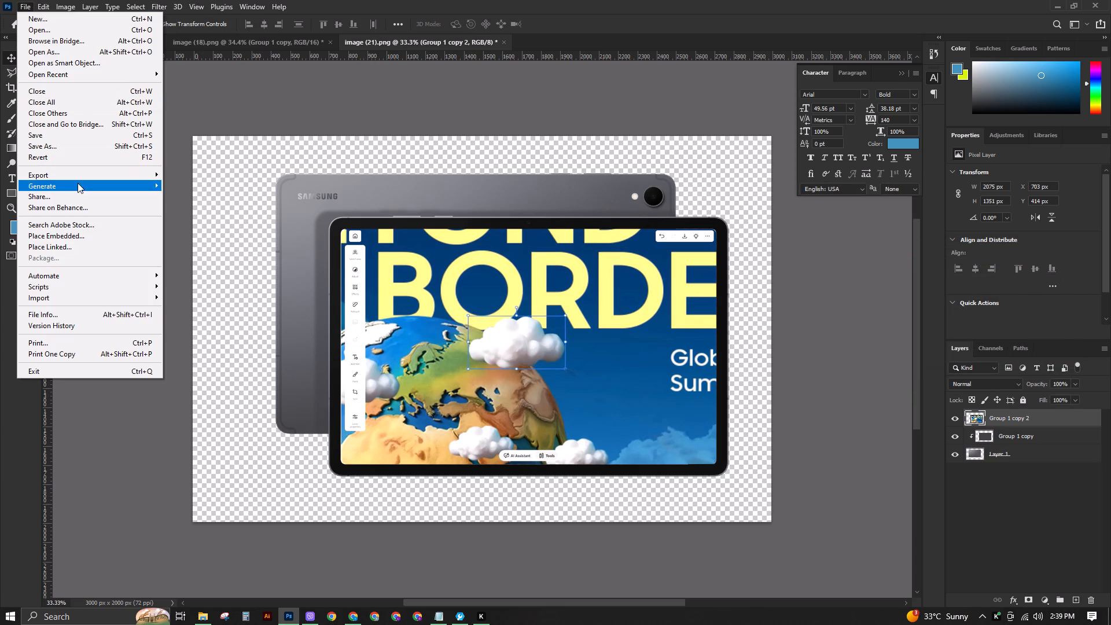
click(78, 174)
click(205, 179)
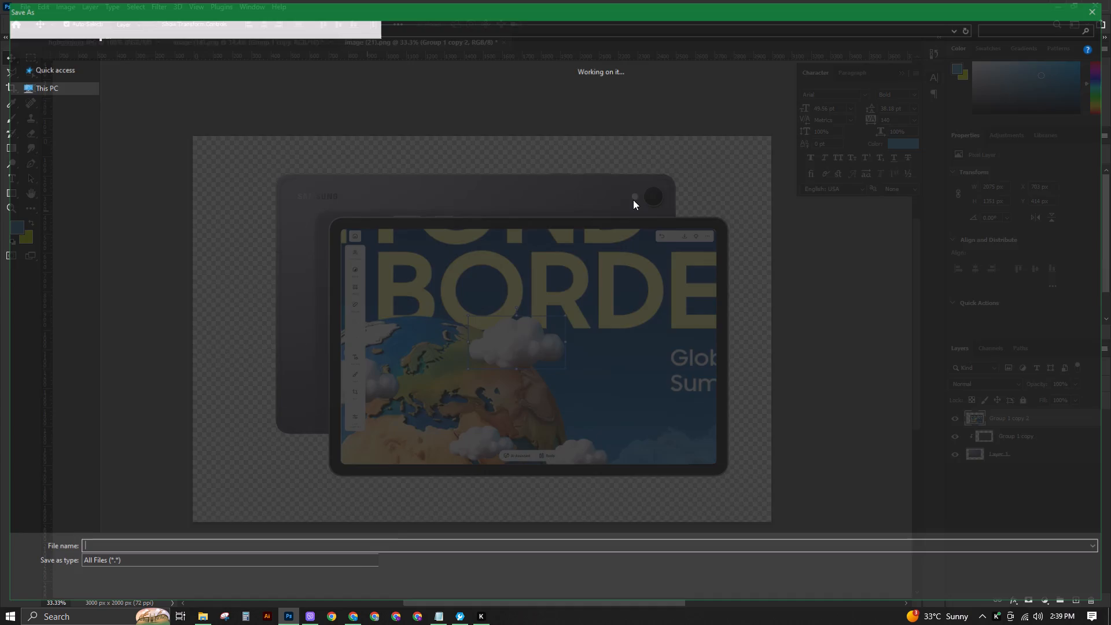
click(1017, 586)
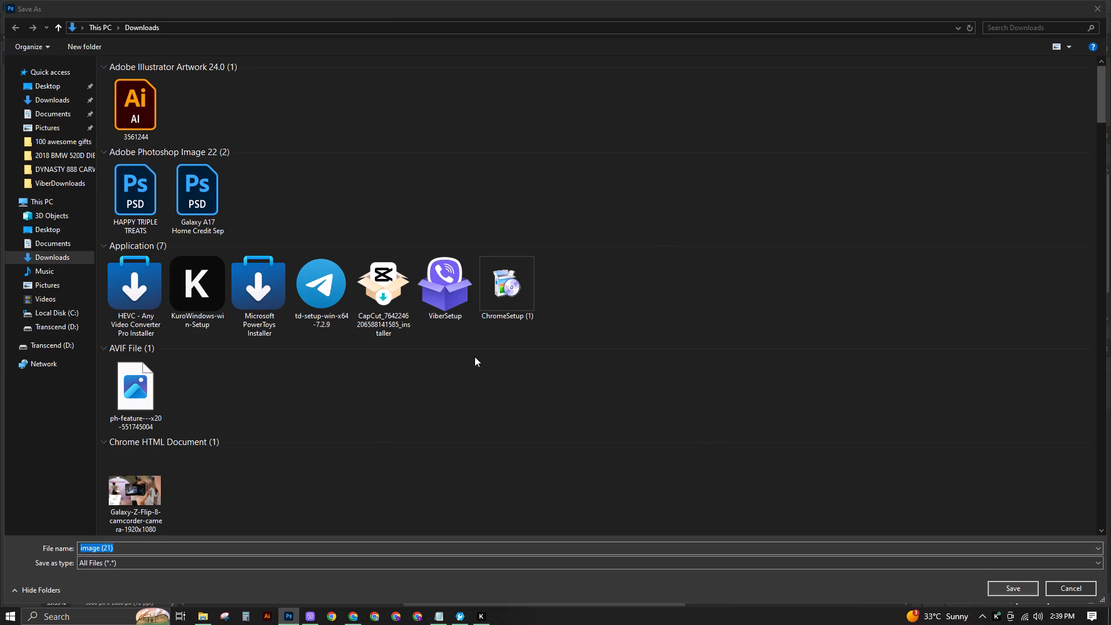
click(591, 309)
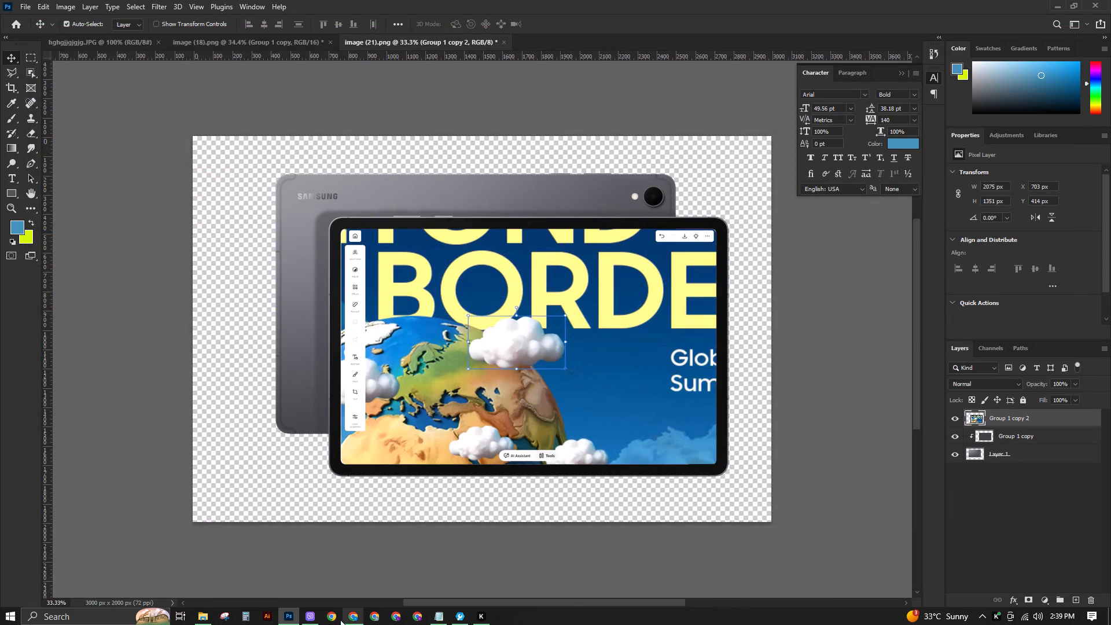
Switch to Chrome and replace the Photoshop logo image search with a Google Images search for "gnome".
click(356, 615)
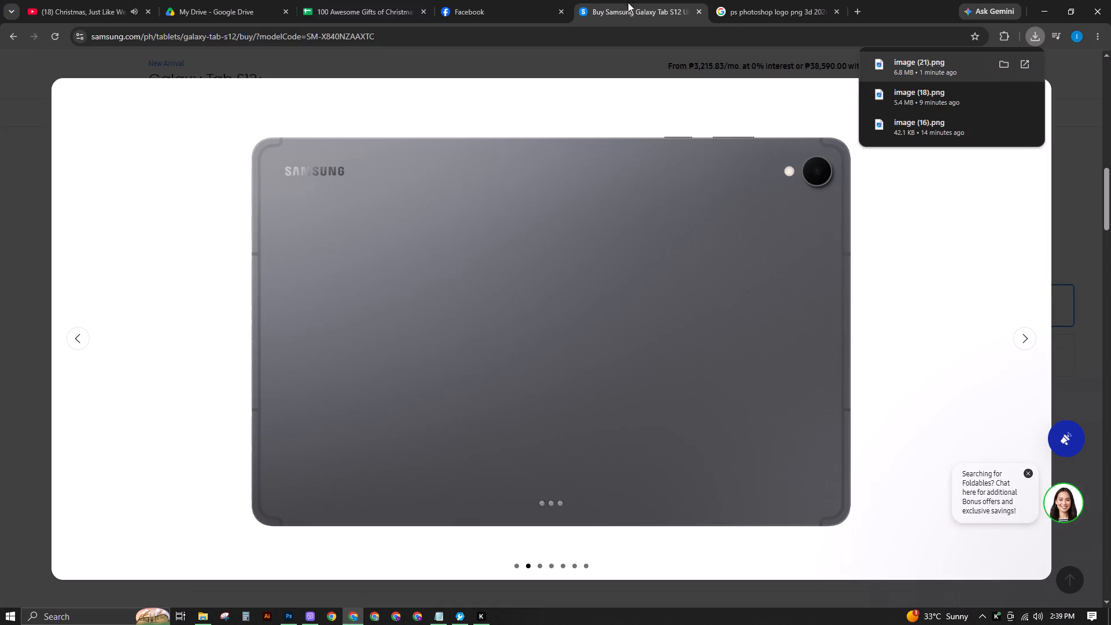
click(771, 11)
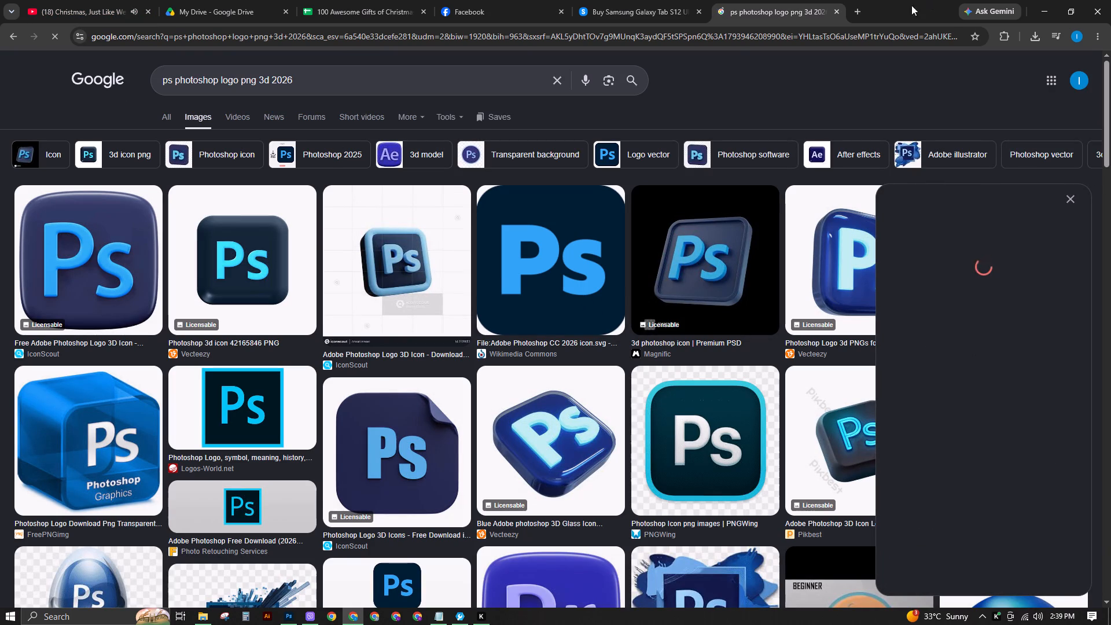
click(561, 78)
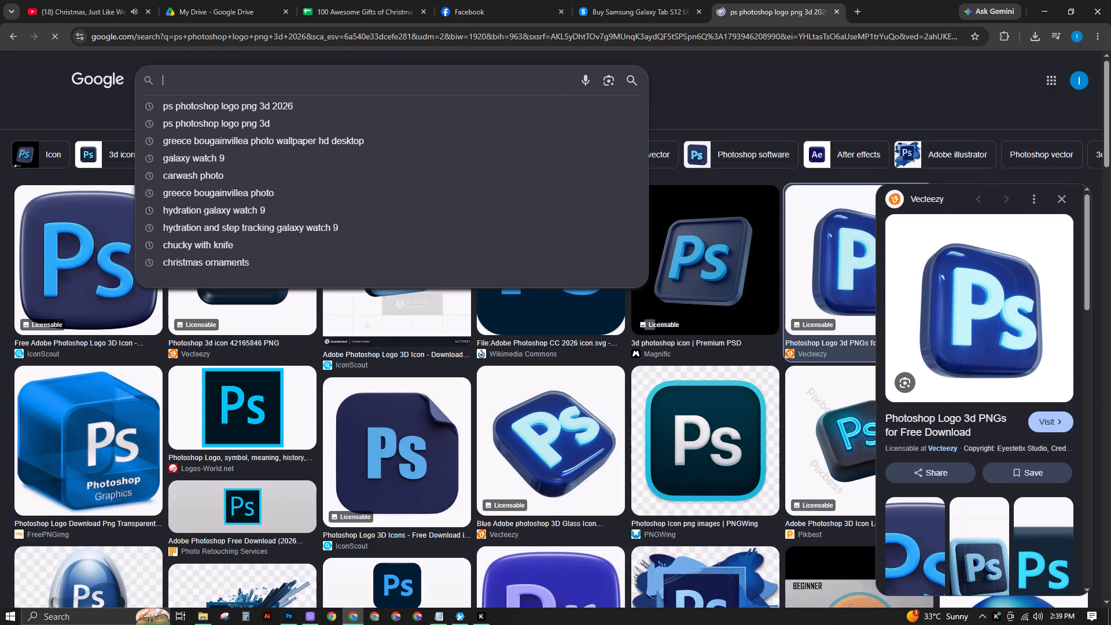
click(278, 78)
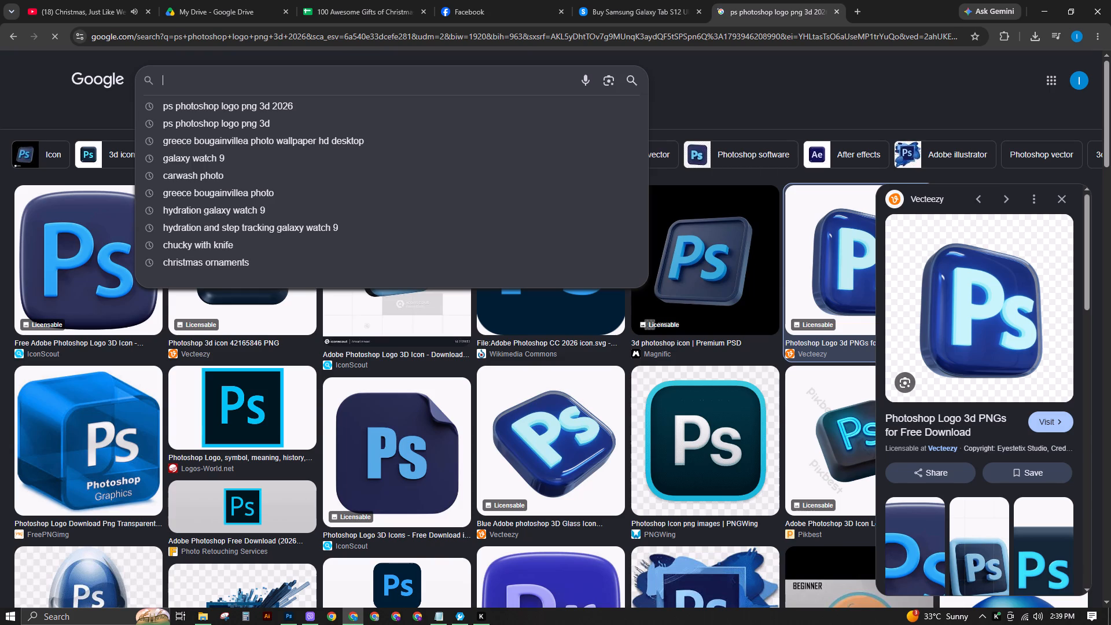
text(gnome)
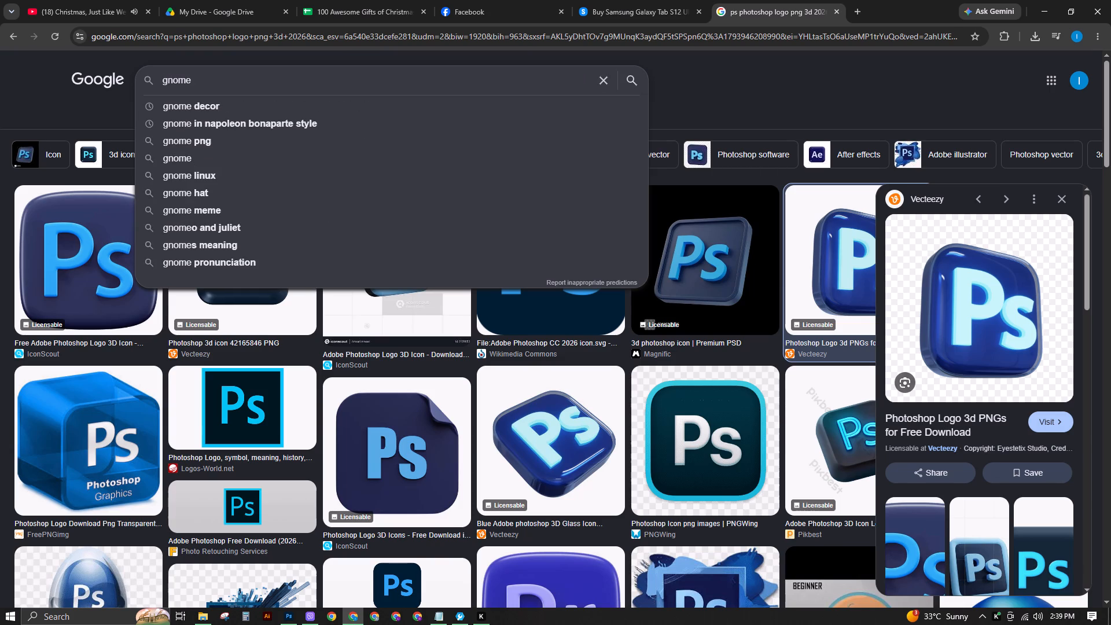
key(space)
key(Return)
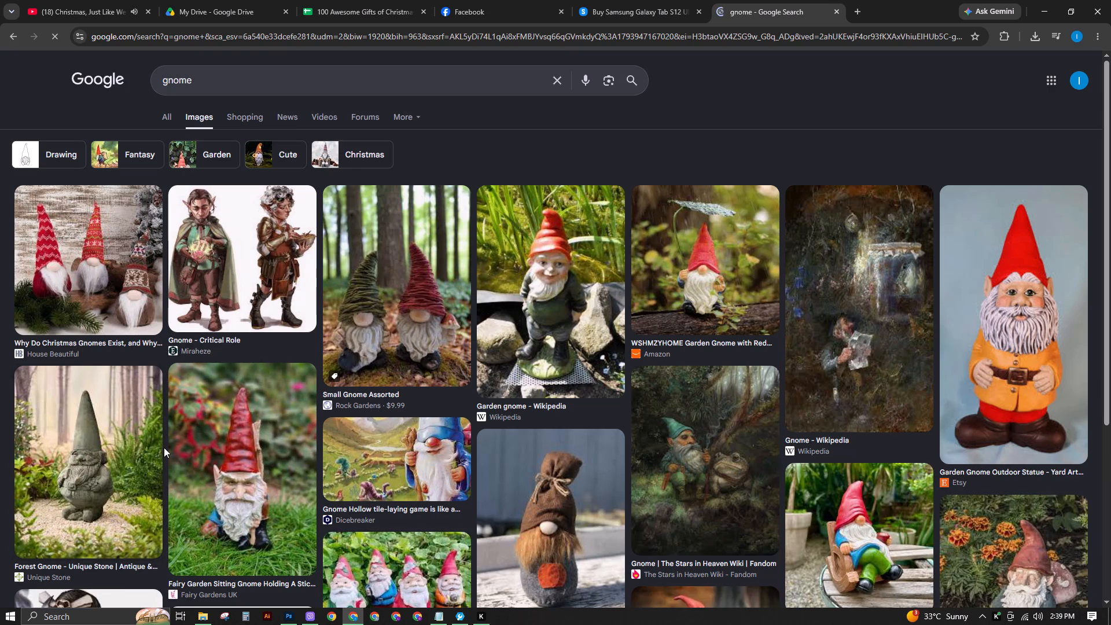
Browse the gnome image results for character and costume references.
scroll(216, 461, down, 2)
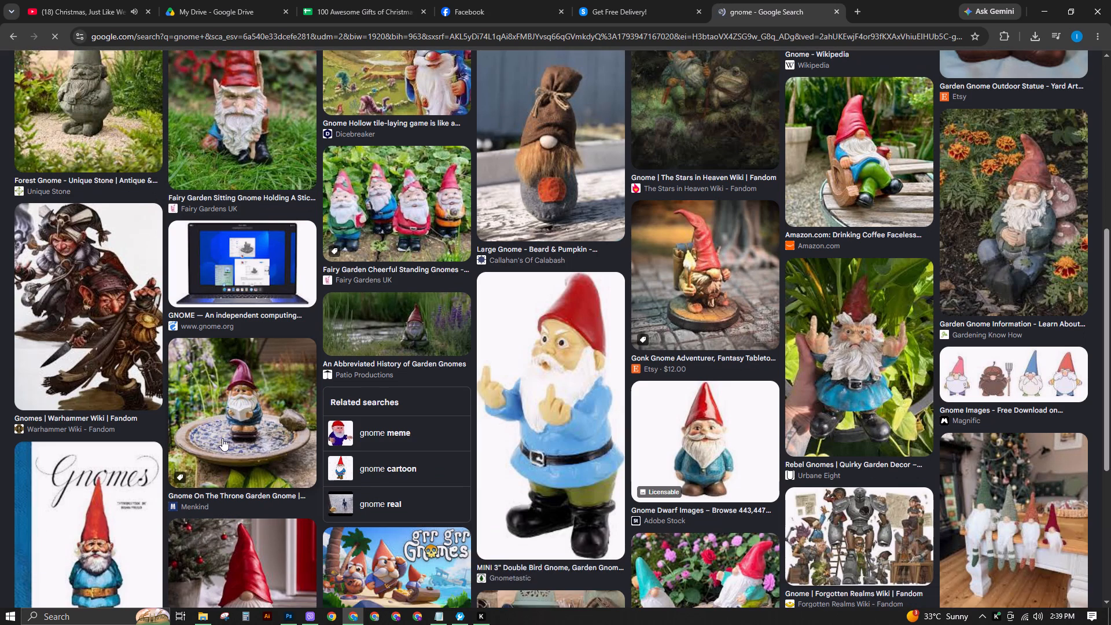
scroll(208, 446, down, 1)
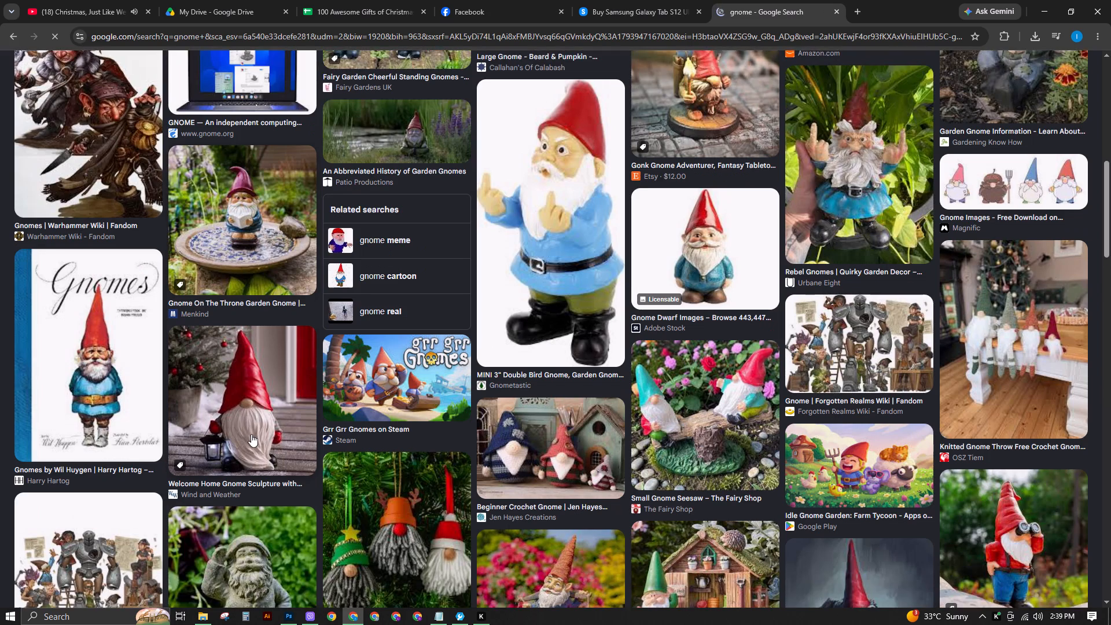
scroll(251, 434, down, 2)
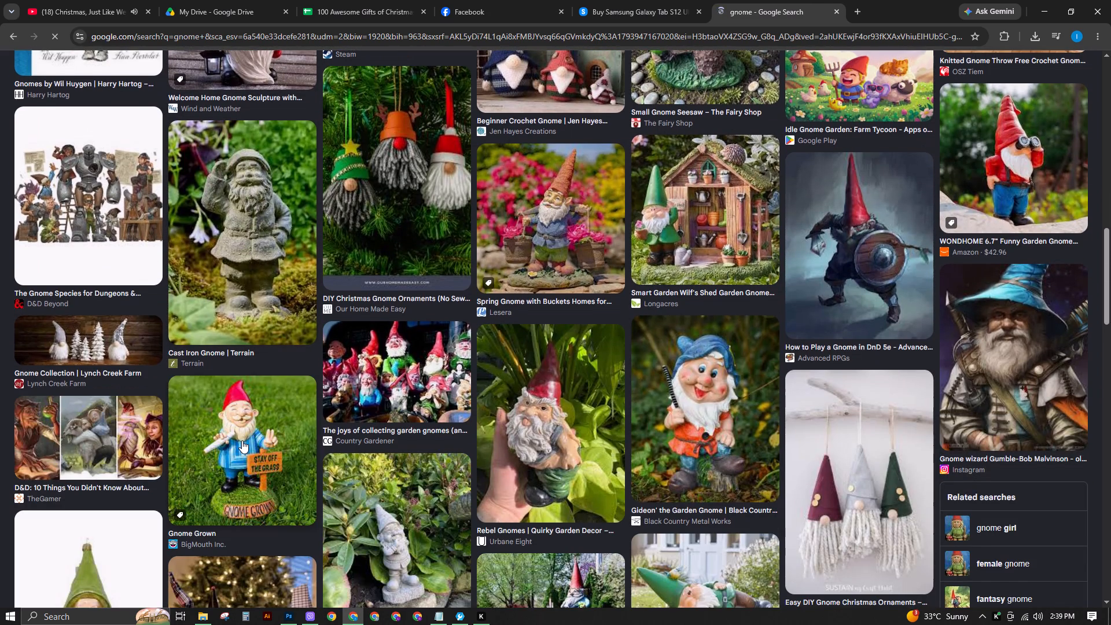
scroll(246, 443, down, 1)
scroll(285, 477, down, 3)
scroll(290, 452, up, 2)
scroll(290, 452, down, 3)
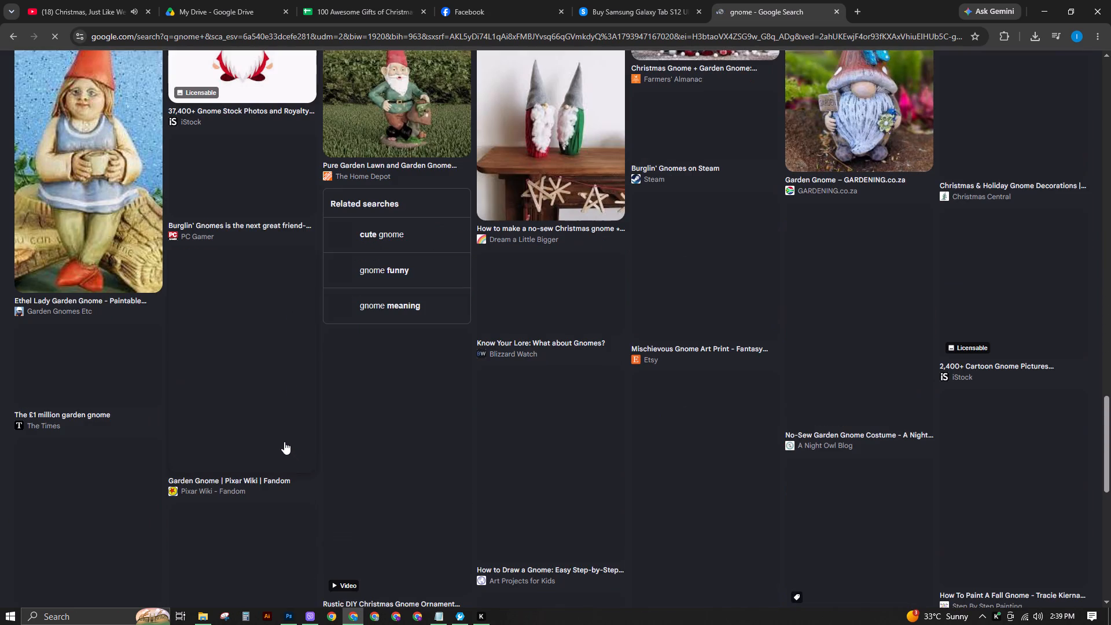
scroll(291, 444, up, 1)
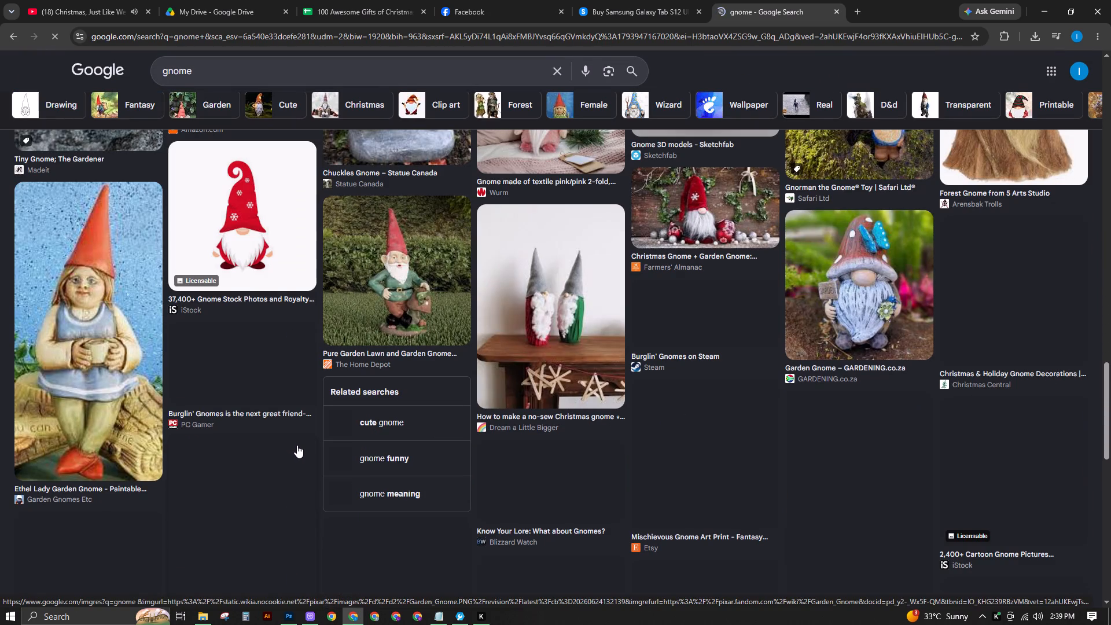
scroll(301, 459, down, 2)
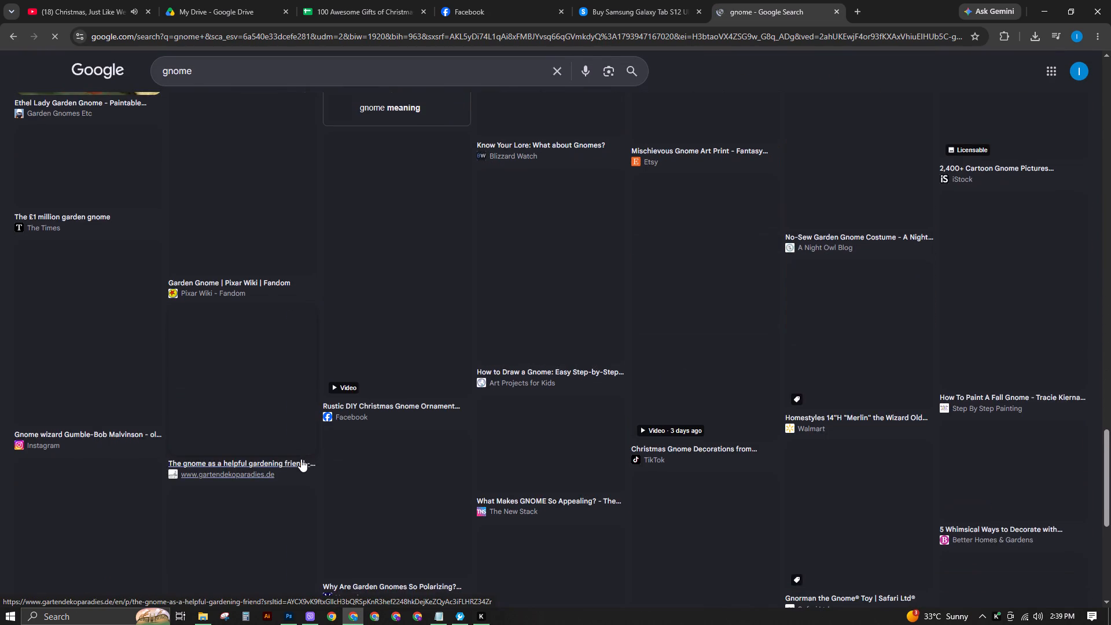
scroll(301, 459, up, 13)
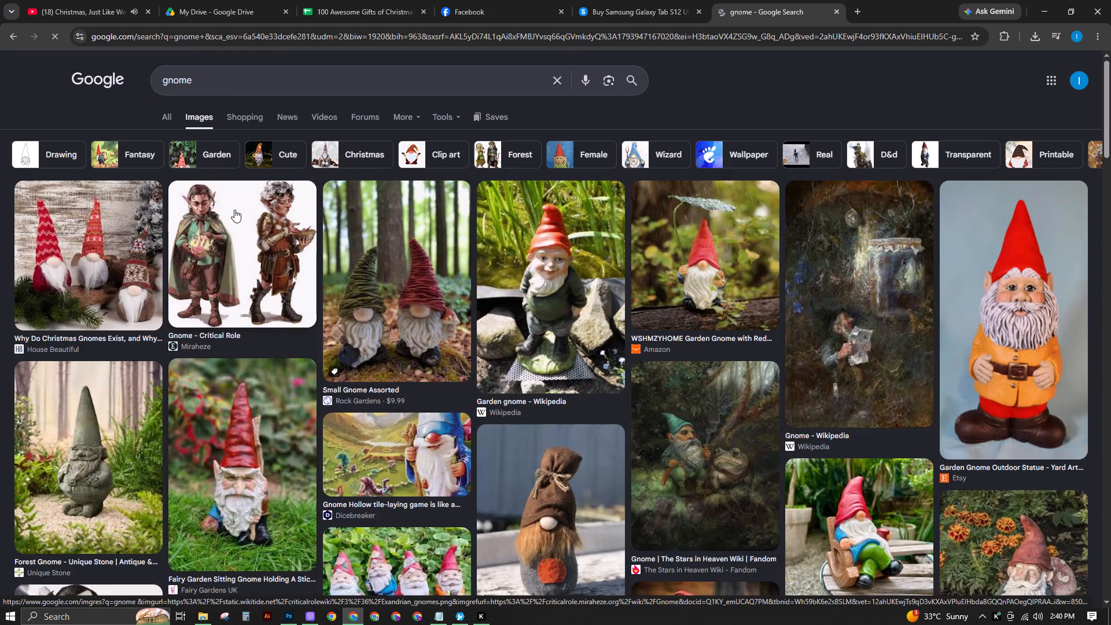
Search Google Images for "typical graphic designer attire".
drag(211, 78, 128, 82)
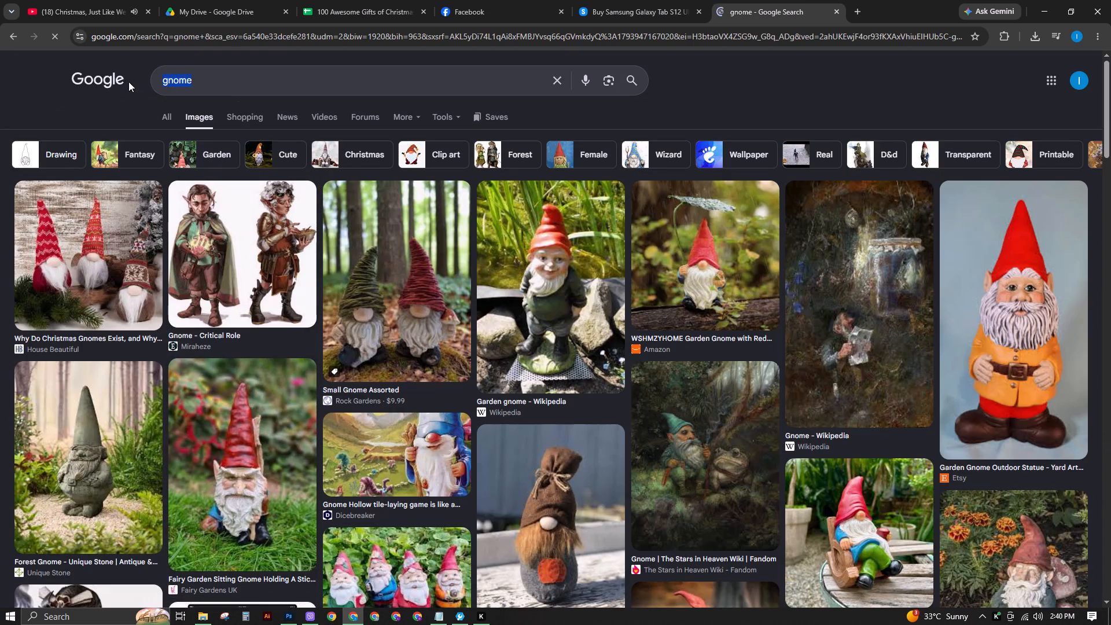
text(typical grapo)
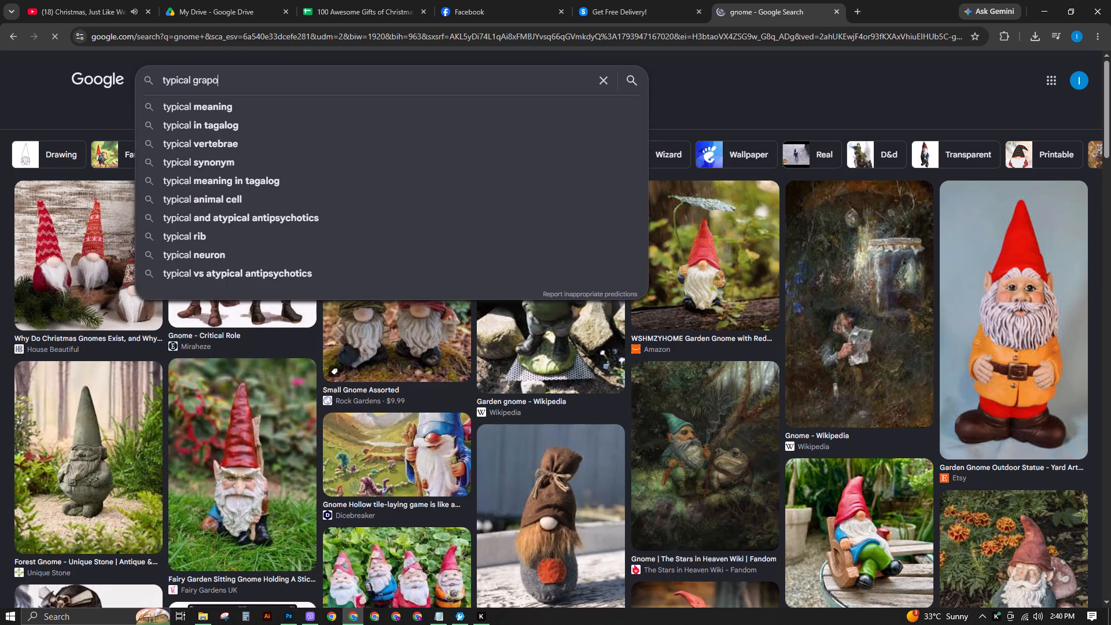
key(BackSpace)
text(hic designer attire)
key(Return)
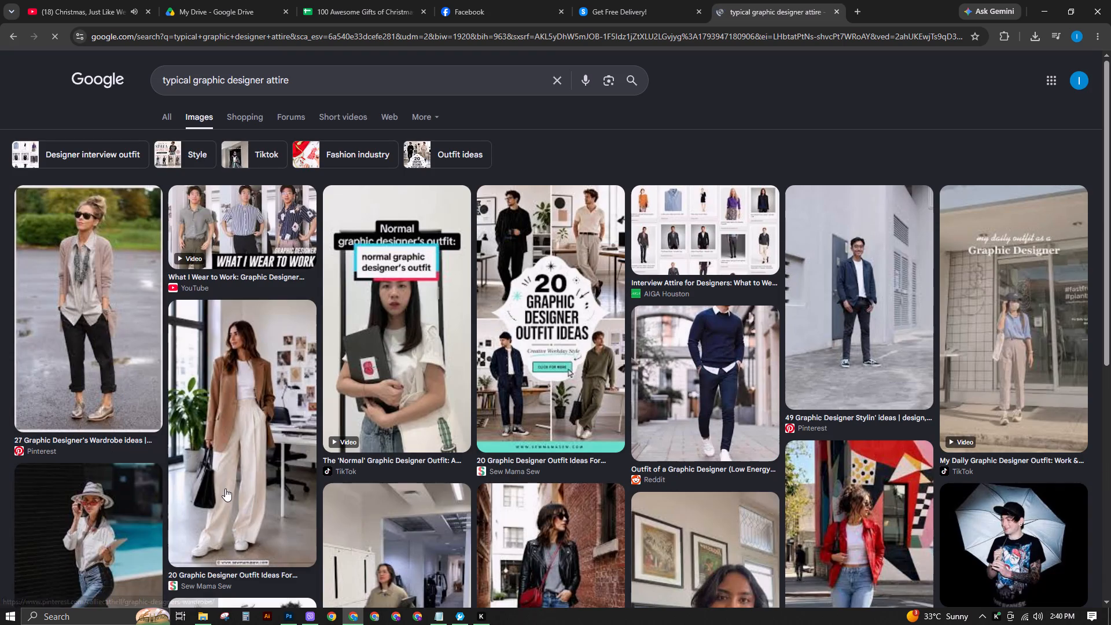
Look through the graphic designer attire images for outfit references.
scroll(161, 484, down, 1)
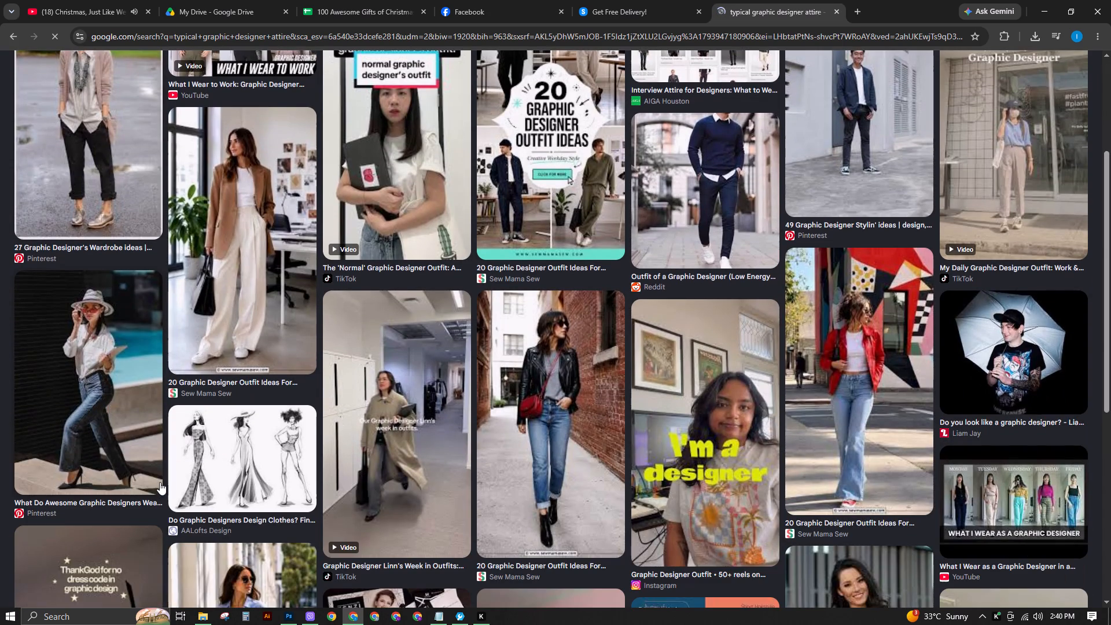
scroll(175, 473, down, 2)
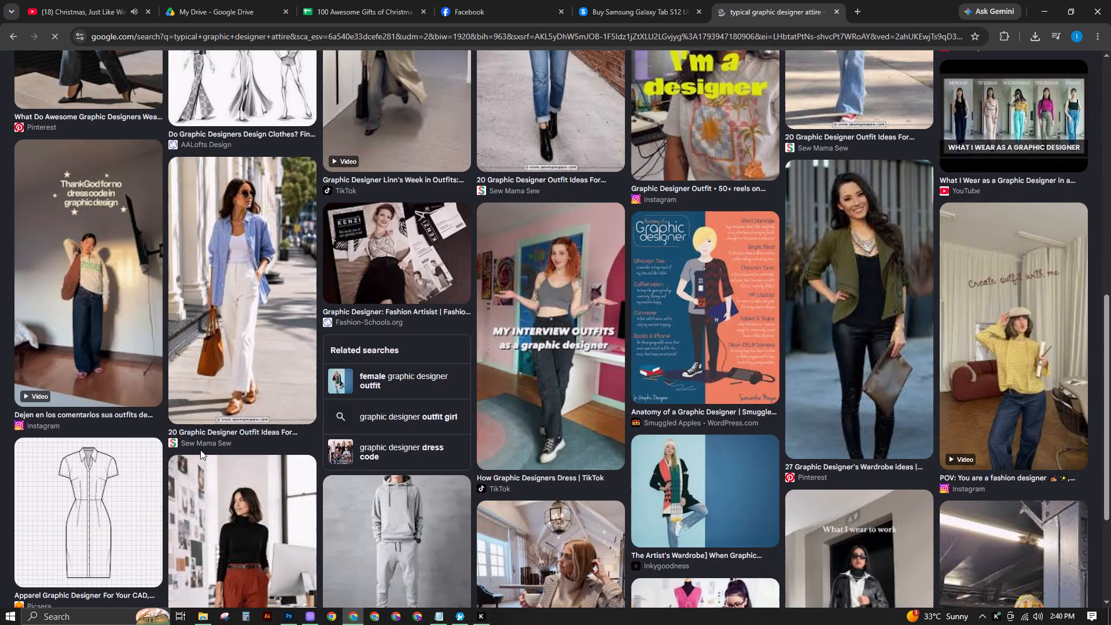
scroll(212, 470, down, 1)
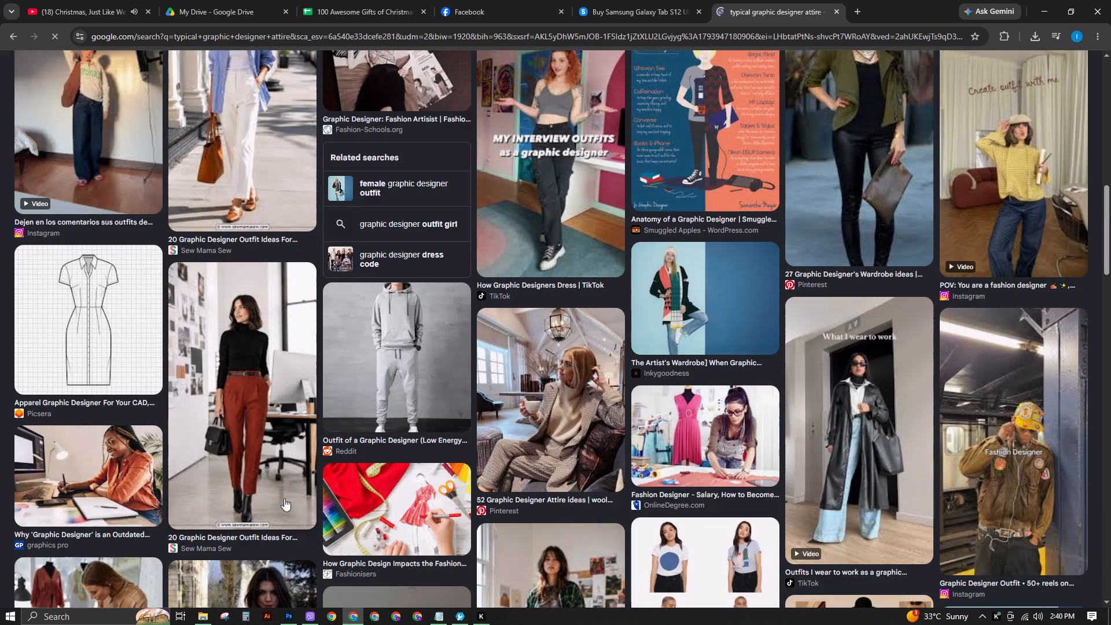
scroll(571, 471, down, 2)
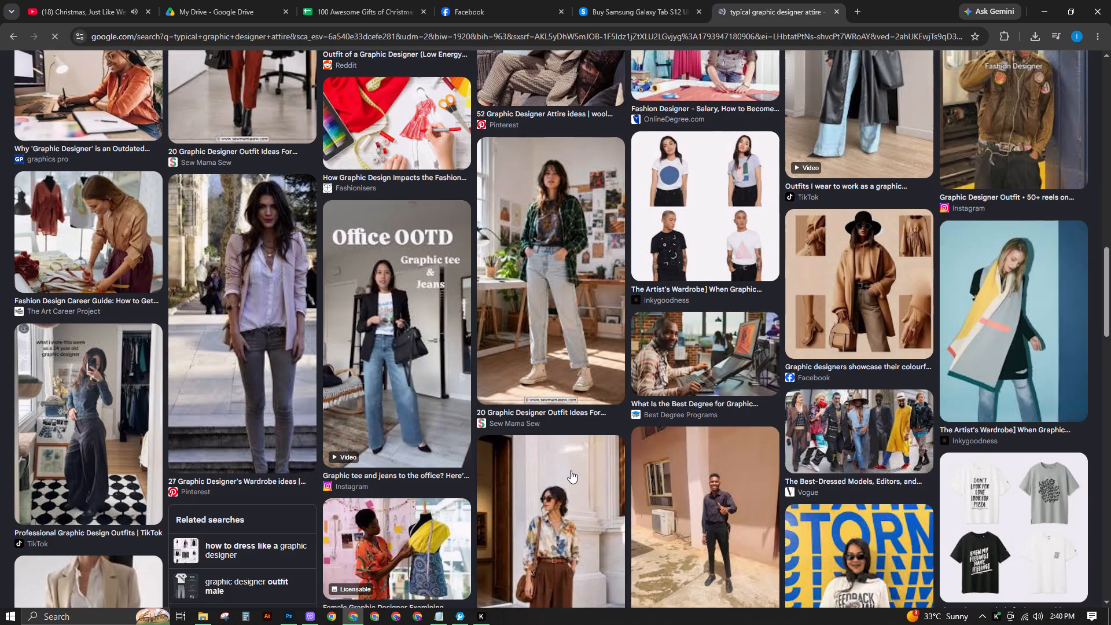
scroll(566, 468, down, 1)
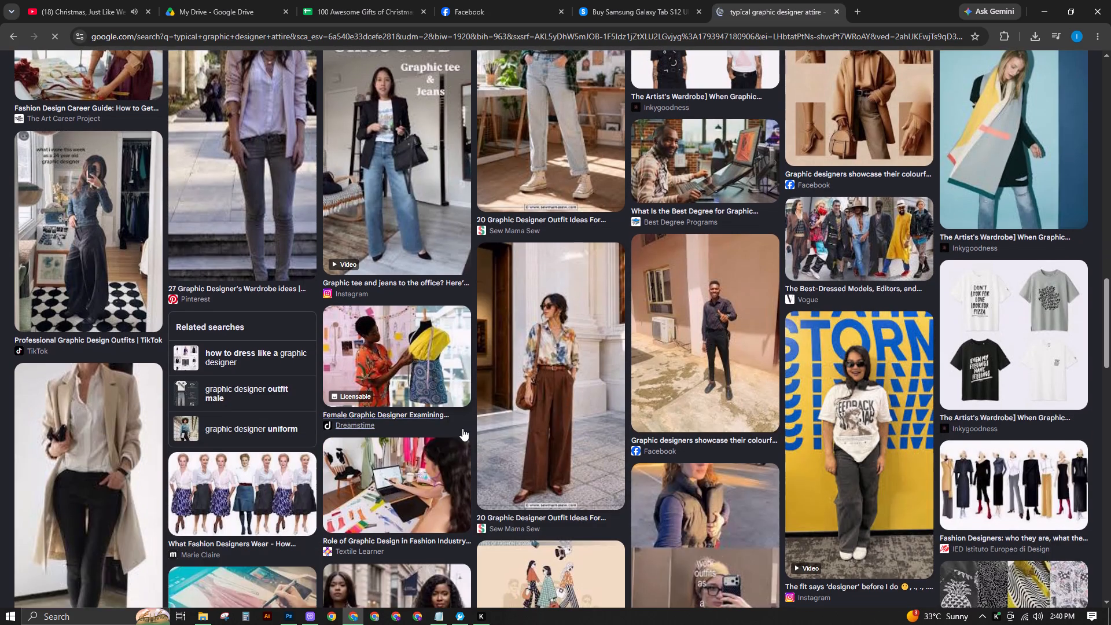
scroll(475, 442, down, 1)
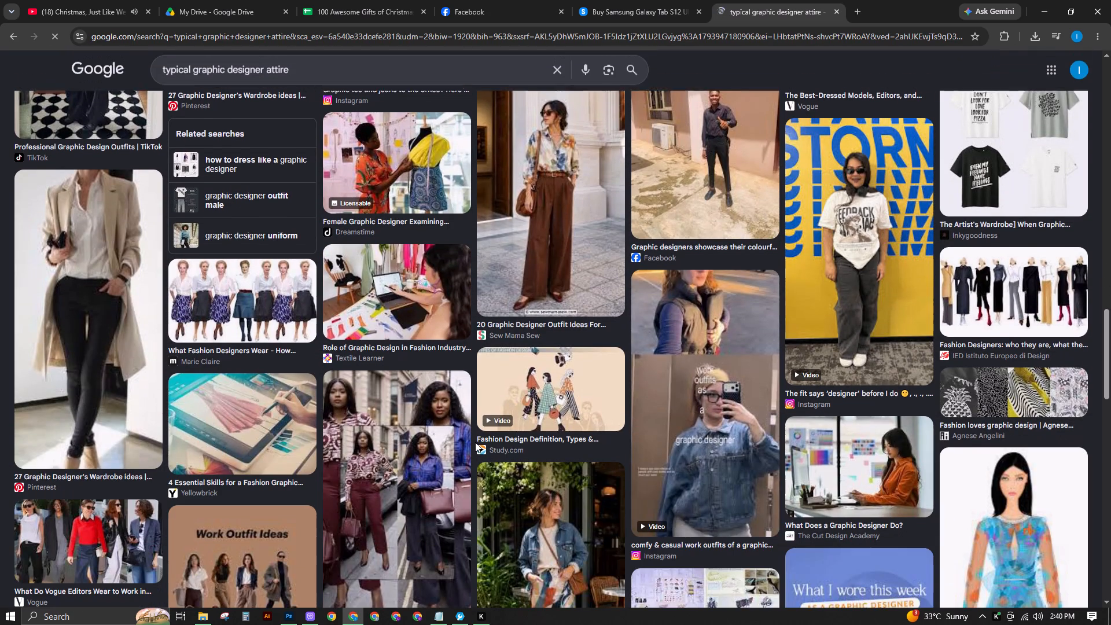
scroll(475, 442, down, 1)
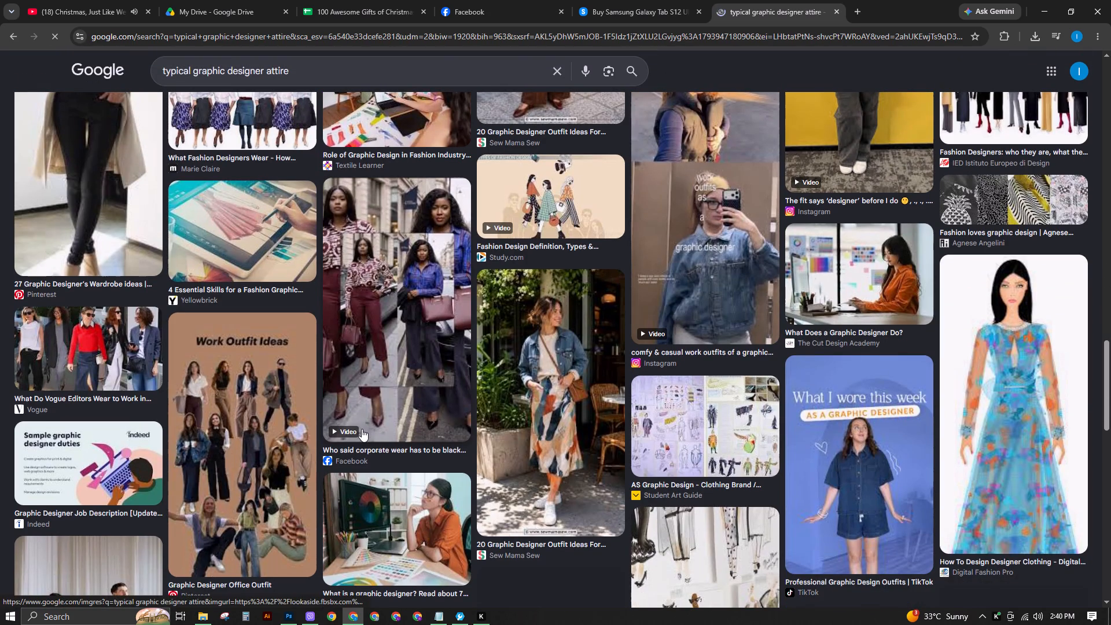
scroll(362, 431, up, 11)
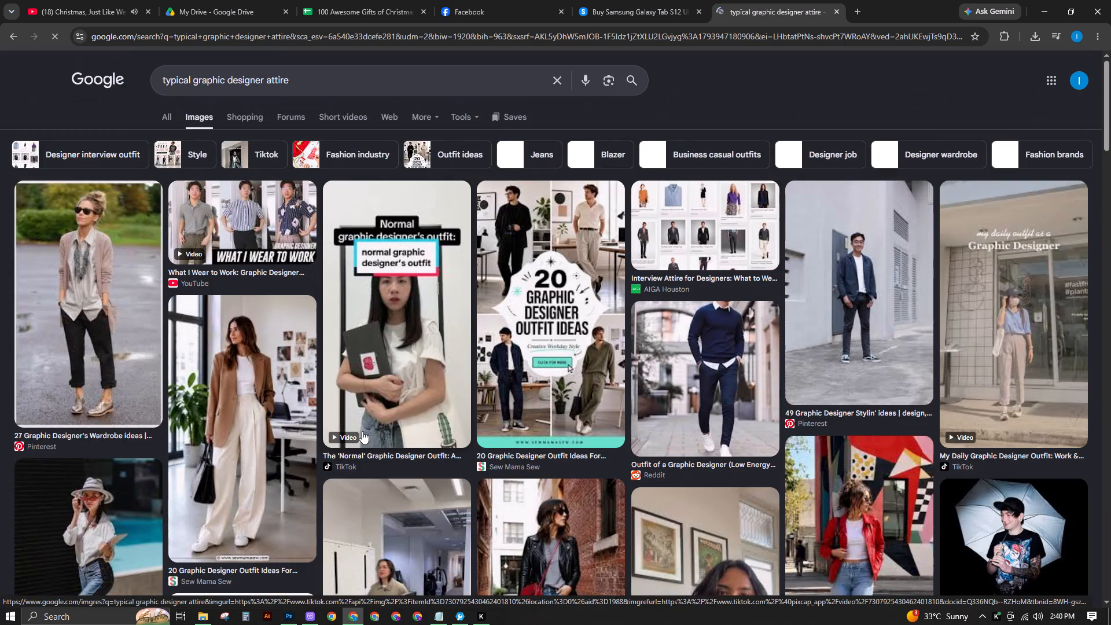
scroll(362, 431, up, 1)
Change the image search to "typical artist attire" and look over the outfit results.
drag(194, 79, 257, 79)
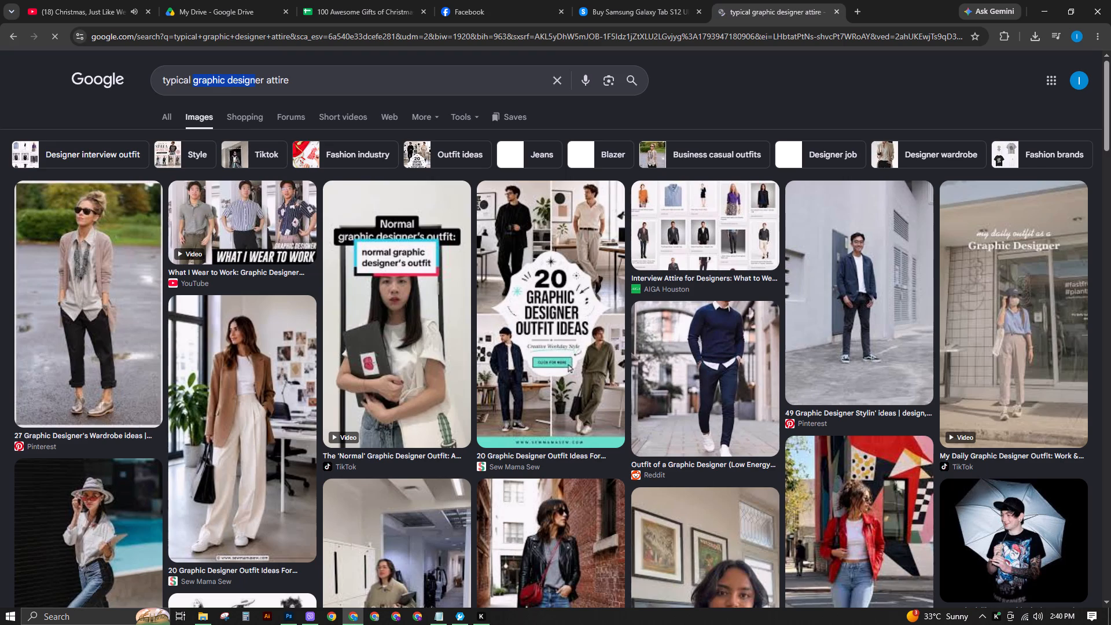
drag(257, 79, 263, 79)
text(artist)
key(Return)
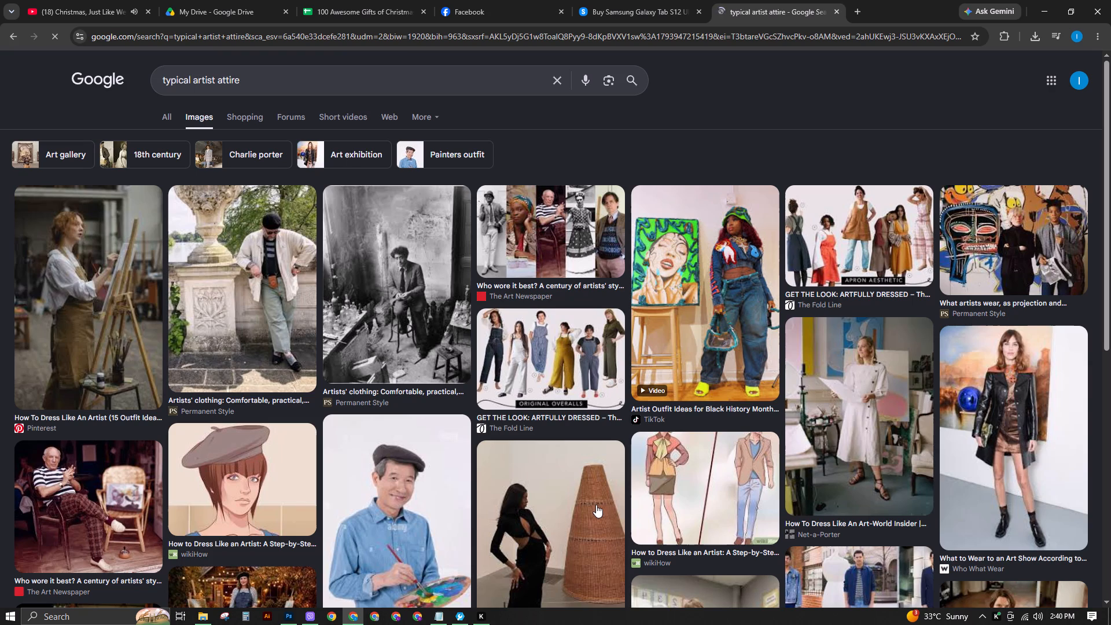
scroll(552, 461, down, 2)
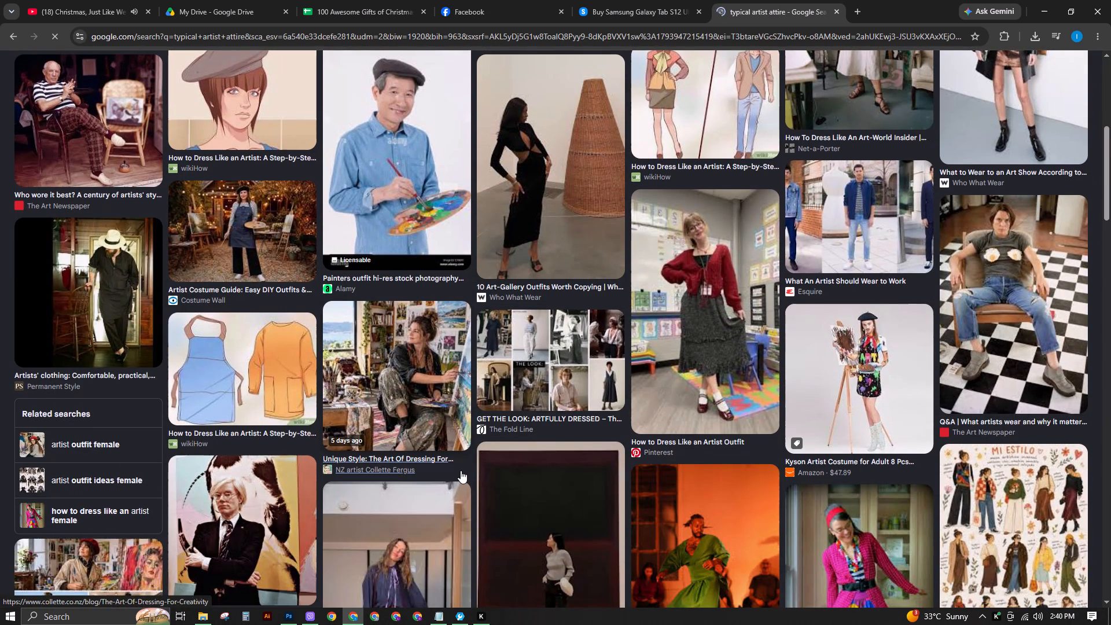
scroll(461, 470, up, 1)
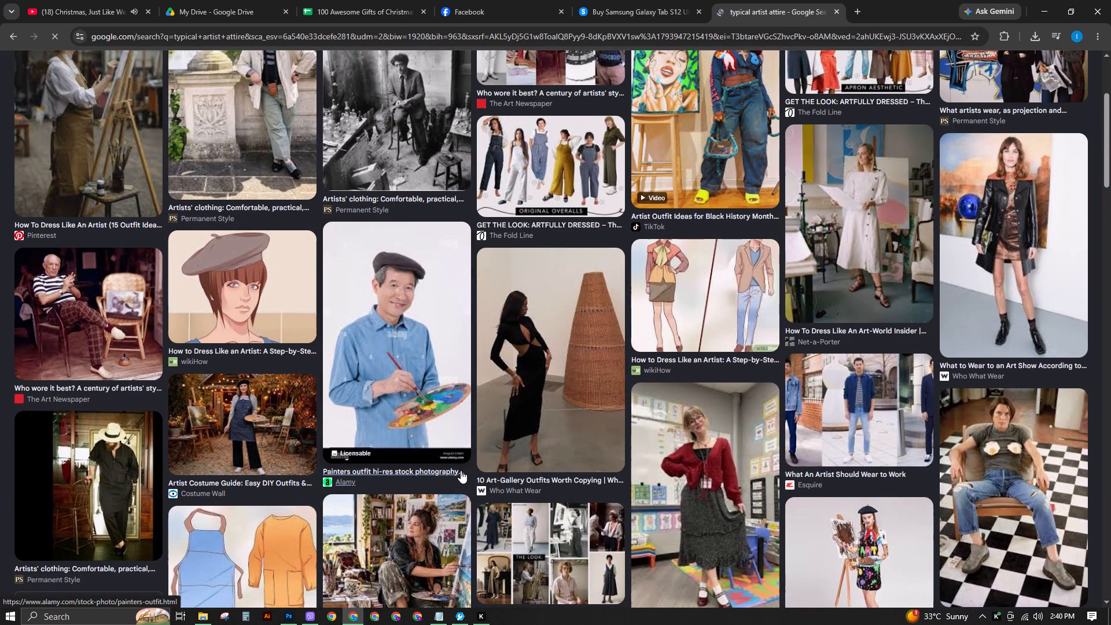
scroll(461, 470, up, 4)
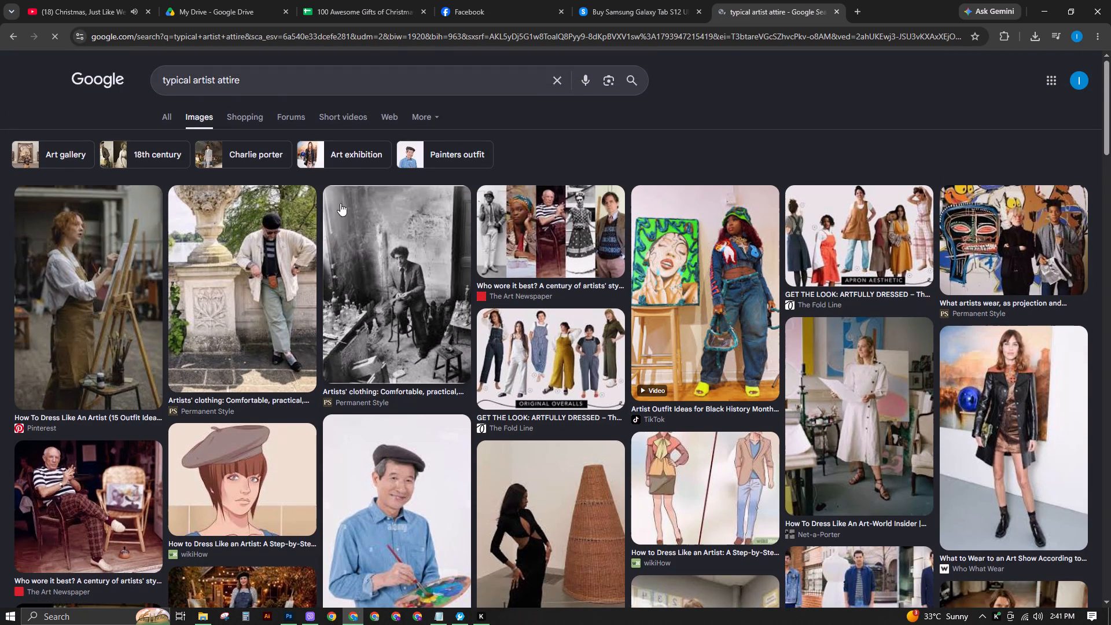
Narrow the image search to "typical artist attire hat".
click(273, 83)
key(space)
text(hat)
key(Return)
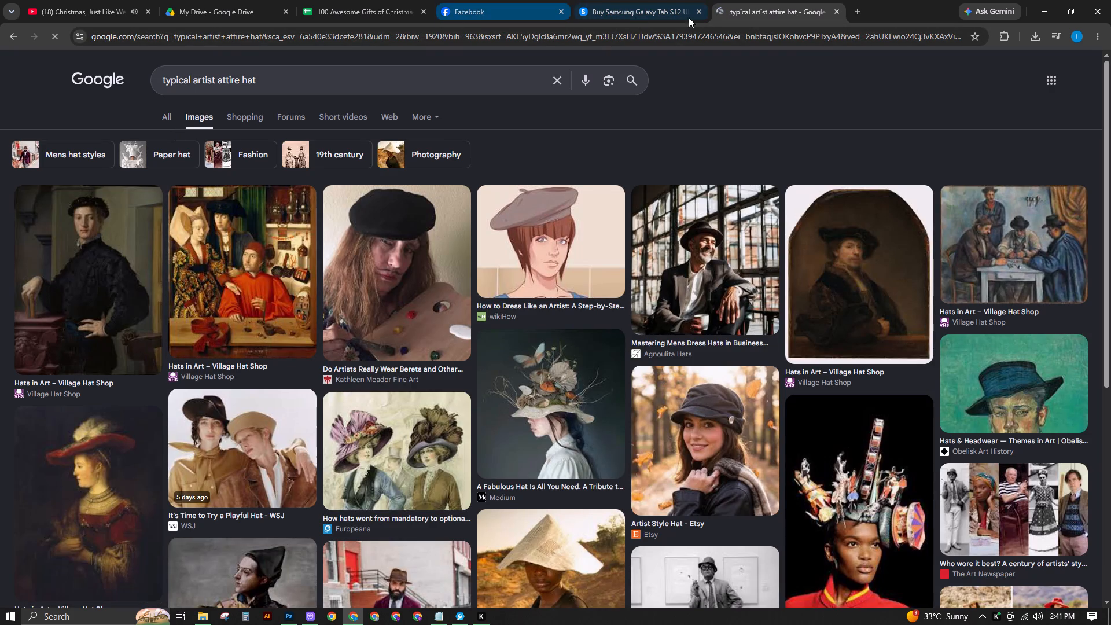
Load the address entered as "ch" in a new browser tab, and close the artist hat search tab.
click(859, 10)
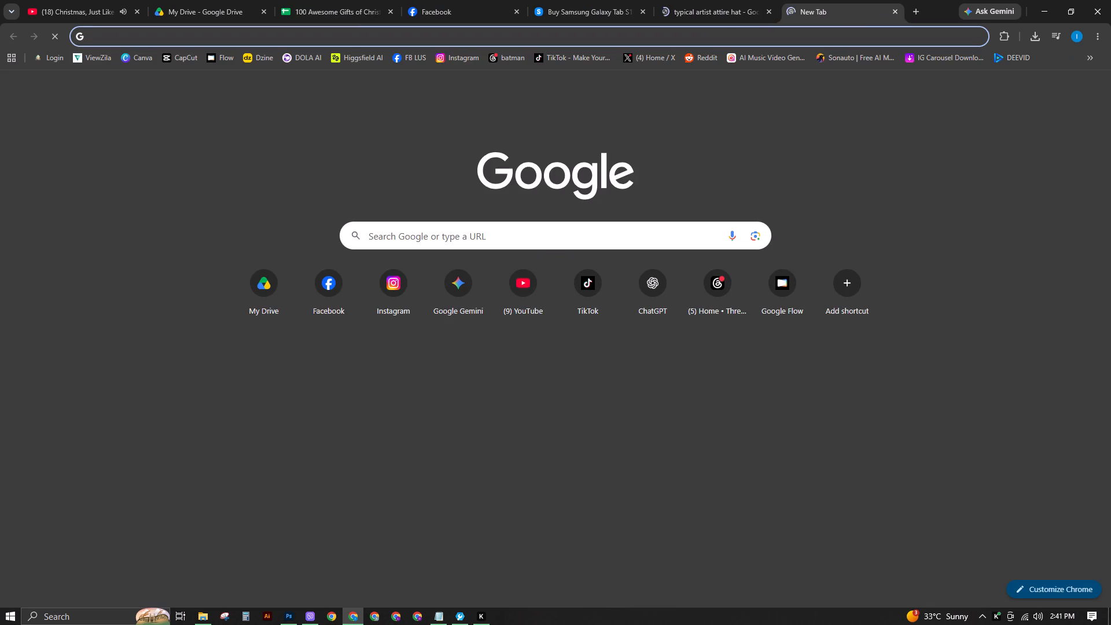
text(ch)
key(Return)
click(688, 16)
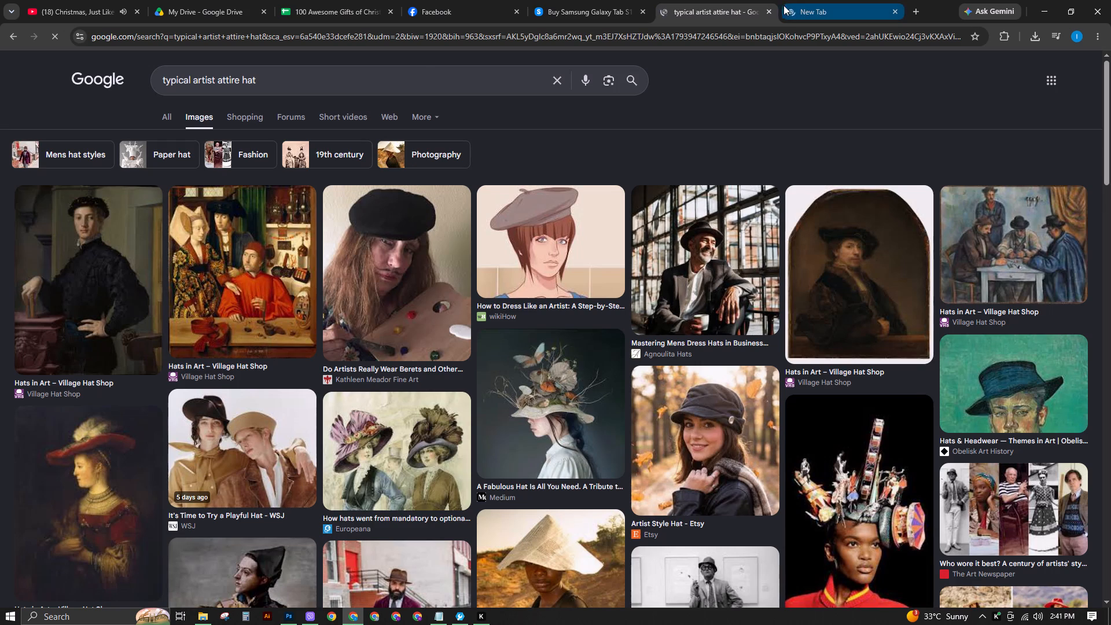
click(770, 9)
Close the enlarged tablet back-view photo on the Samsung product page.
click(615, 7)
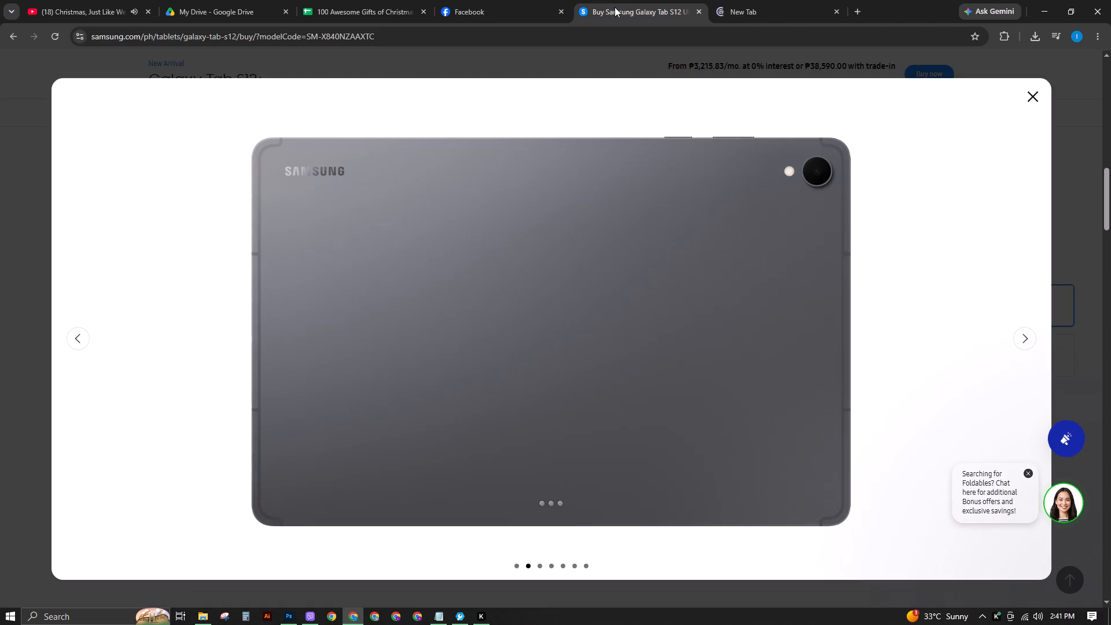
click(1034, 99)
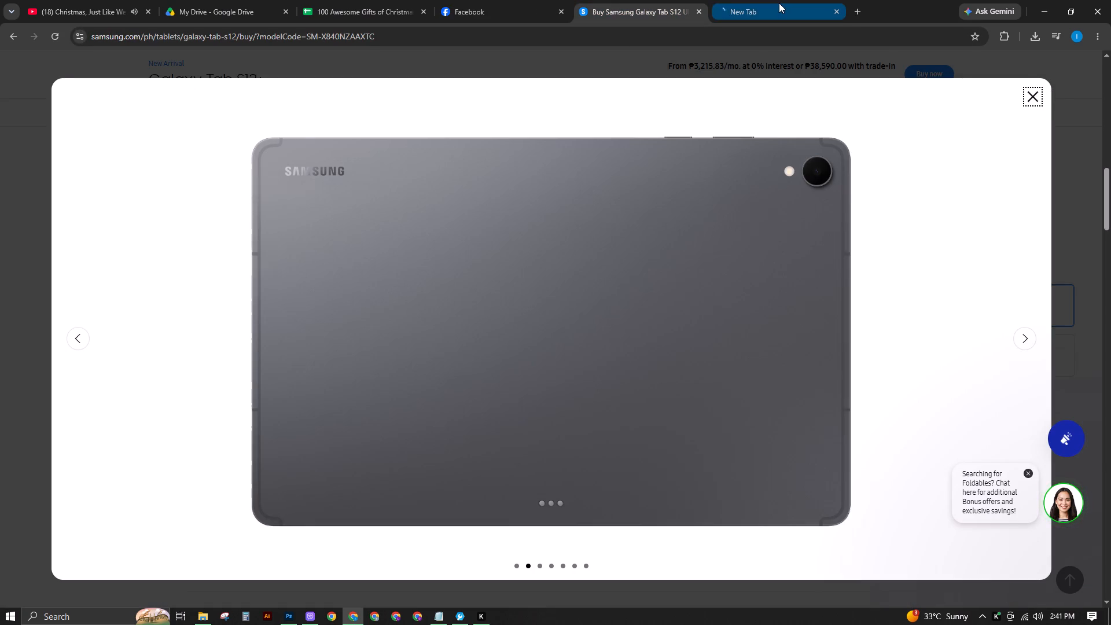
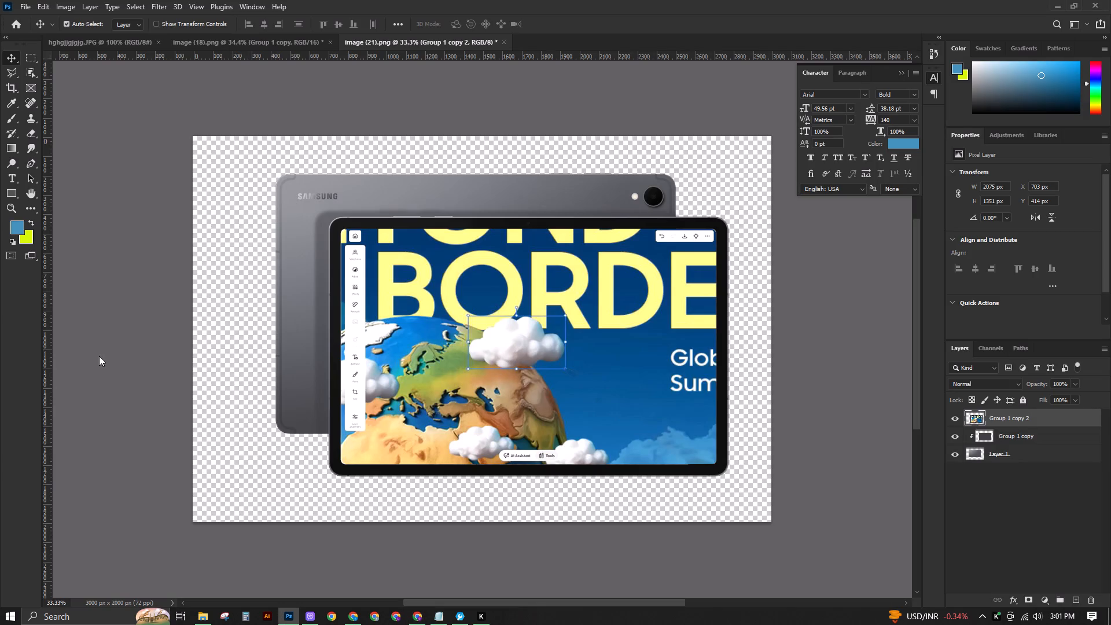
scroll(354, 40, down, 3)
click(503, 44)
click(553, 229)
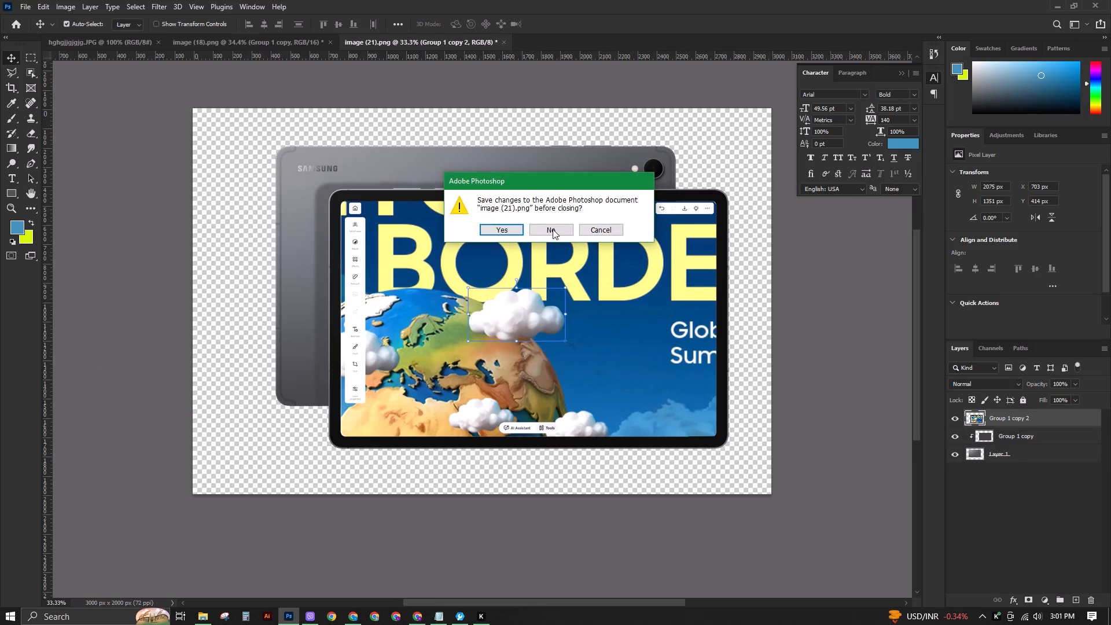
Switch to the image (18).png document.
click(280, 39)
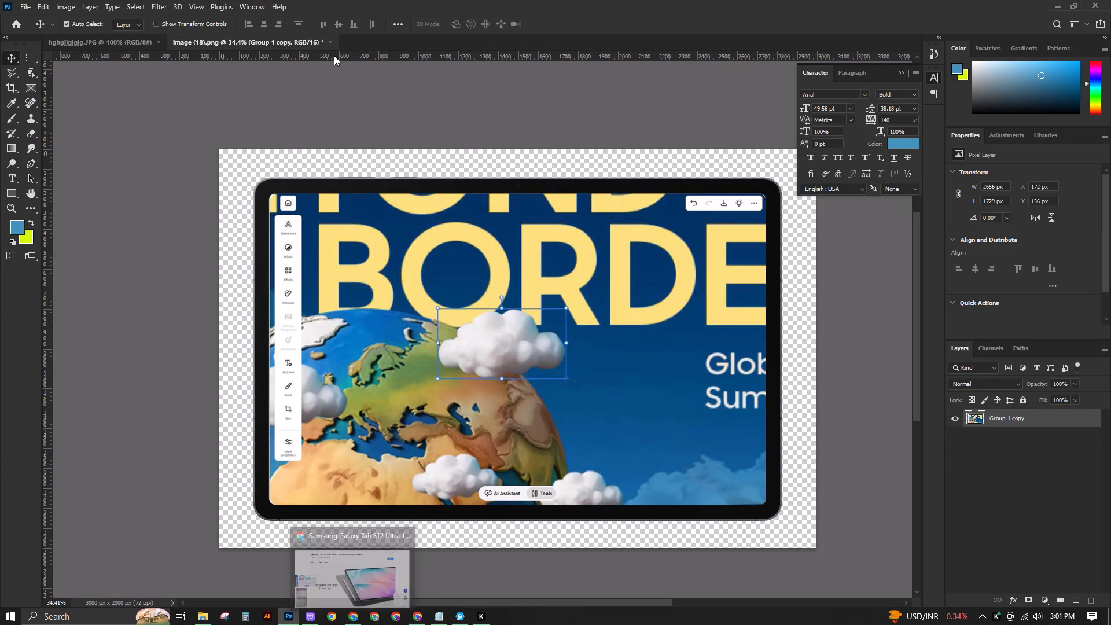
Close the image (18).png document without saving its changes.
click(330, 42)
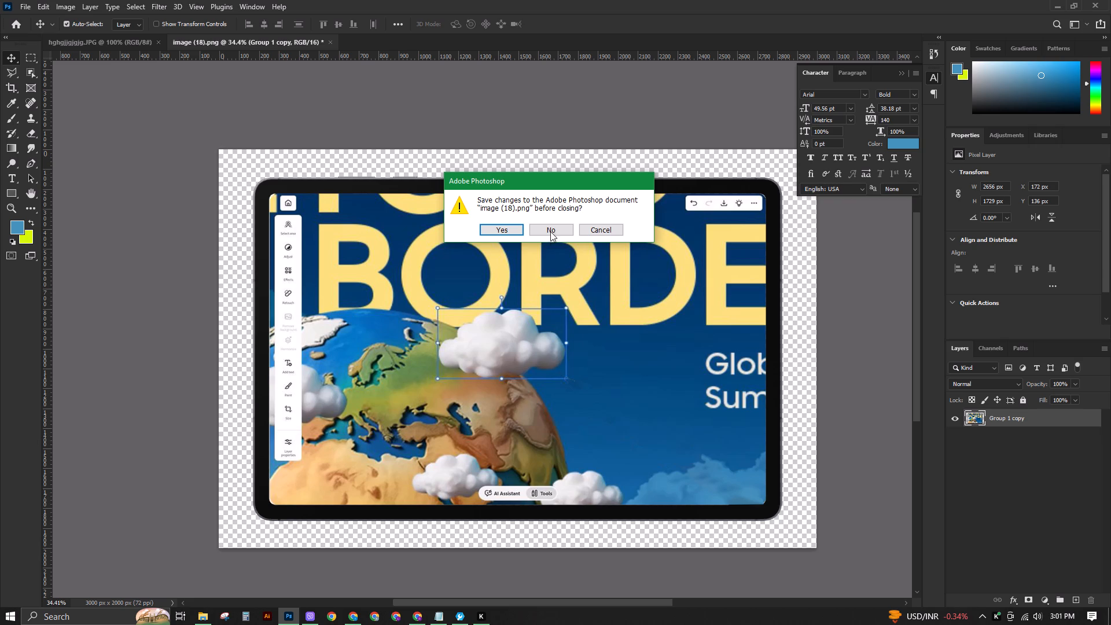
click(550, 231)
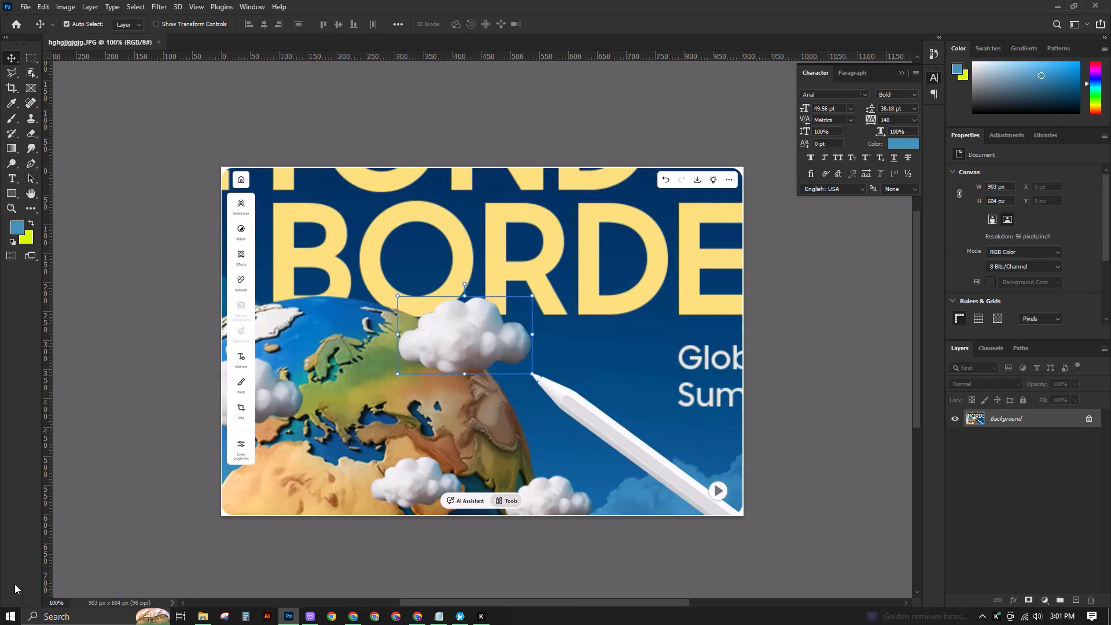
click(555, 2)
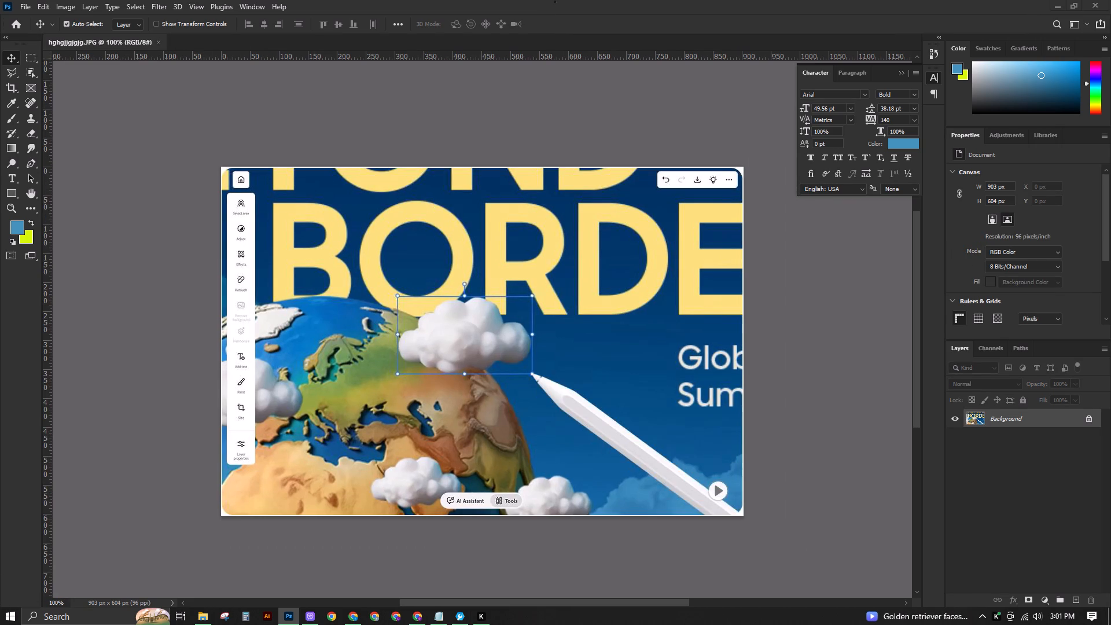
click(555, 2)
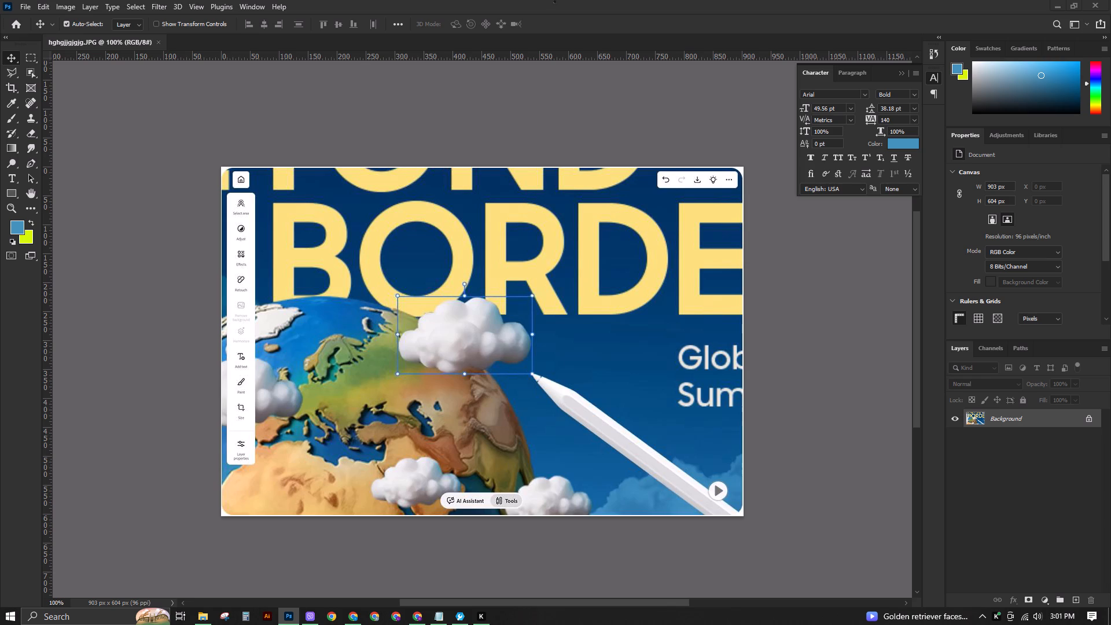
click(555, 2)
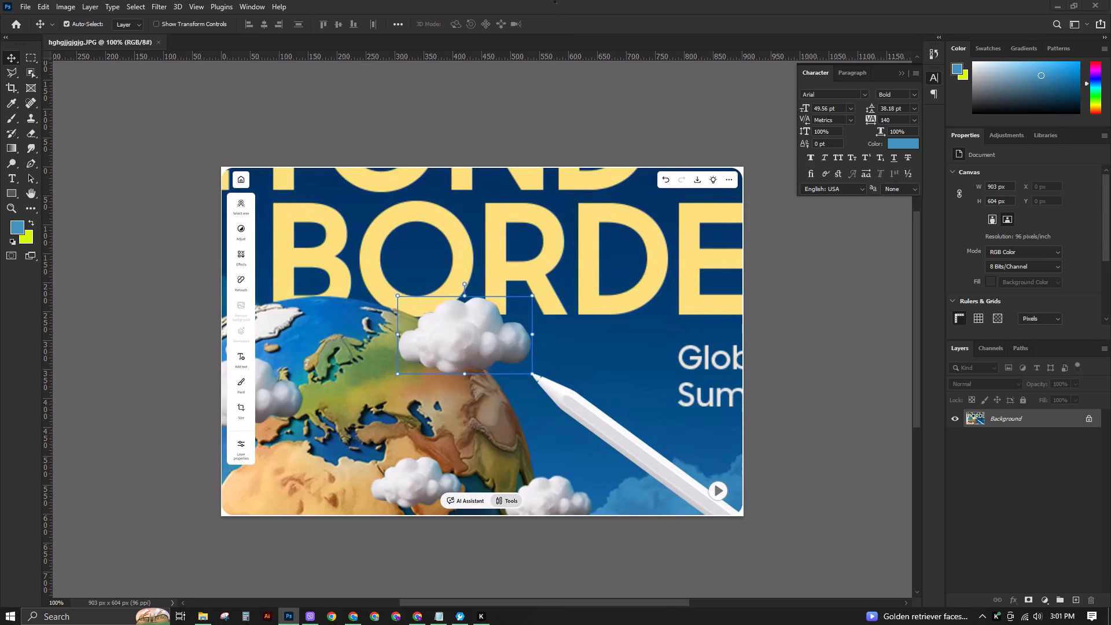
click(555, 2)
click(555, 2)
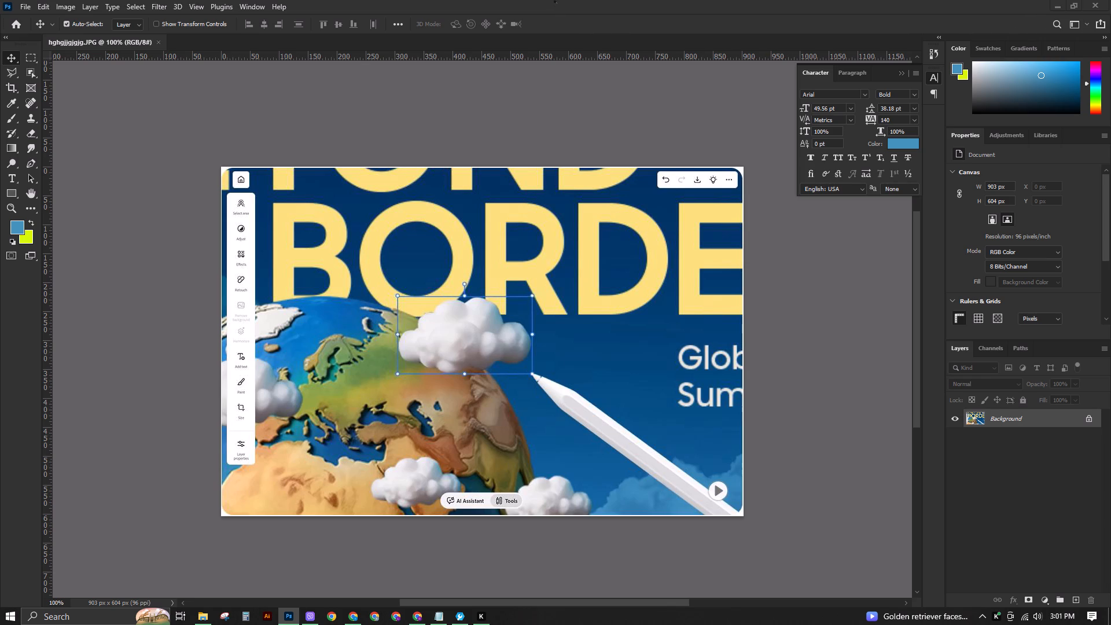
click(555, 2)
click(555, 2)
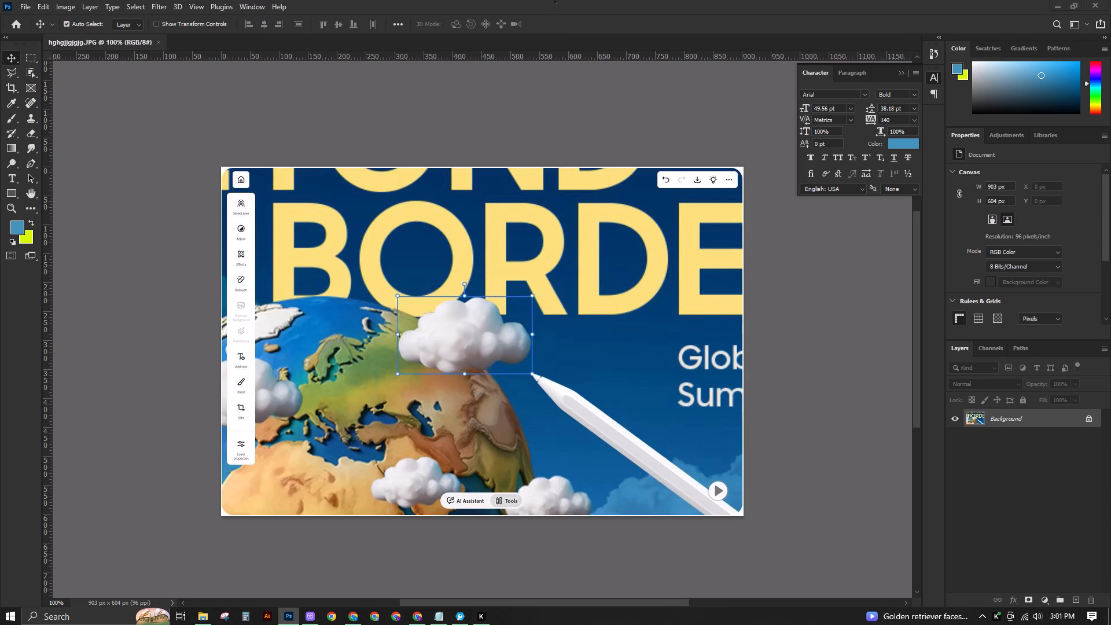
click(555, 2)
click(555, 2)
Close the remaining hghgjjgjgjg.JPG document.
click(159, 41)
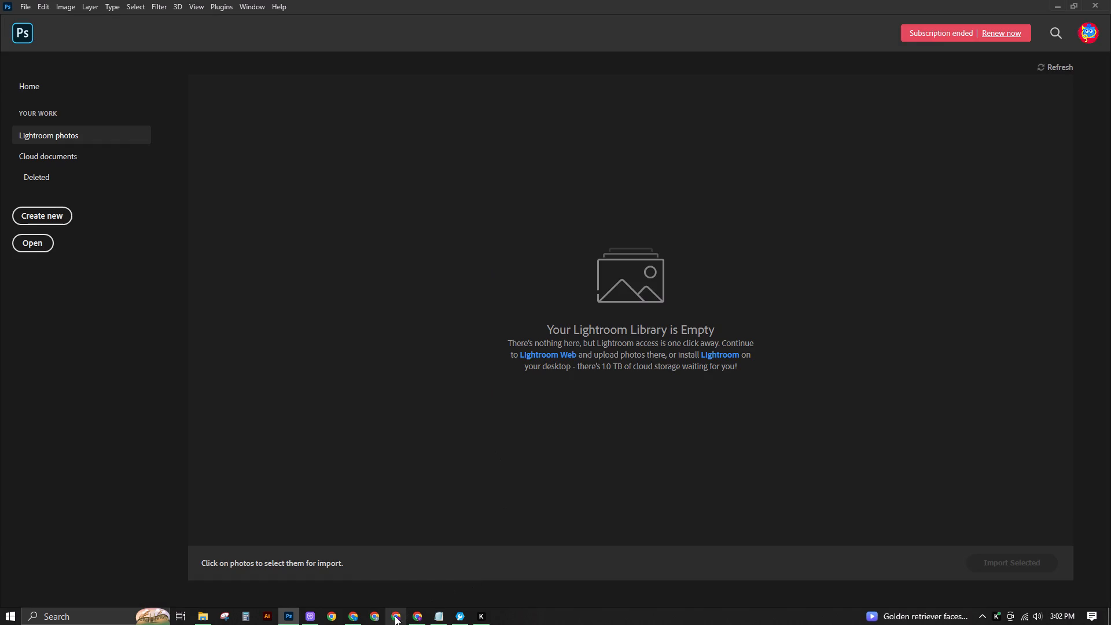
Switch from Photoshop to the Chrome window with the Samsung and Facebook pages.
click(355, 616)
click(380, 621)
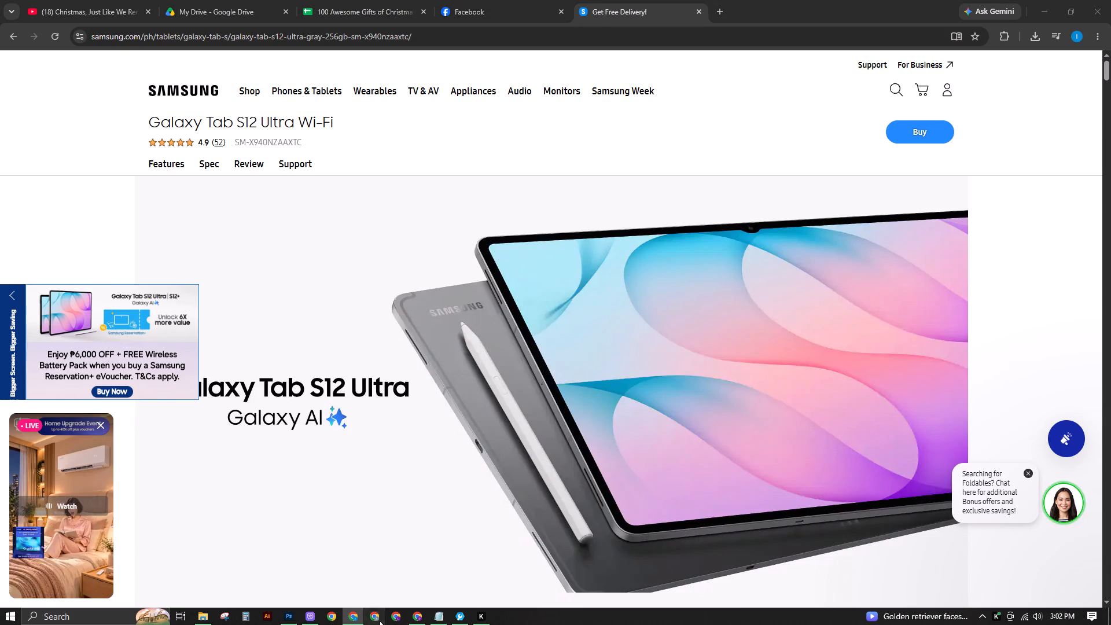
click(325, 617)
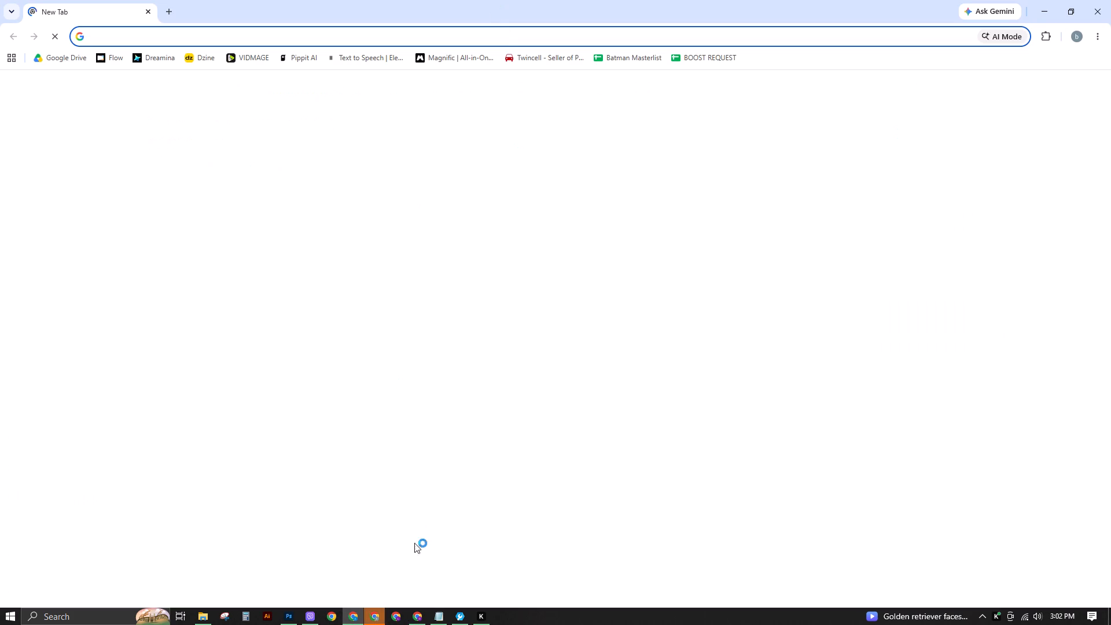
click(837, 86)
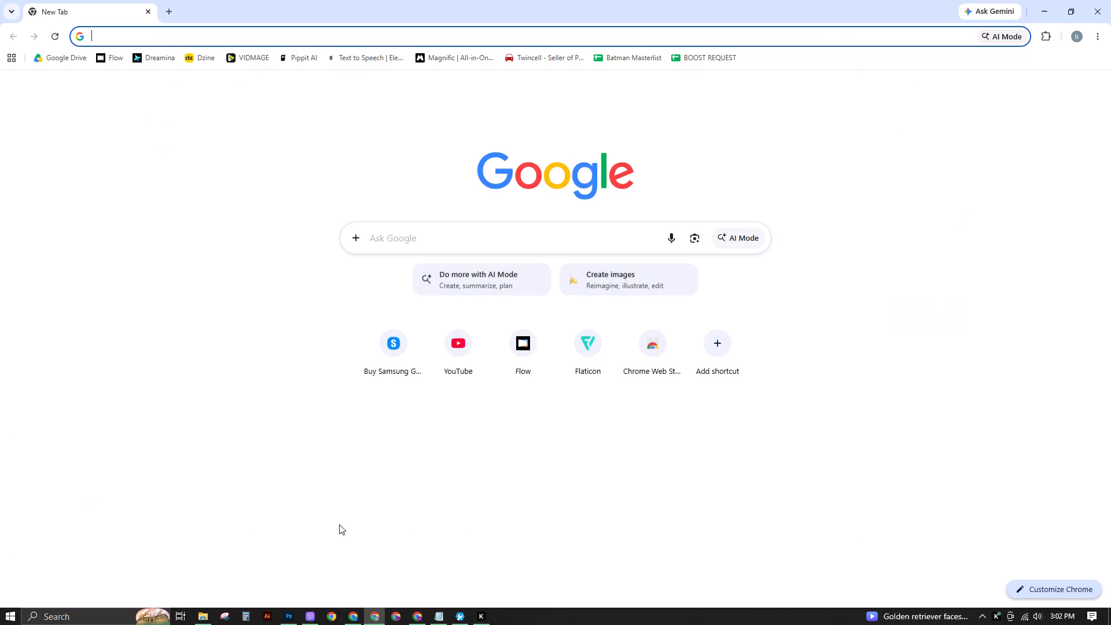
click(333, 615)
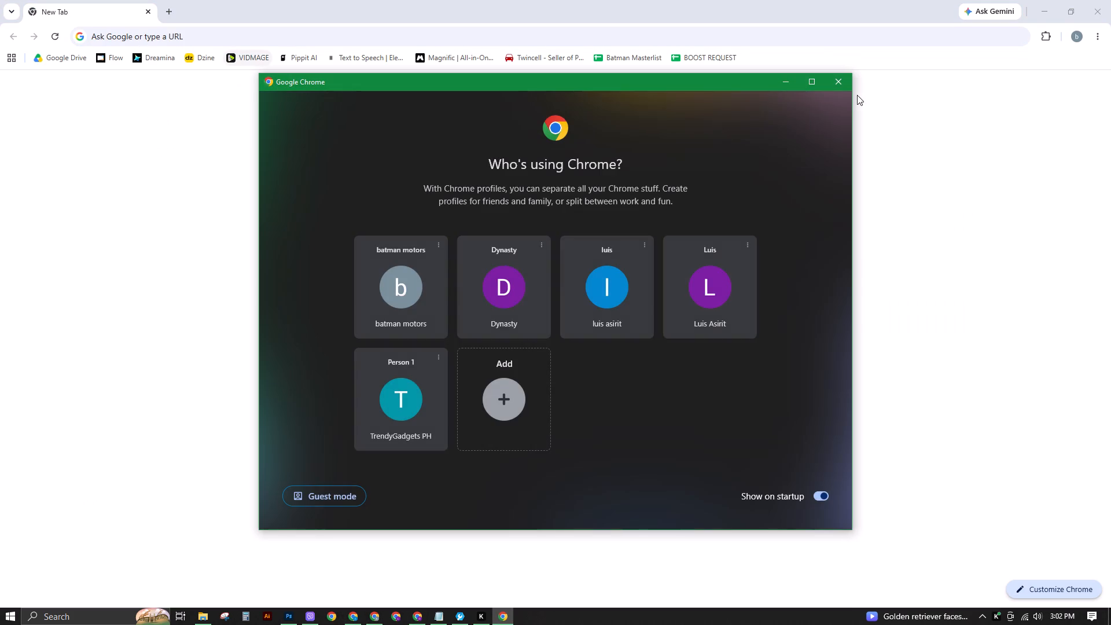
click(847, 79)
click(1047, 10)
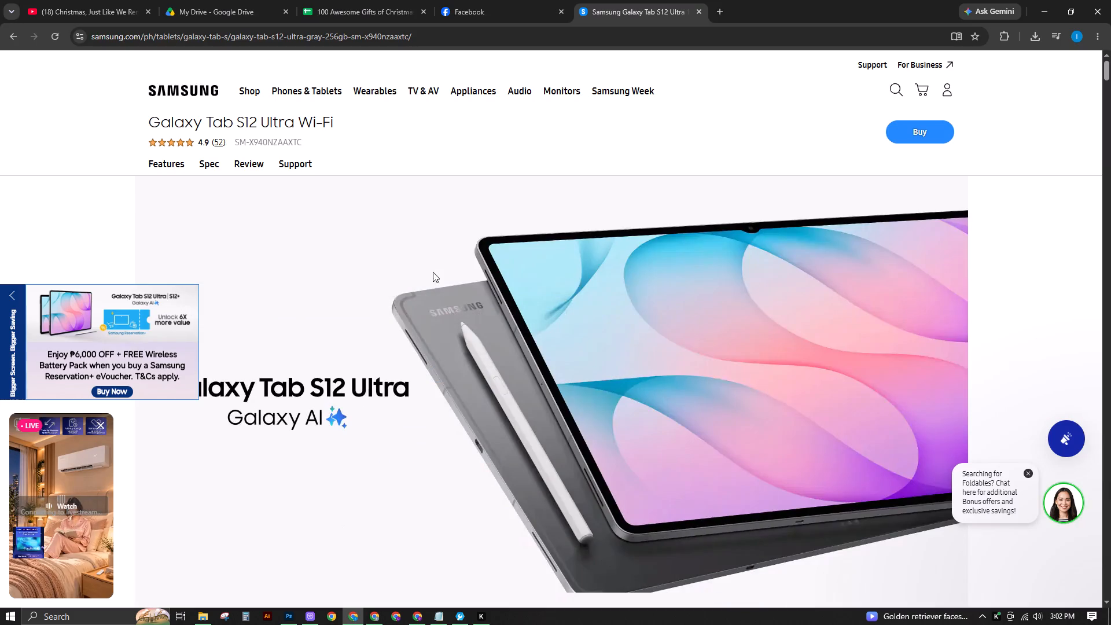
Go to Facebook and look over Siena Mobile's birthday greeting post and its comments.
click(486, 12)
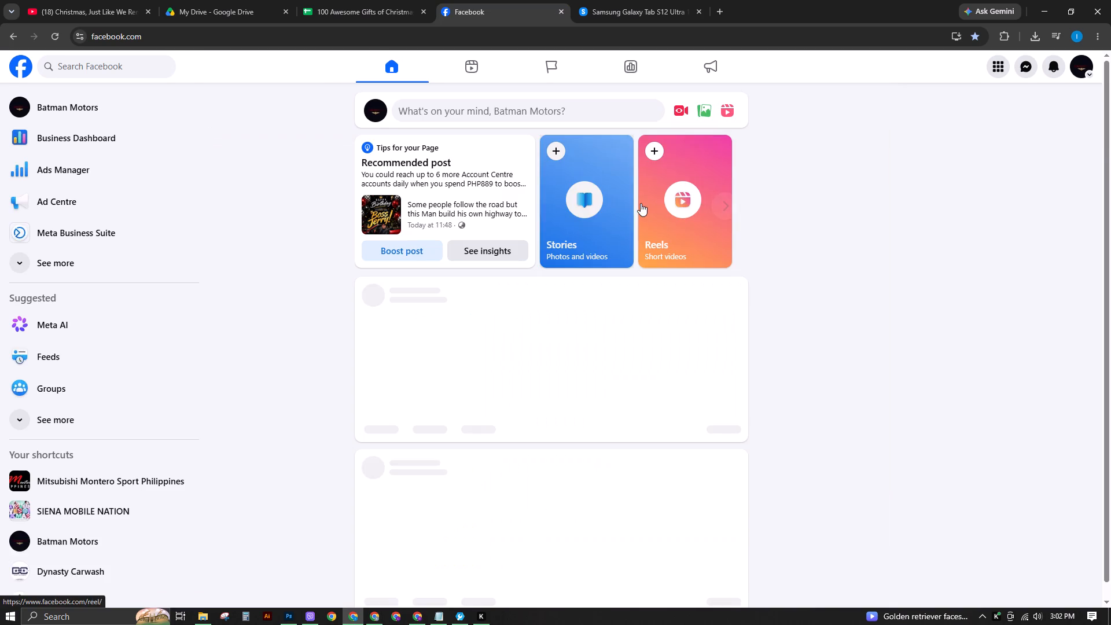
scroll(688, 255, down, 1)
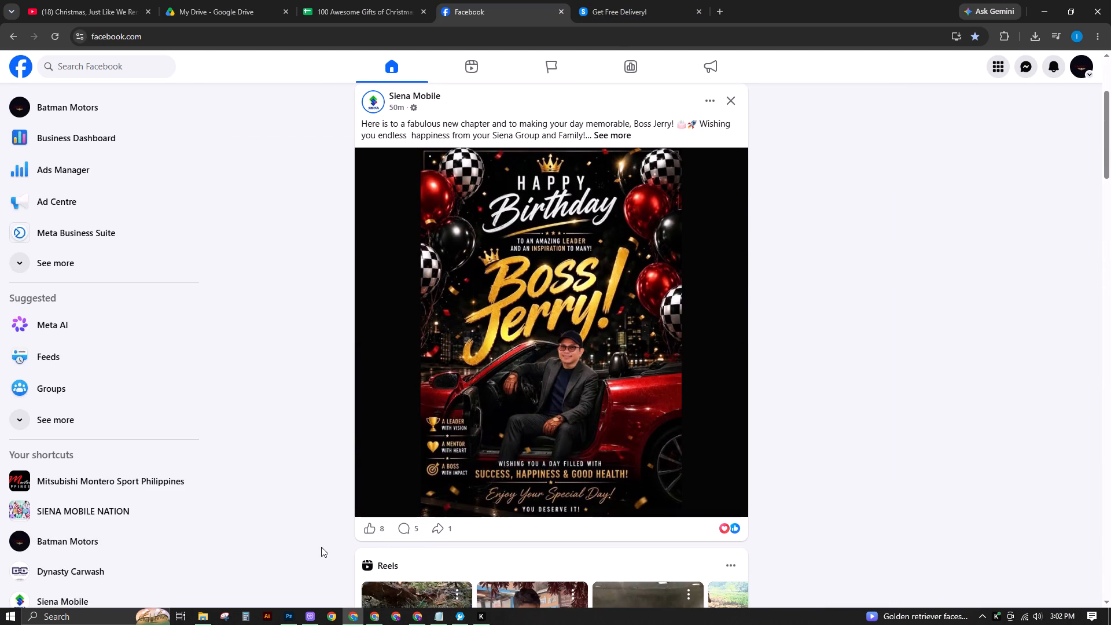
click(412, 530)
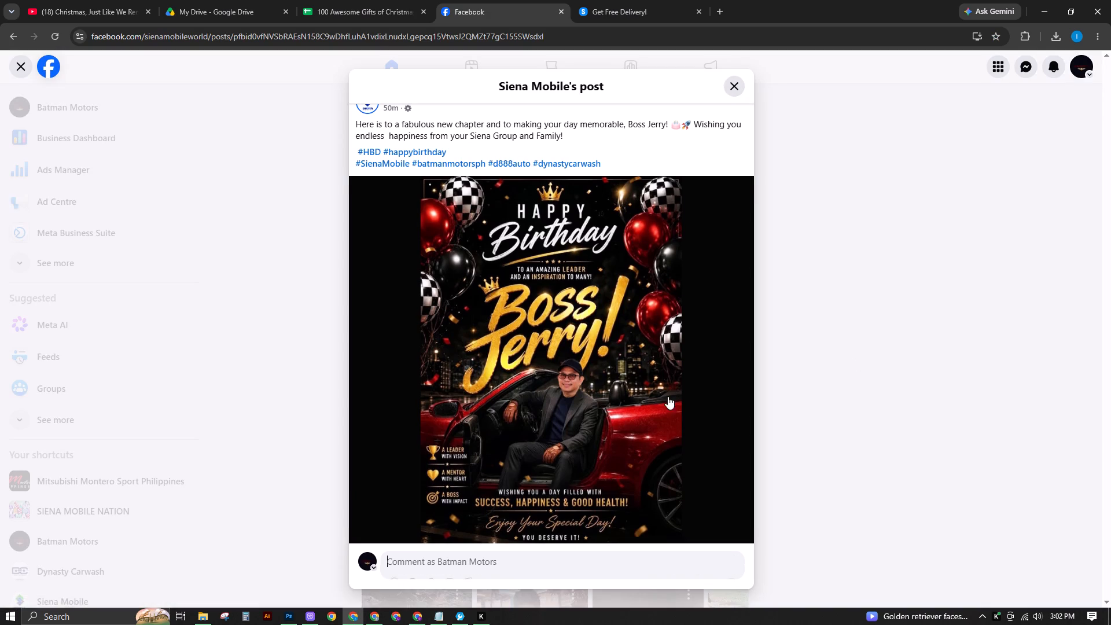
scroll(646, 406, down, 2)
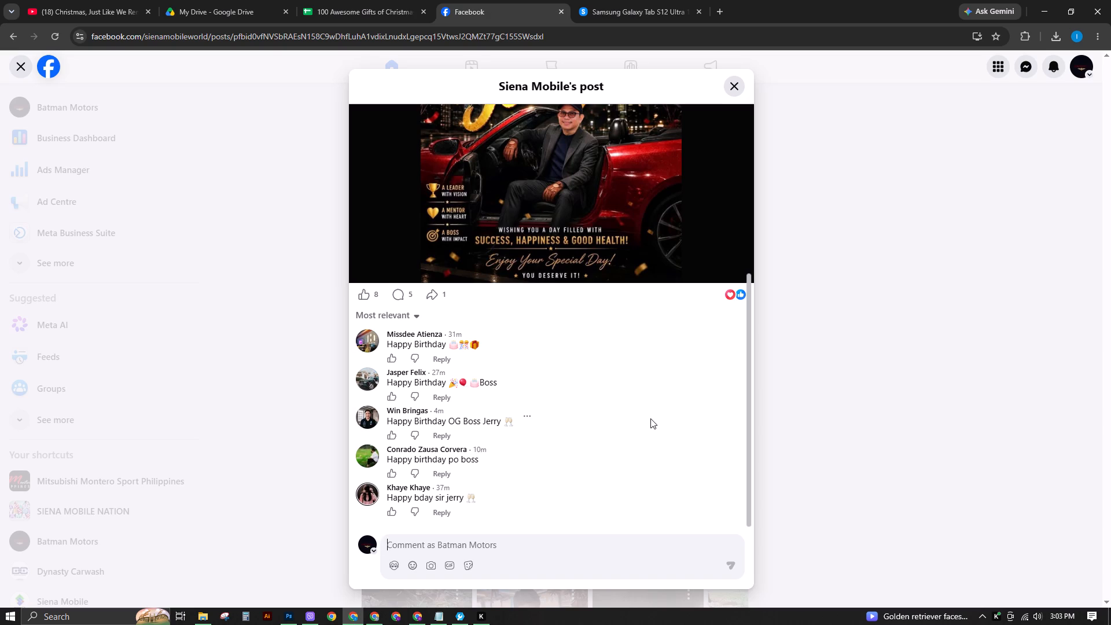
scroll(729, 427, down, 3)
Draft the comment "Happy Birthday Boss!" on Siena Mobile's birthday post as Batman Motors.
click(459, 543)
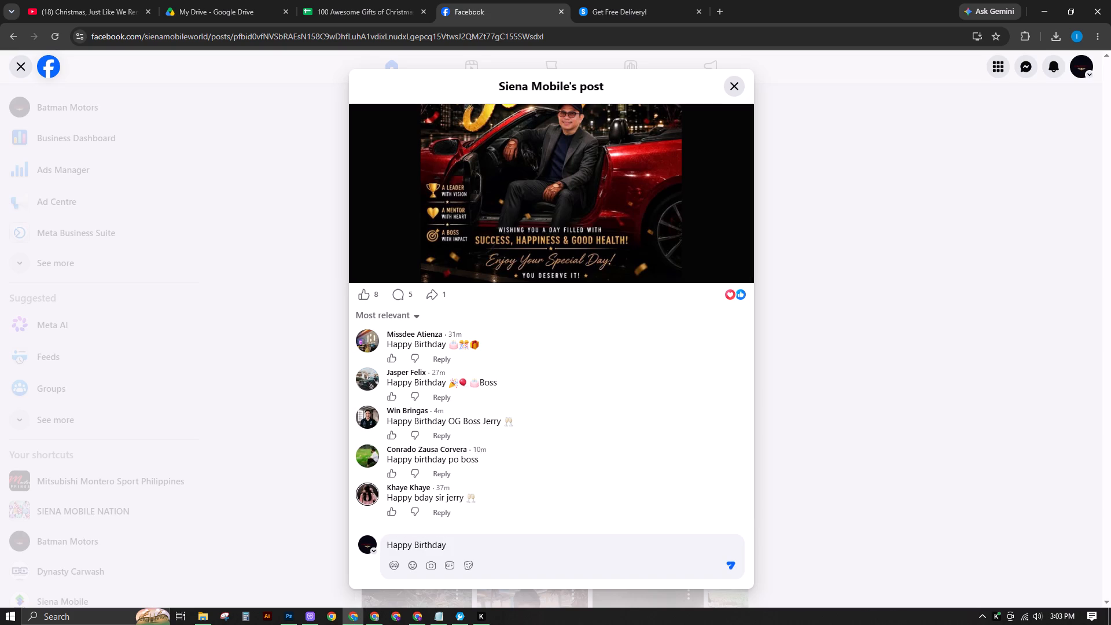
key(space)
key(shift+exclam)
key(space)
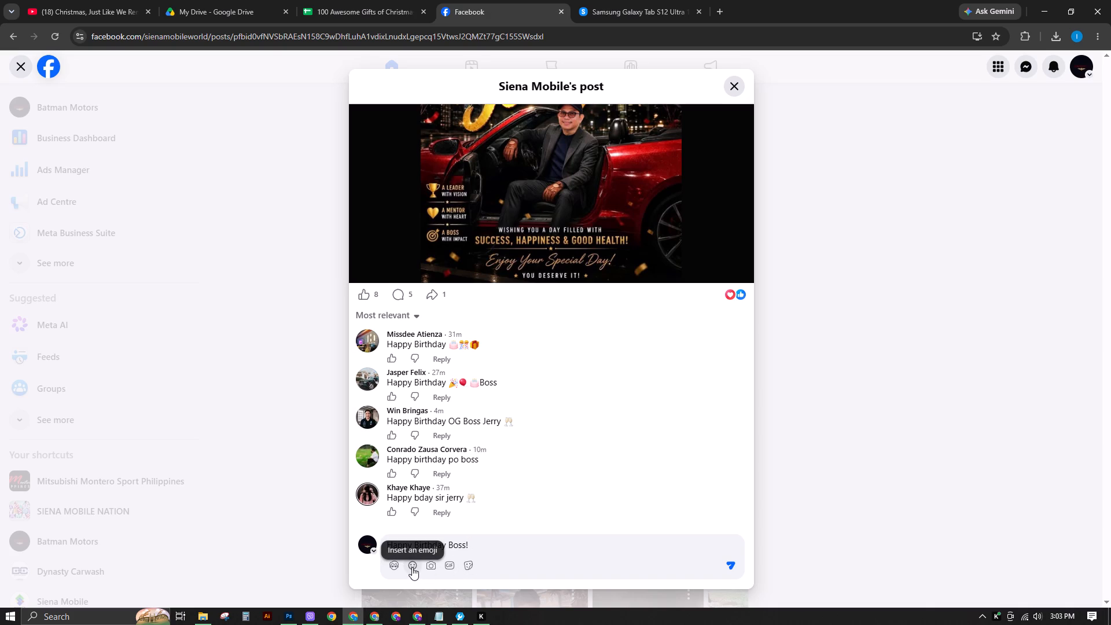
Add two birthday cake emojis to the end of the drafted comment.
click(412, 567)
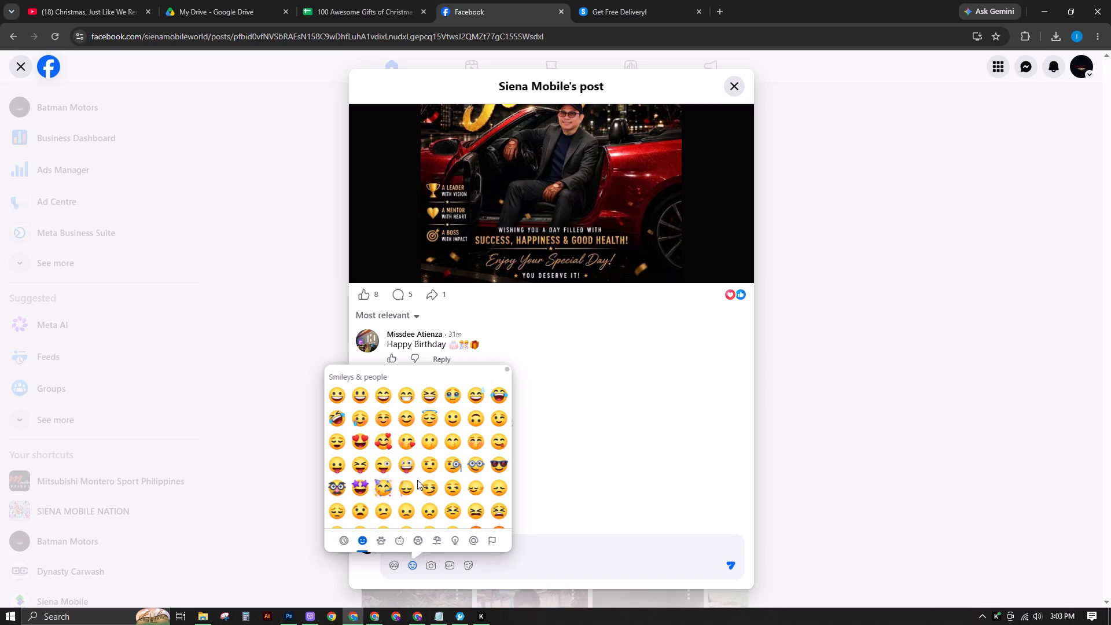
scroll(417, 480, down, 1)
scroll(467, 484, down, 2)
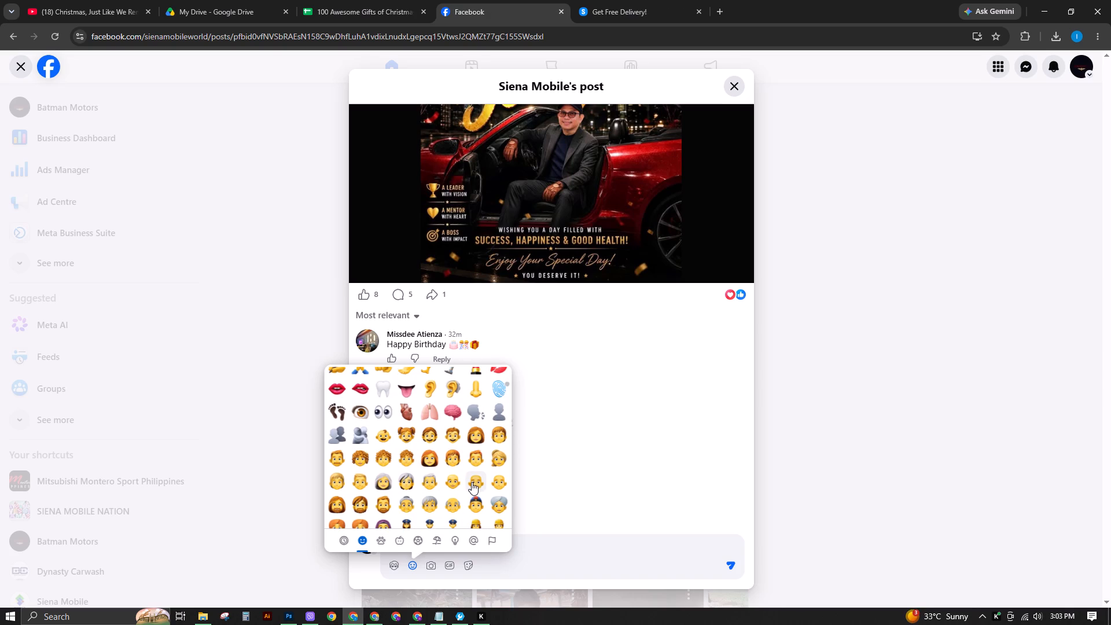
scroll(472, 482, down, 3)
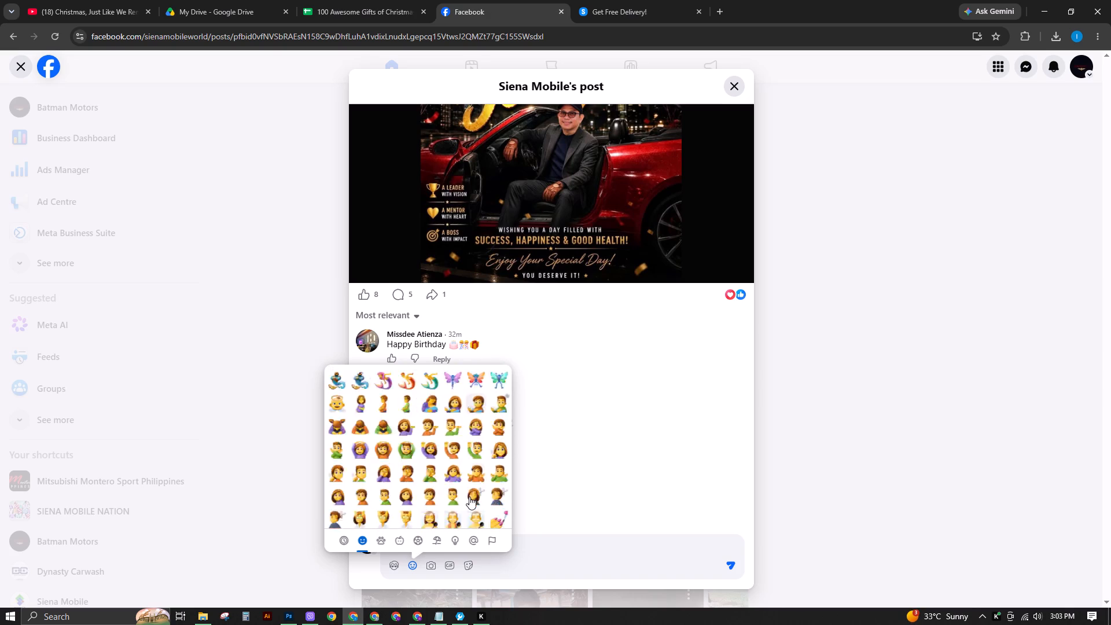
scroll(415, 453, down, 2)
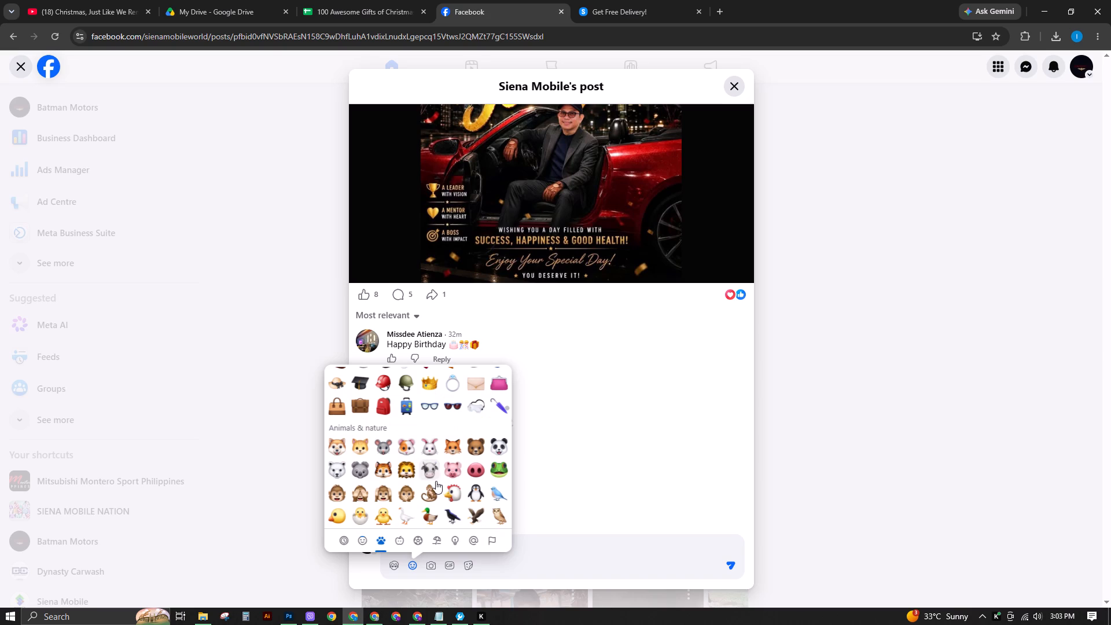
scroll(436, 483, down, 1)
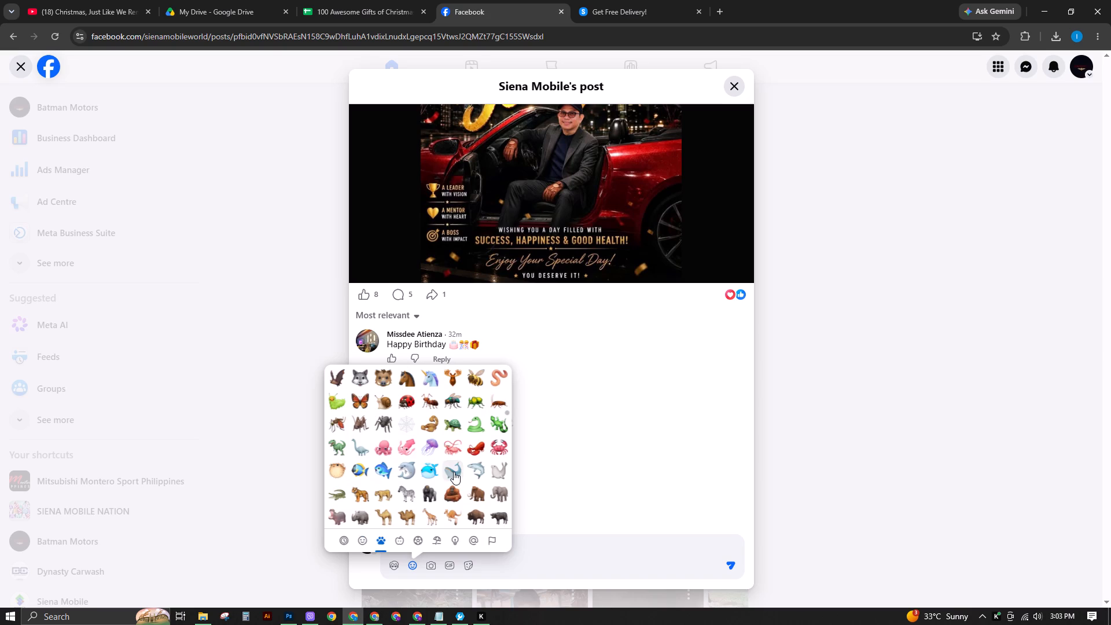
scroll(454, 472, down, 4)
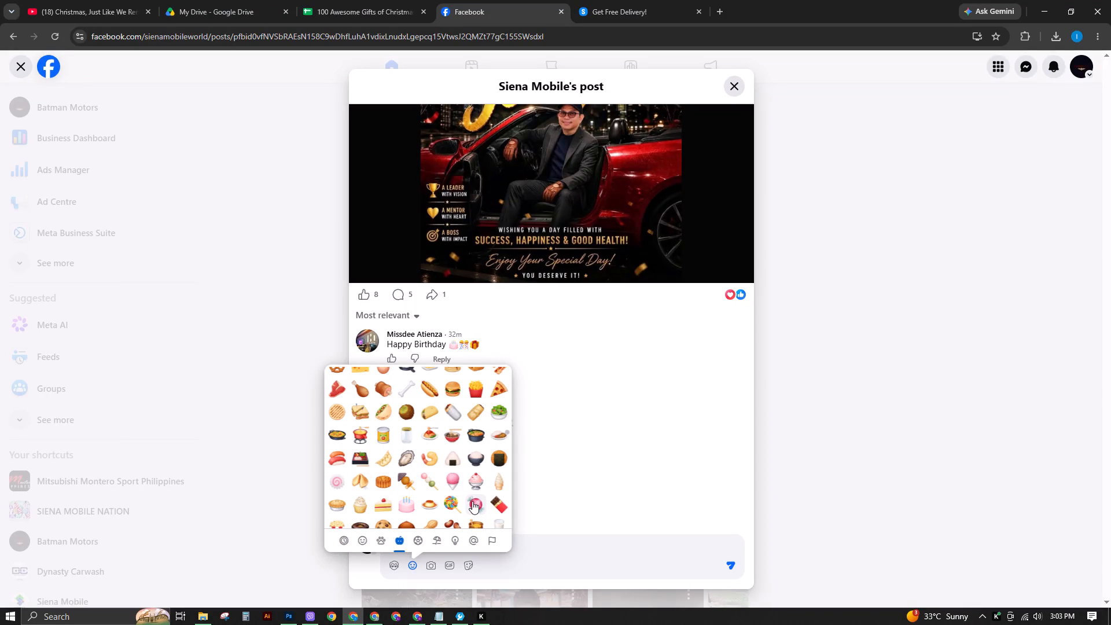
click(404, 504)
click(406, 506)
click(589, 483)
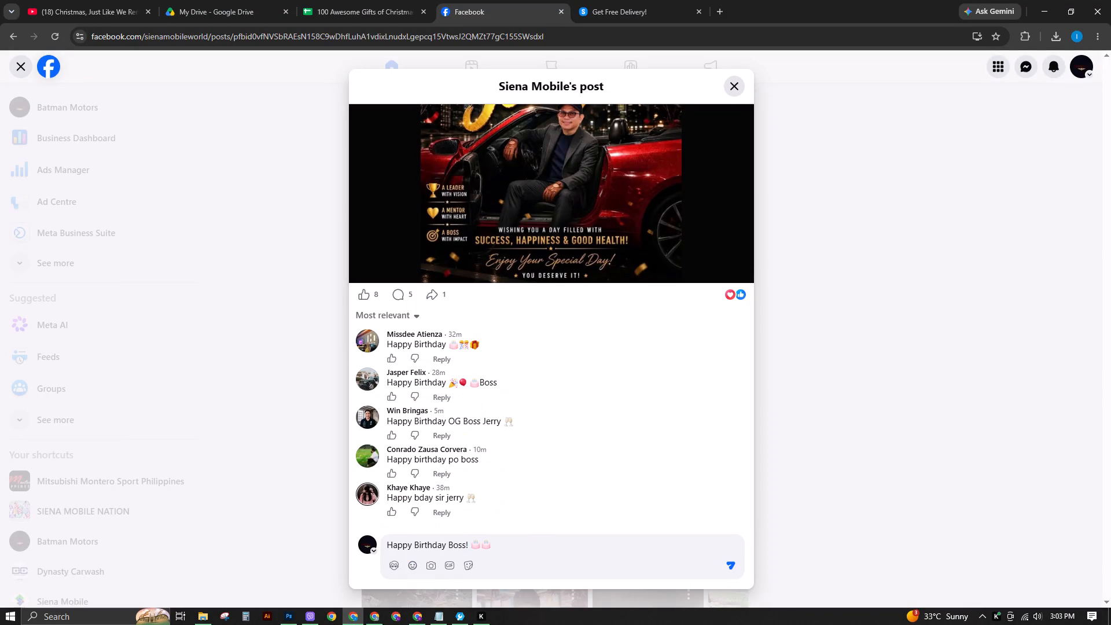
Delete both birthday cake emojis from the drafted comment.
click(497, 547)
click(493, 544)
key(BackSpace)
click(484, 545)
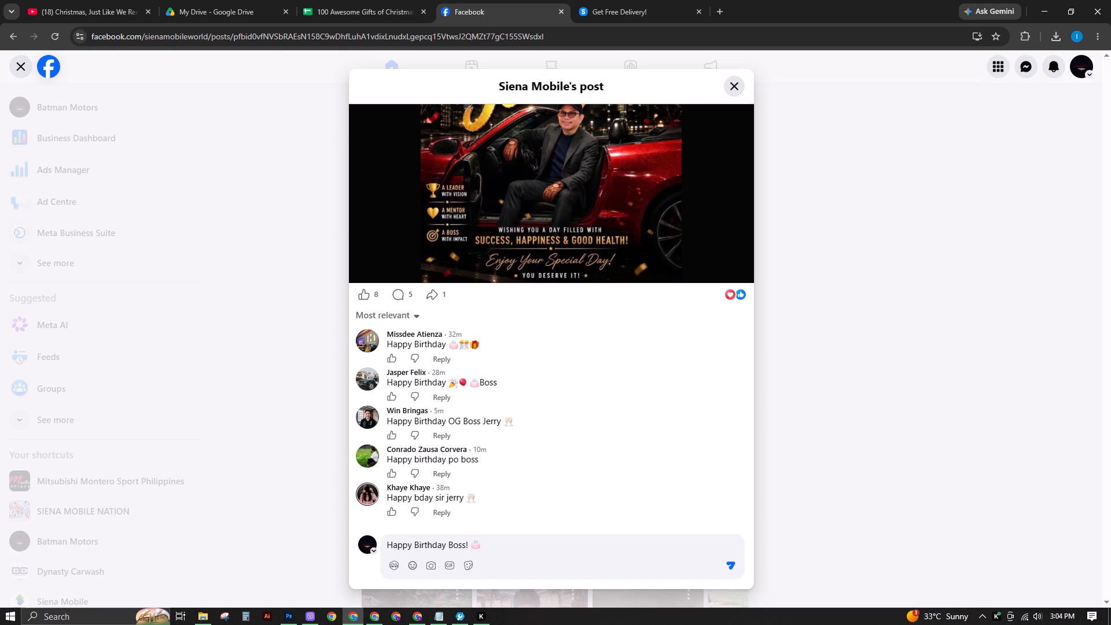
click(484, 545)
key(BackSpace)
Look through the emoji categories for a different emoji for the comment, and leave without picking one.
click(409, 568)
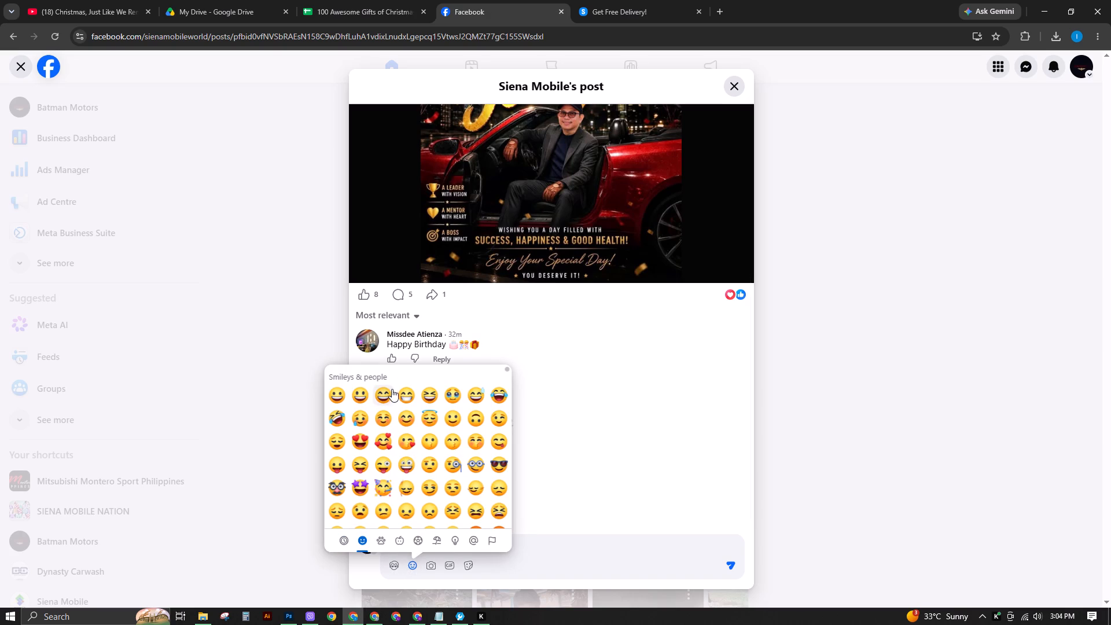
click(384, 374)
scroll(436, 491, down, 9)
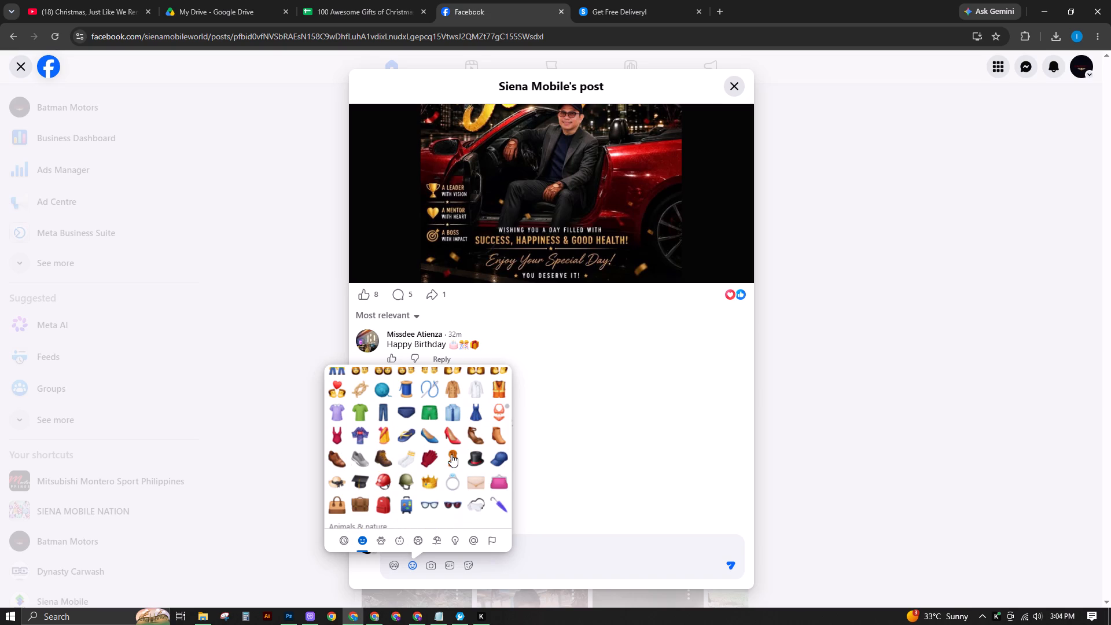
scroll(451, 462, down, 2)
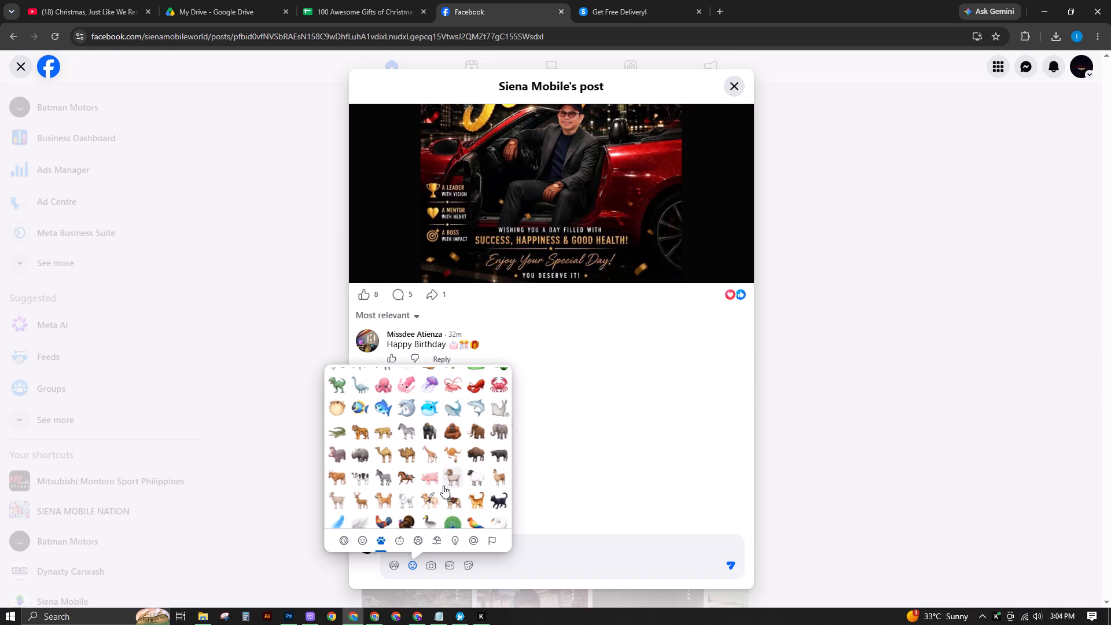
scroll(443, 486, down, 1)
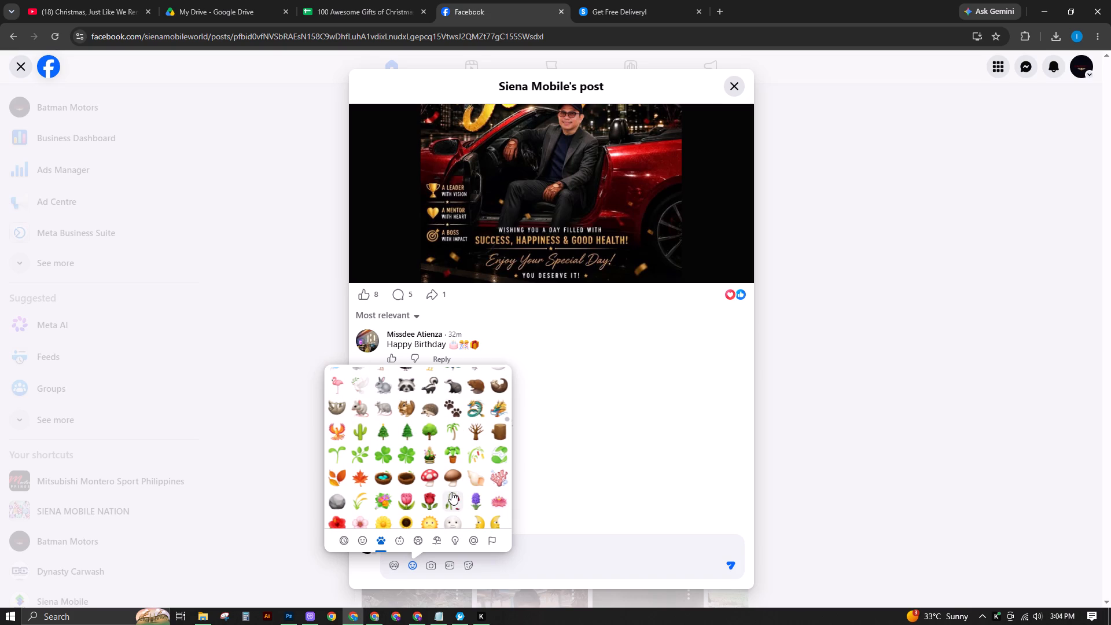
scroll(451, 492, down, 1)
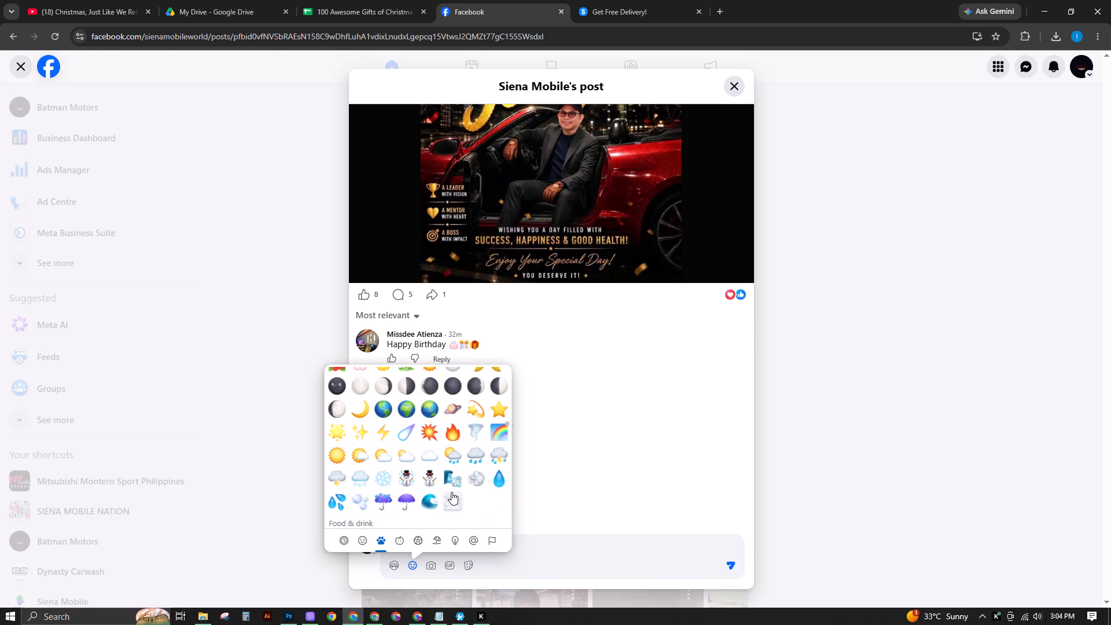
scroll(451, 492, down, 4)
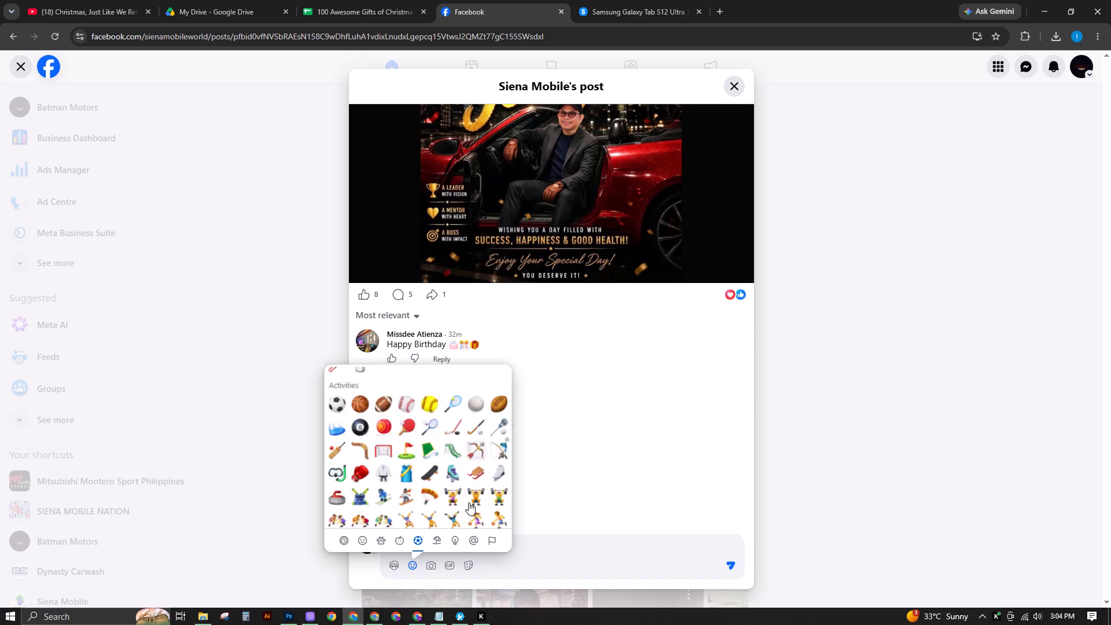
scroll(464, 493, down, 2)
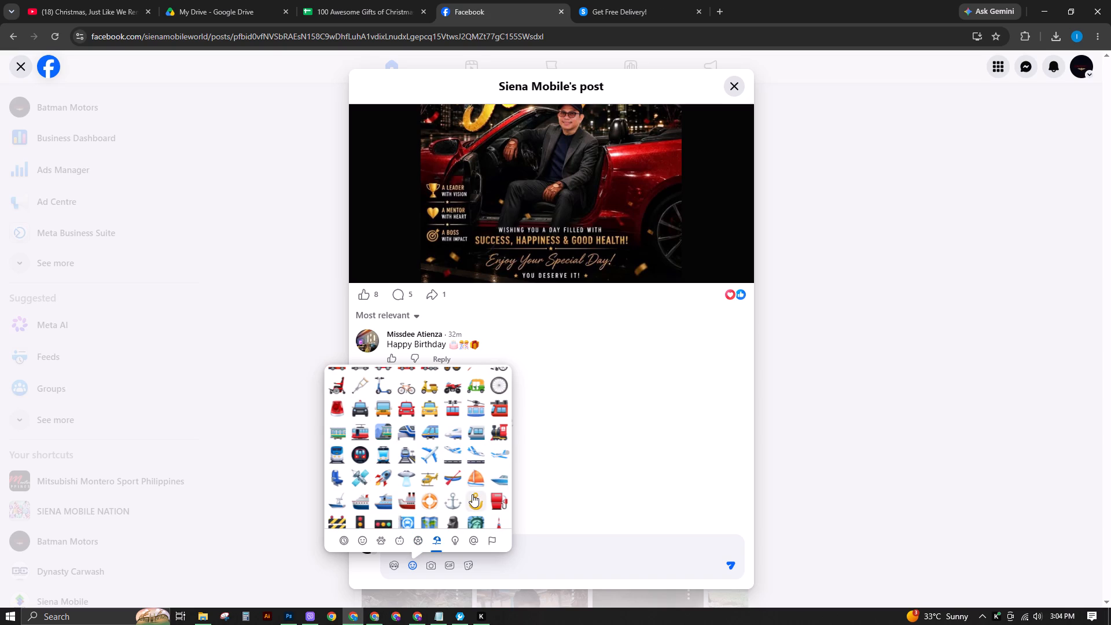
scroll(472, 494, down, 3)
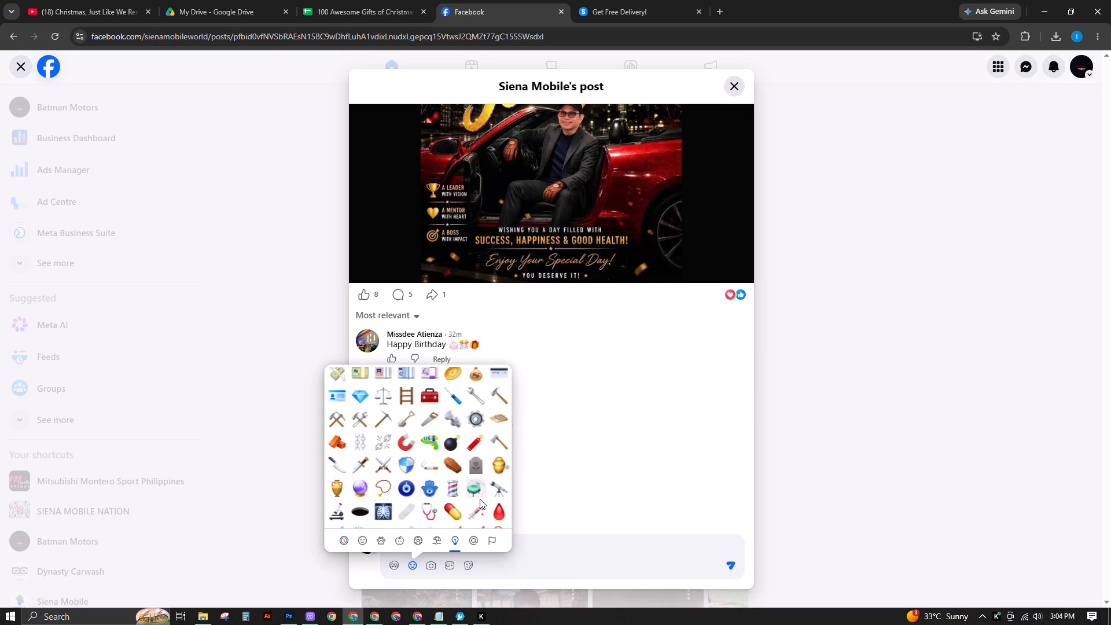
scroll(480, 462, down, 3)
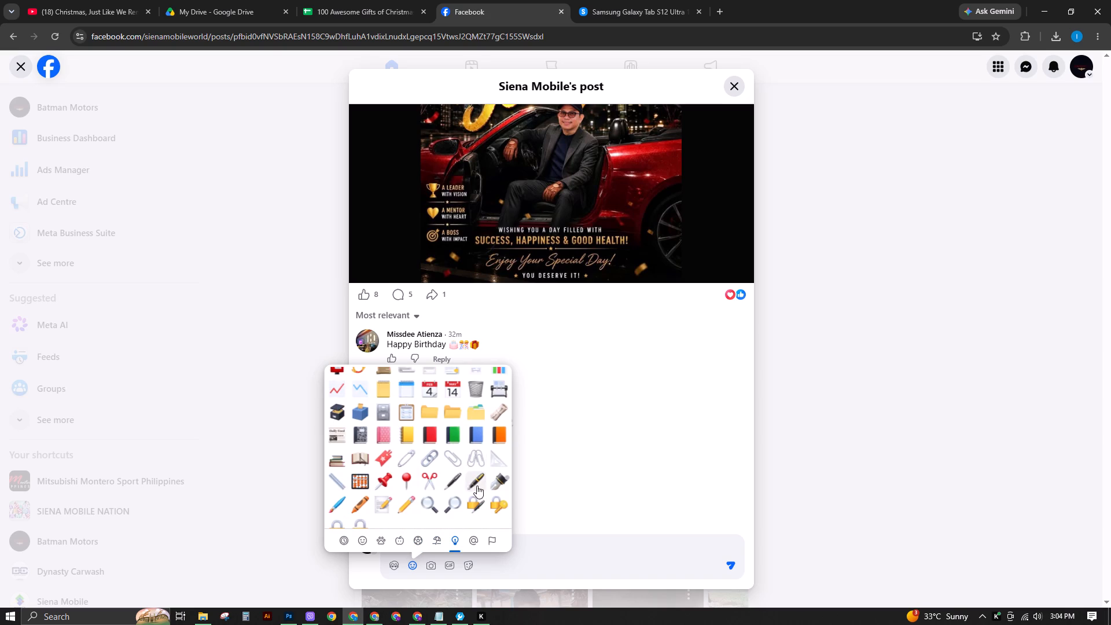
scroll(476, 486, down, 7)
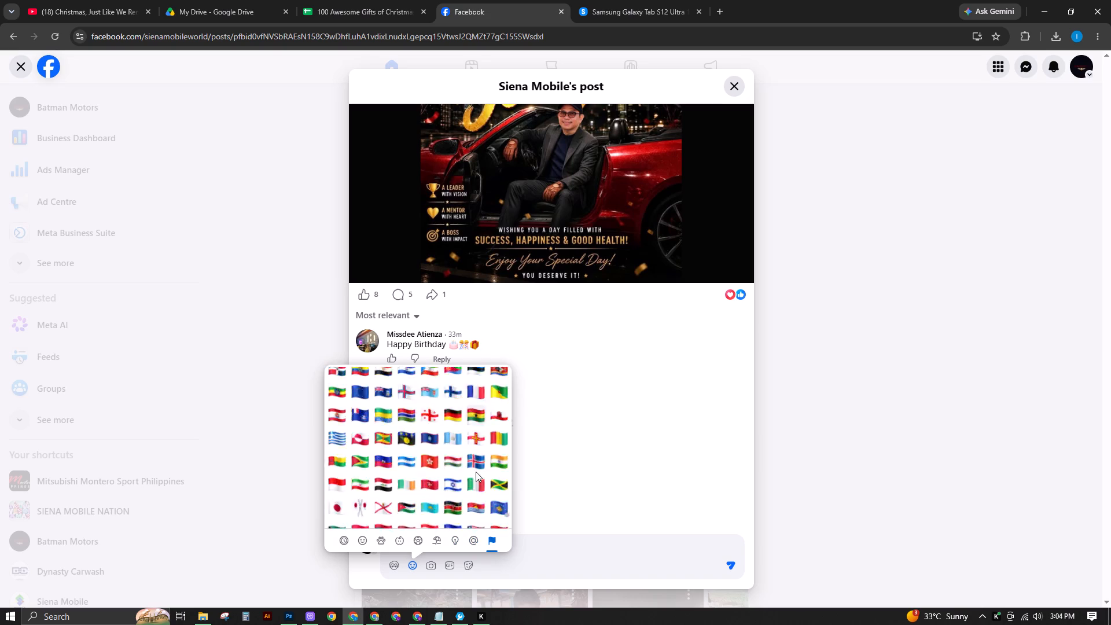
scroll(476, 471, down, 2)
click(562, 435)
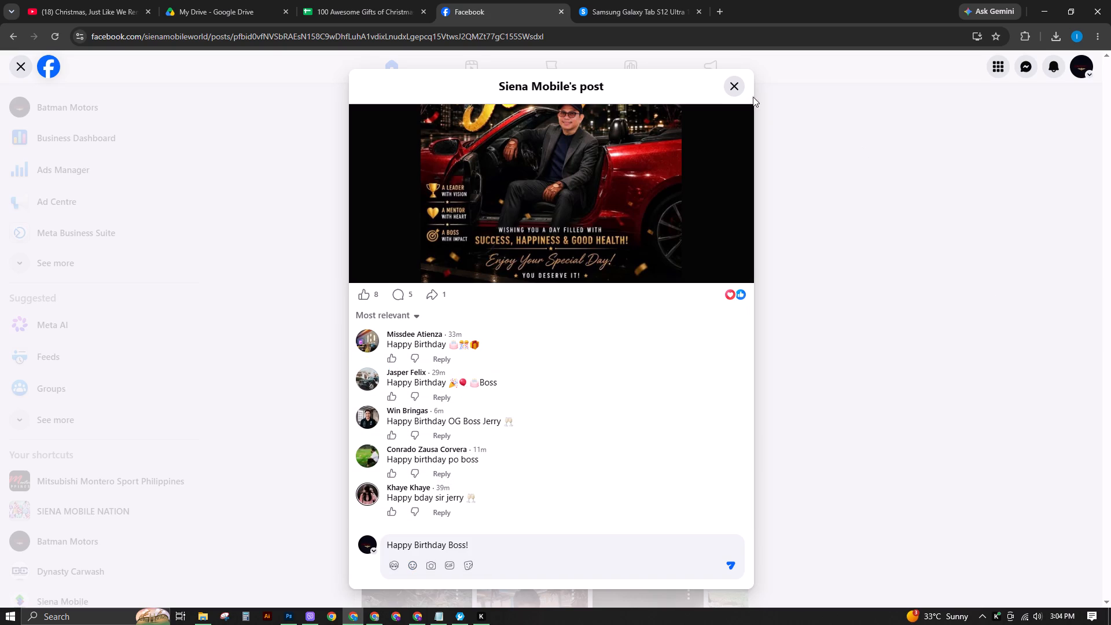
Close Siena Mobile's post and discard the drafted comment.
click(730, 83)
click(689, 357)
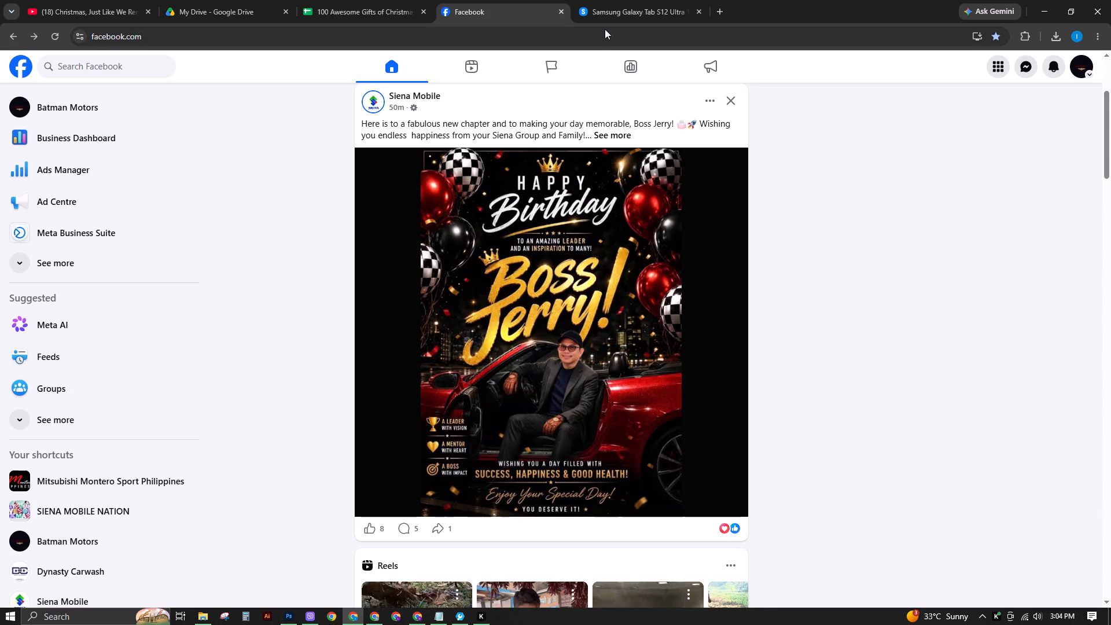
Return to the 100 Awesome Gifts of Christmas spreadsheet and check the poster text and key feature in row 56.
click(612, 8)
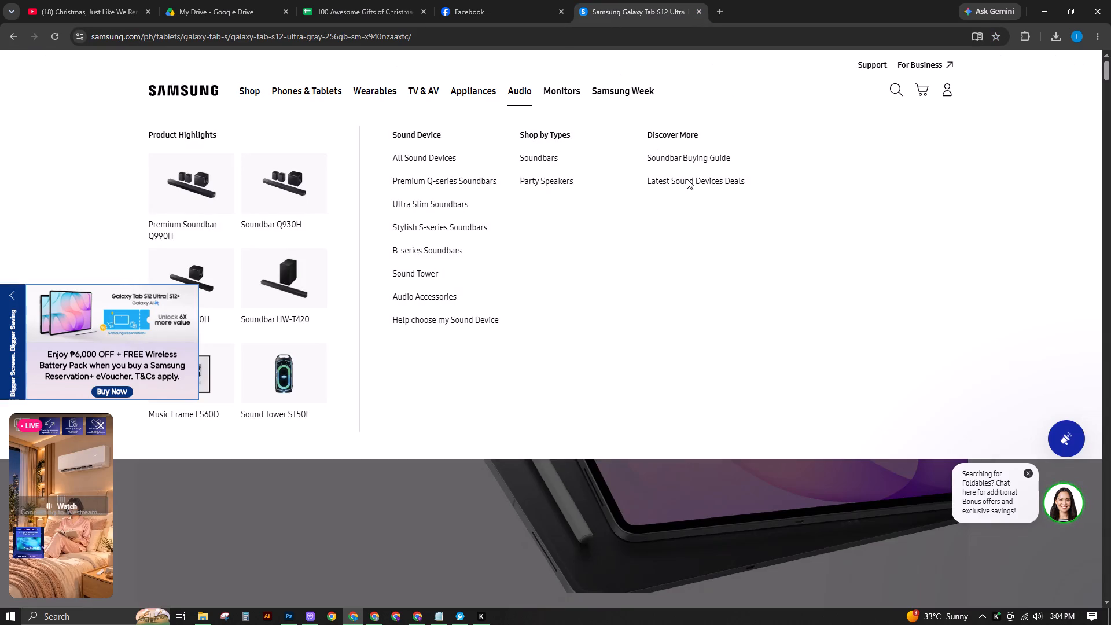
click(378, 2)
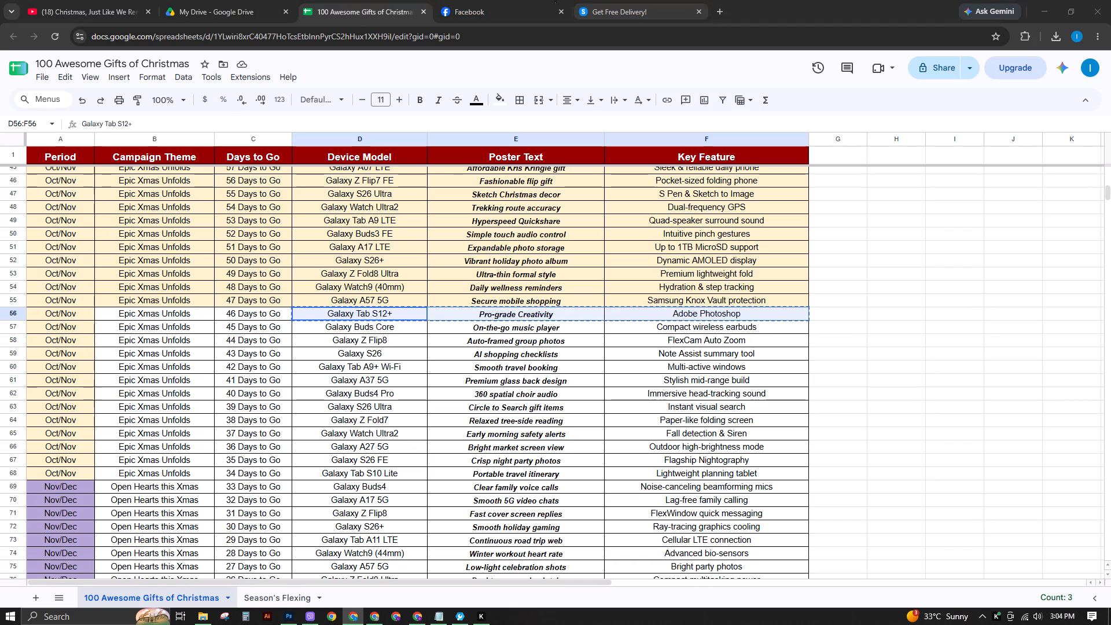
Minimise the spreadsheet's Chrome window and Photoshop to get back to the window with the generated Galaxy Tab S12+ poster.
click(1043, 10)
click(1057, 5)
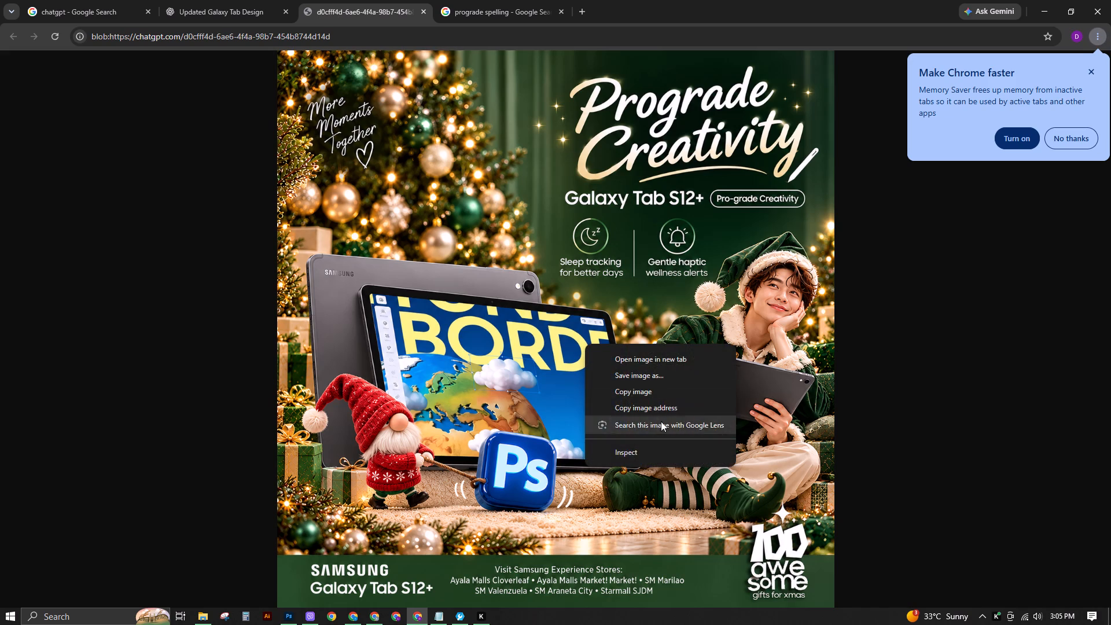
Save the generated Galaxy Tab S12+ Prograde Creativity poster to the Downloads folder as a PNG image, keeping the suggested file name.
click(645, 375)
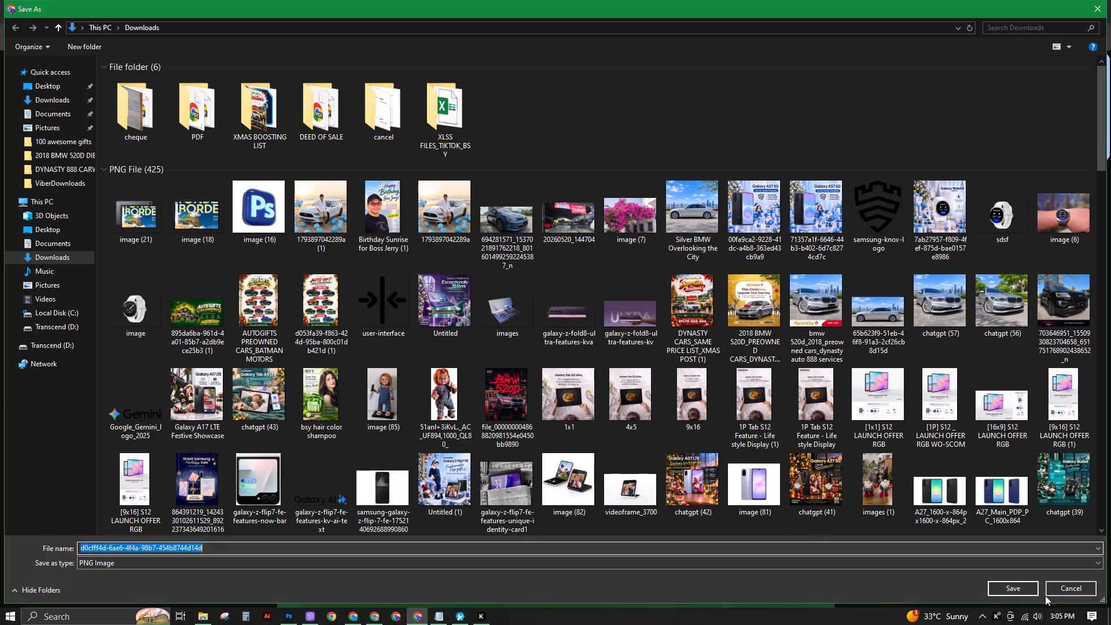
click(1010, 585)
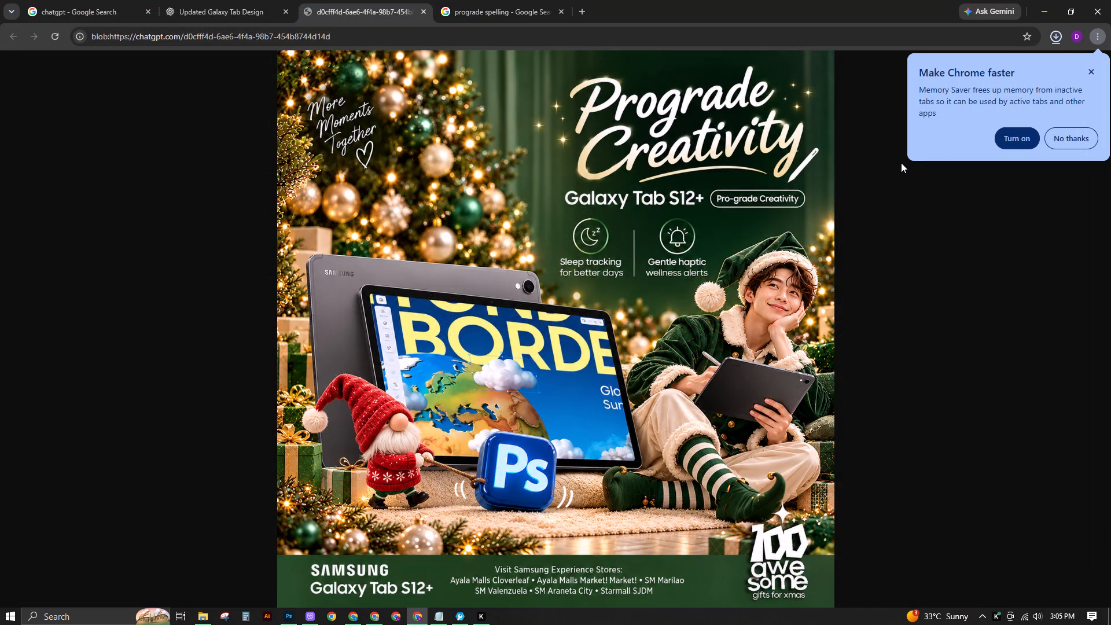
Open the downloaded poster PNG in Photoshop and unlock its Background layer.
drag(924, 58, 305, 593)
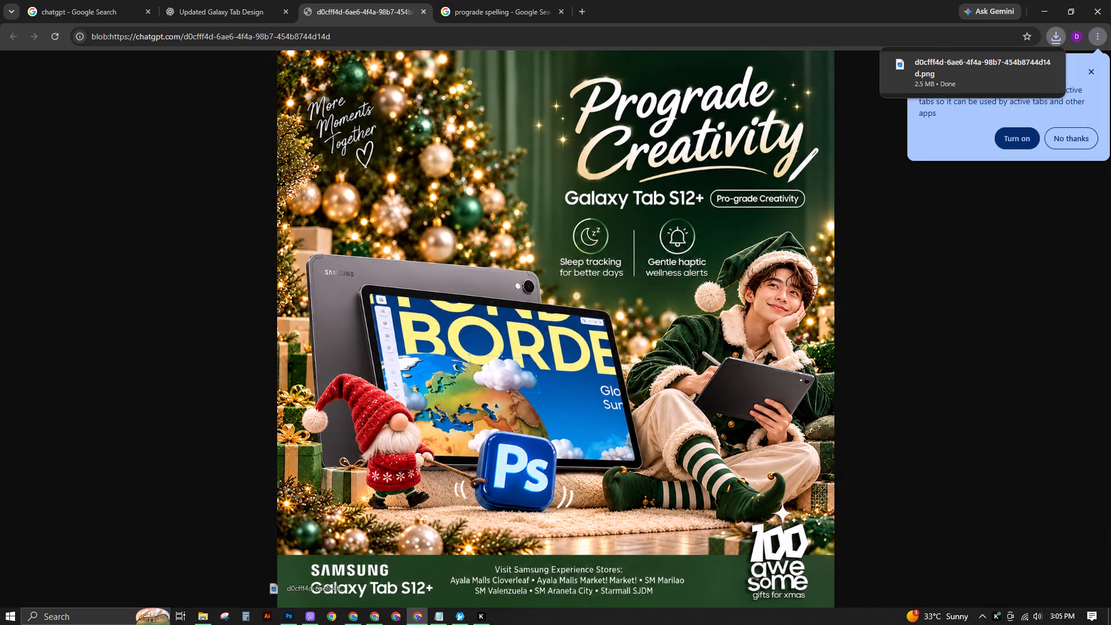
drag(305, 593, 616, 124)
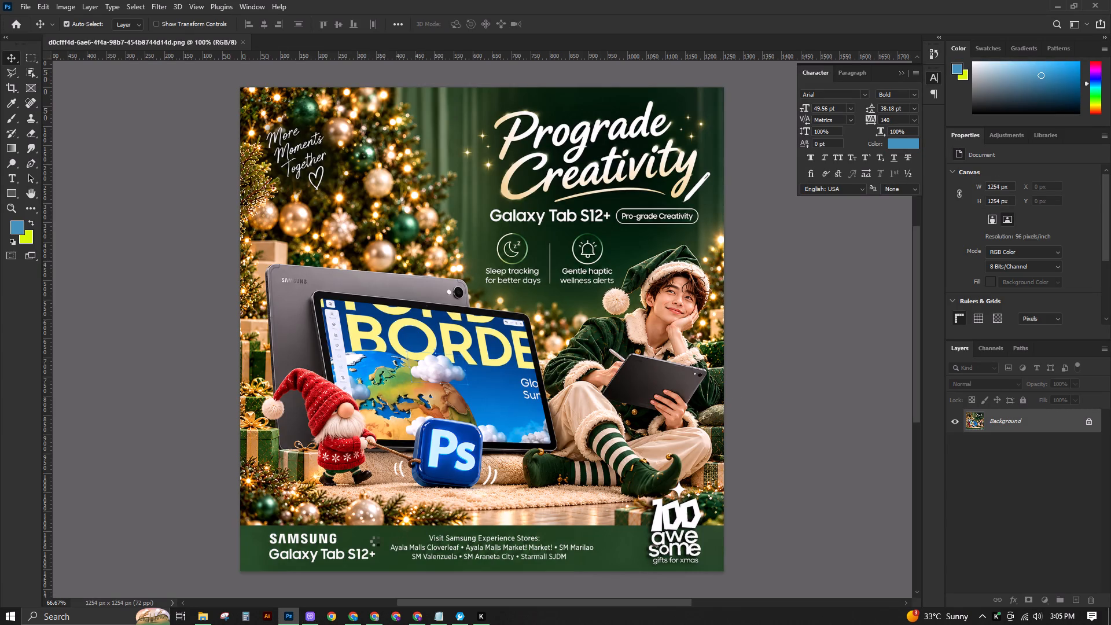
click(1087, 422)
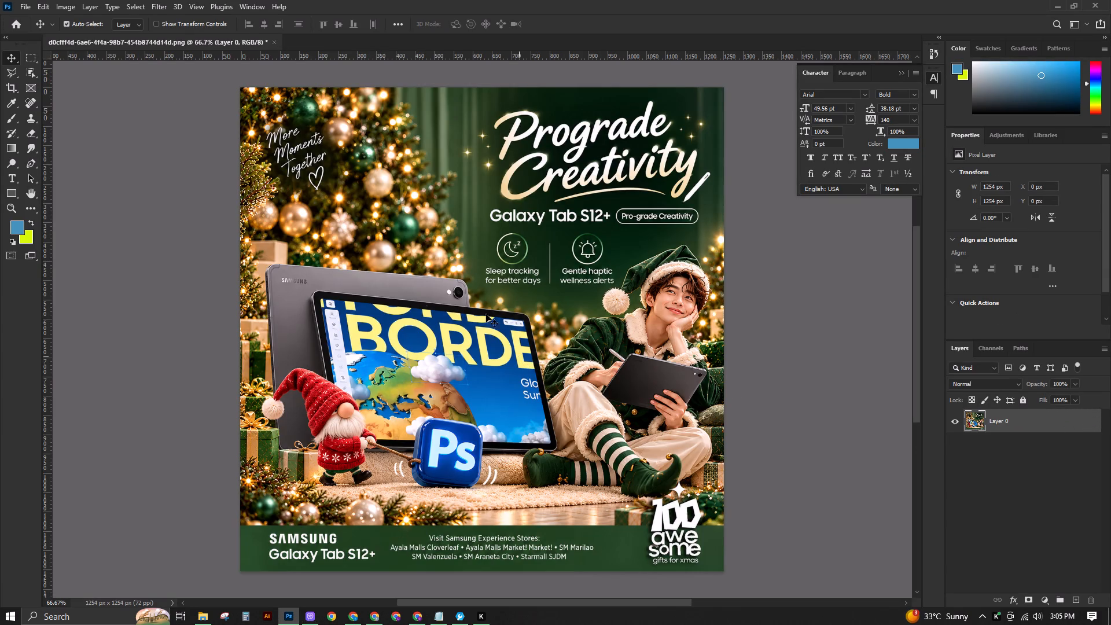
Open the "100 awesome gifts for xmas" PSD from the SMW folder.
click(28, 5)
click(74, 75)
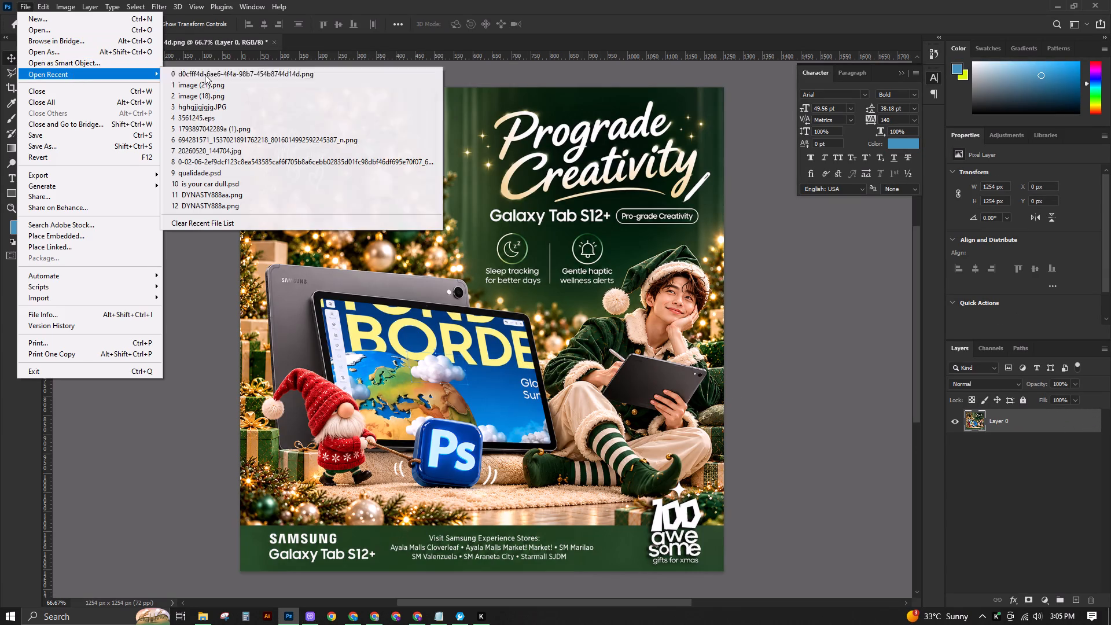
click(44, 30)
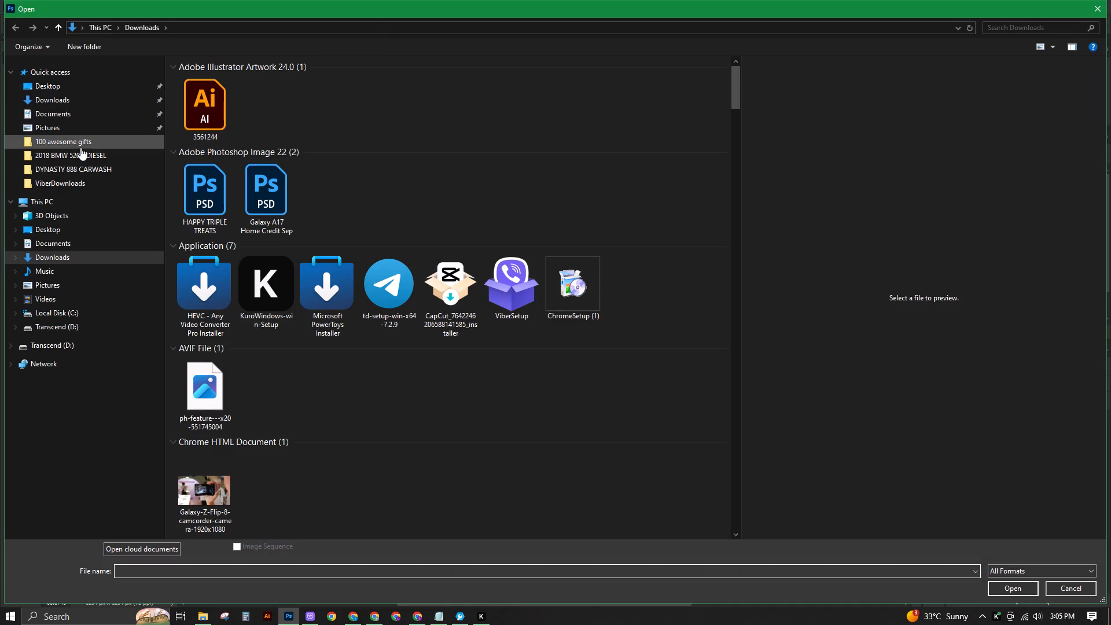
click(79, 141)
click(56, 100)
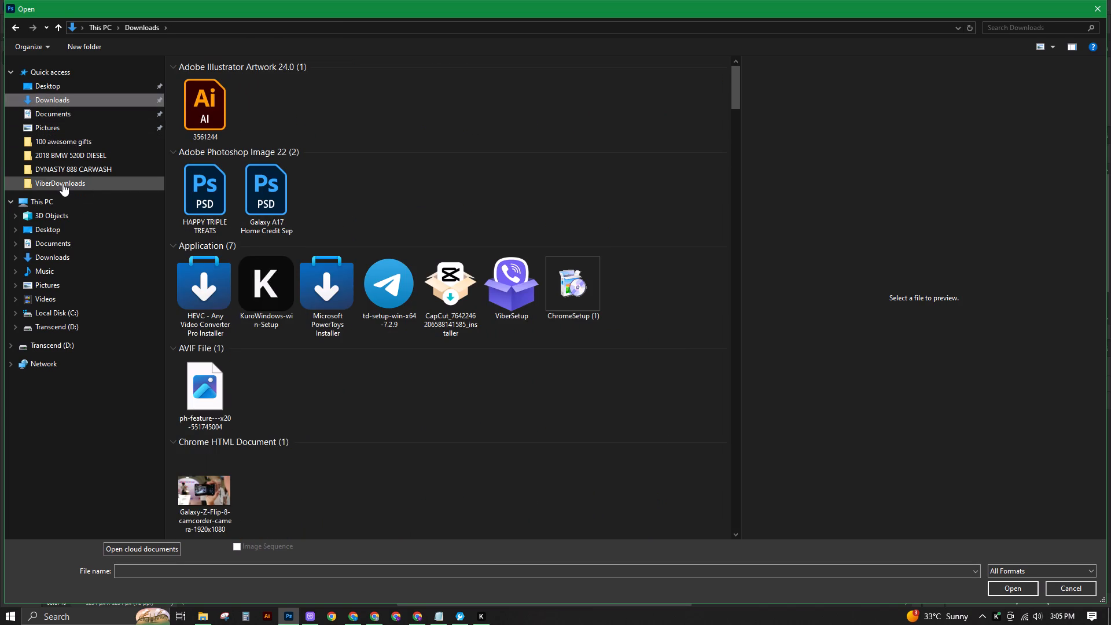
click(67, 167)
click(72, 141)
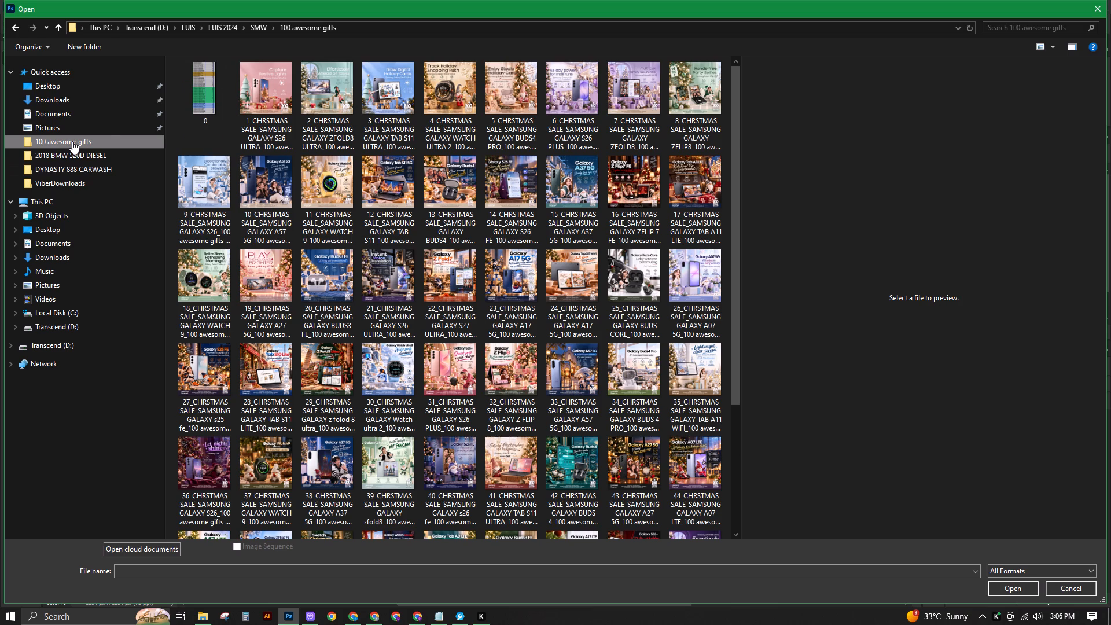
click(267, 24)
click(196, 134)
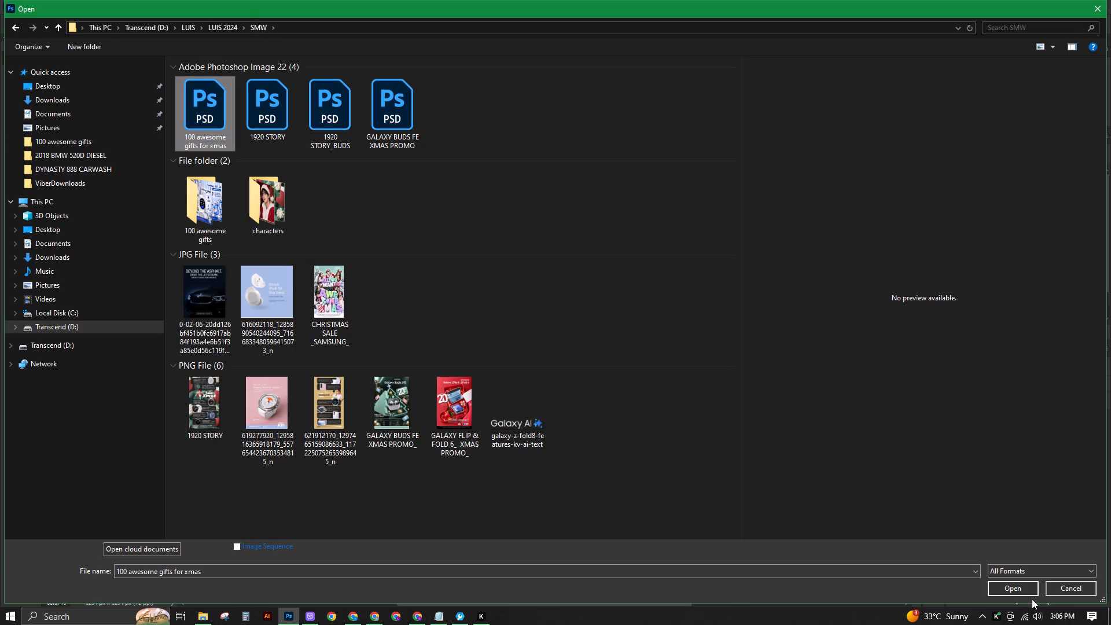
click(997, 590)
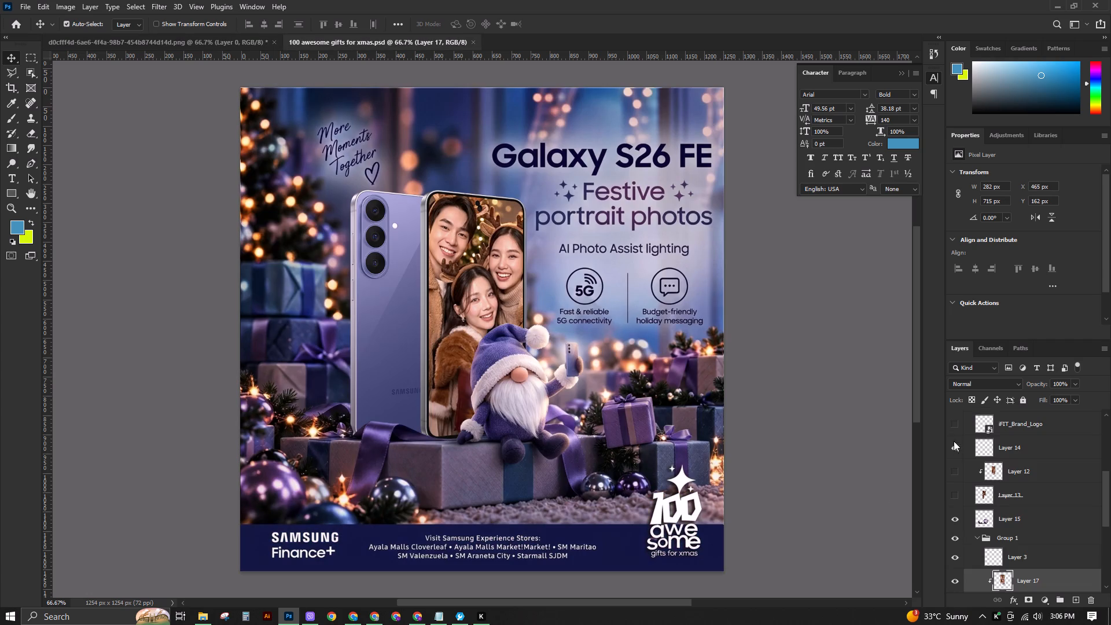
In the 100 awesome gifts document, hide Group 1 inside Group 4 and show Group 5.
click(609, 543)
scroll(1042, 498, up, 20)
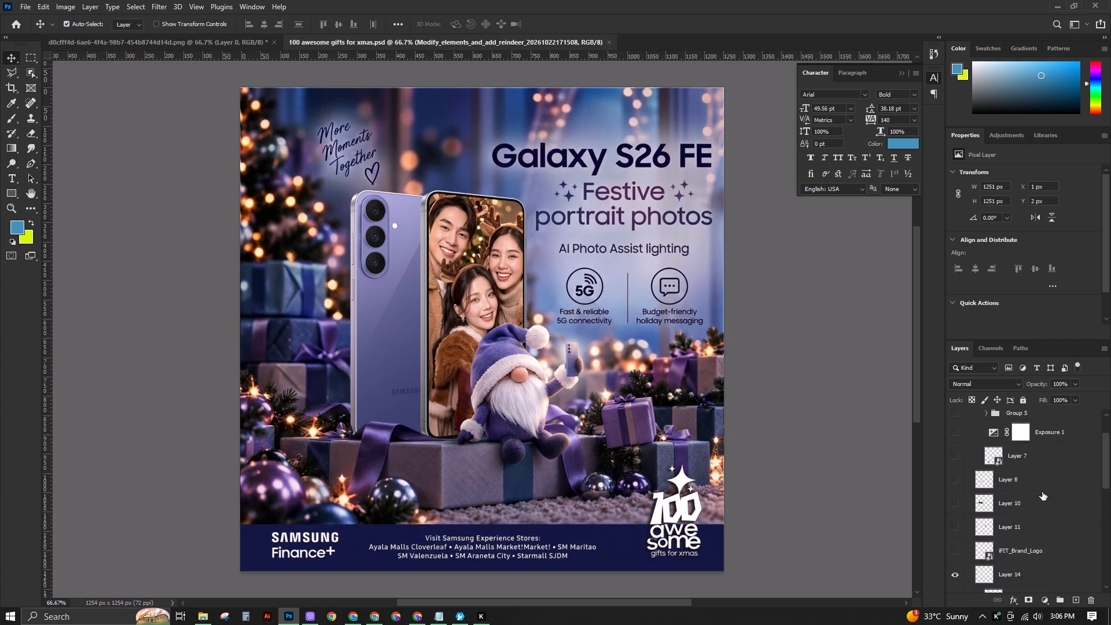
scroll(1042, 492, up, 7)
click(954, 447)
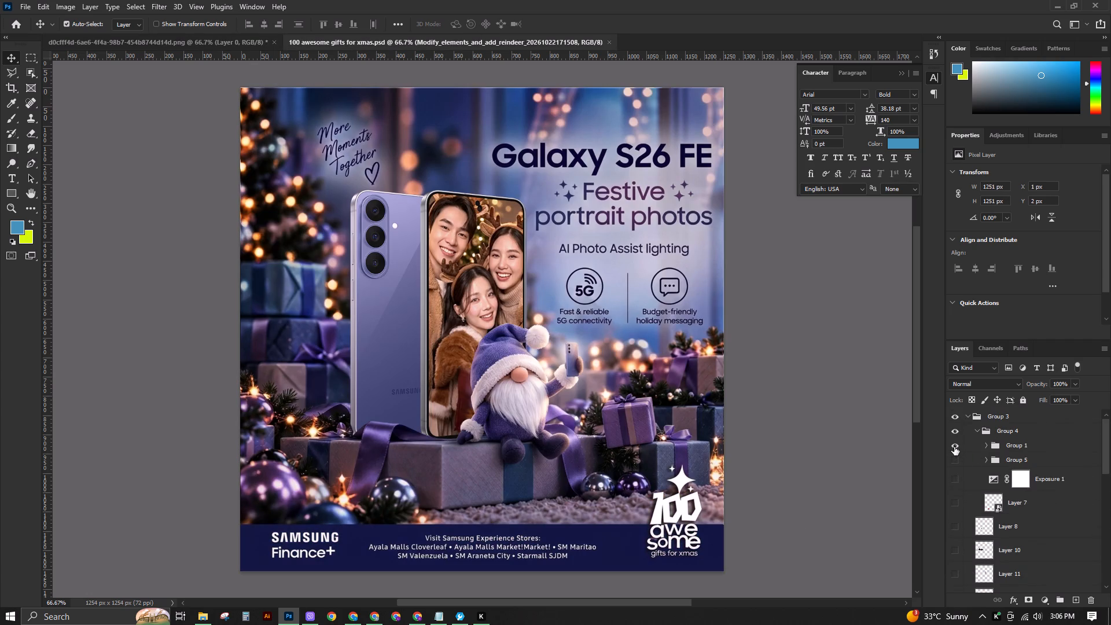
click(954, 446)
click(956, 459)
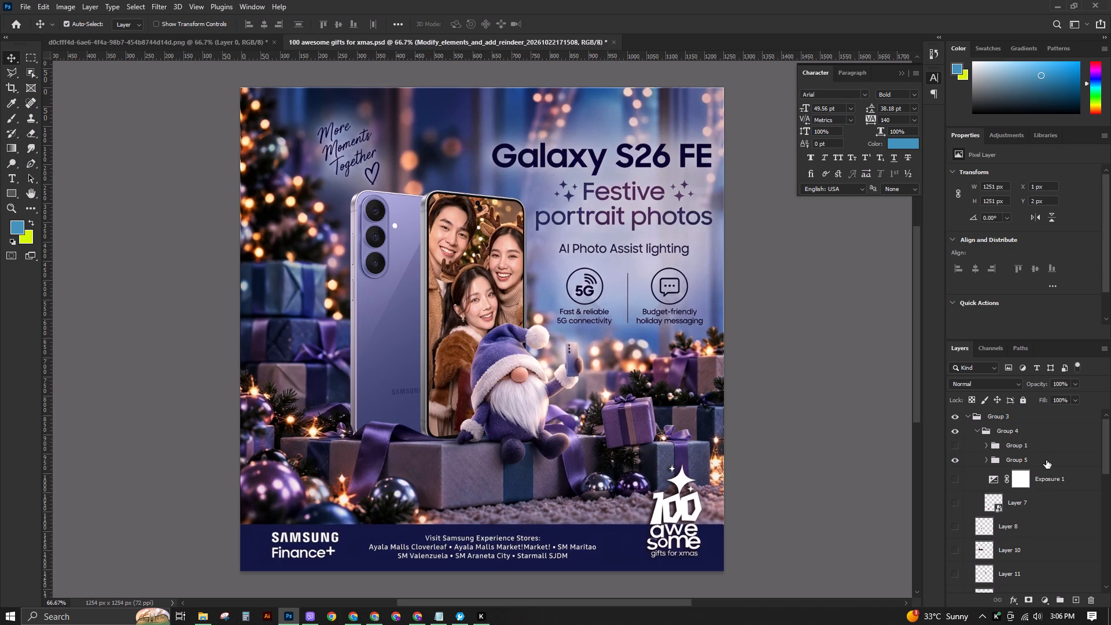
Copy Group 5 with the footer artwork and paste it at the same position in the Prograde Creativity poster document.
click(1036, 460)
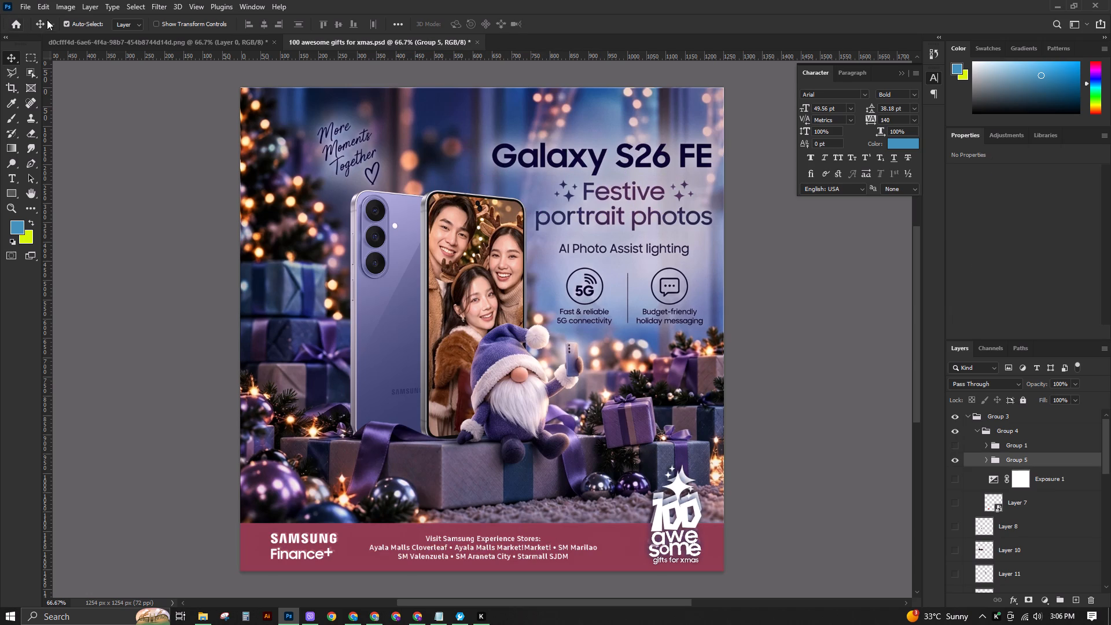
click(42, 6)
click(69, 89)
click(186, 39)
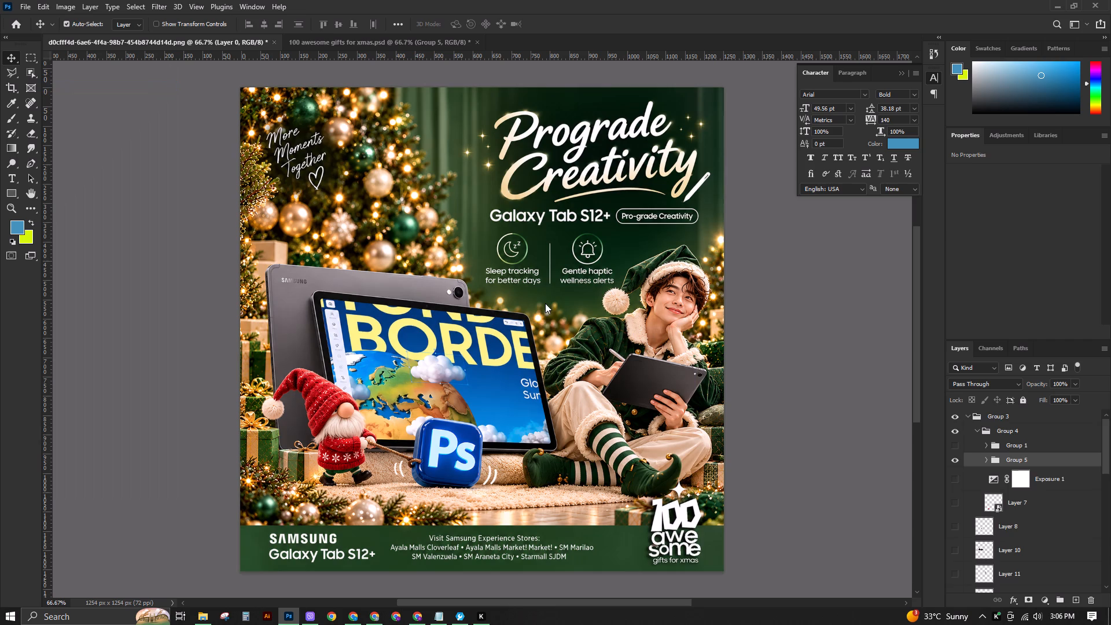
click(41, 5)
click(87, 120)
click(202, 125)
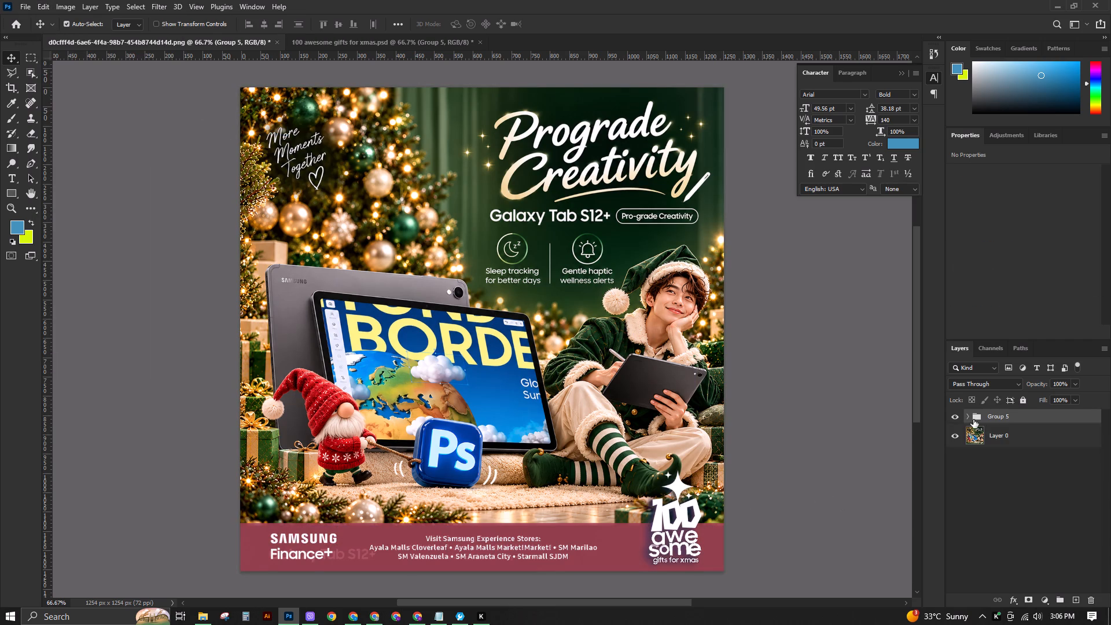
Hide Group 5 and fill the poster's 1254 x 117 px footer band on Layer 0 with dark green sampled from the footer.
click(959, 418)
click(1010, 432)
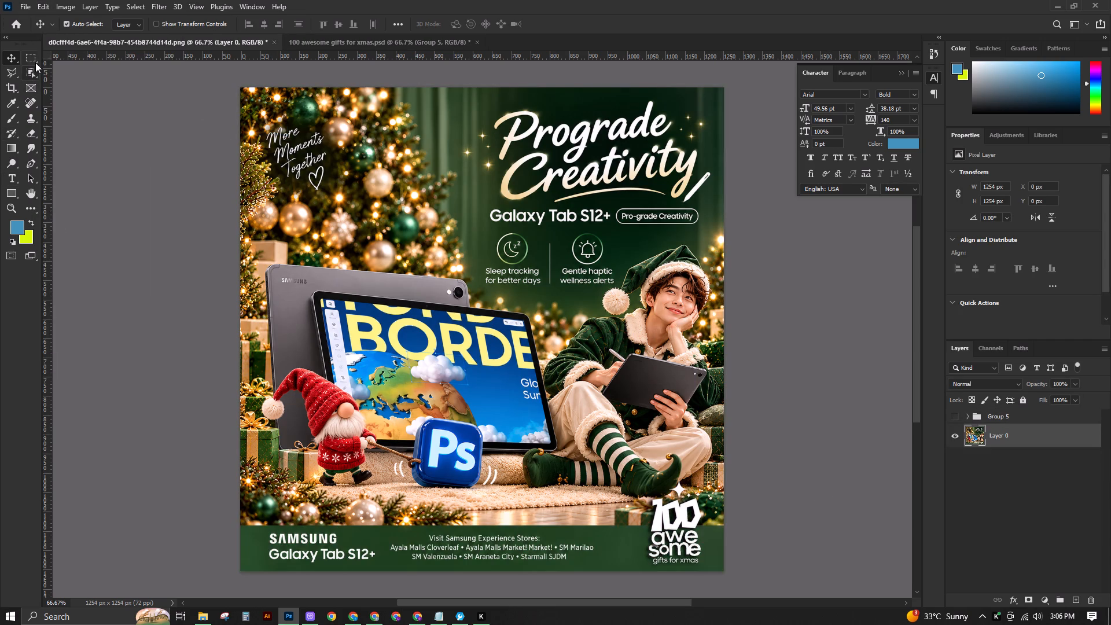
click(32, 57)
drag(230, 526, 891, 608)
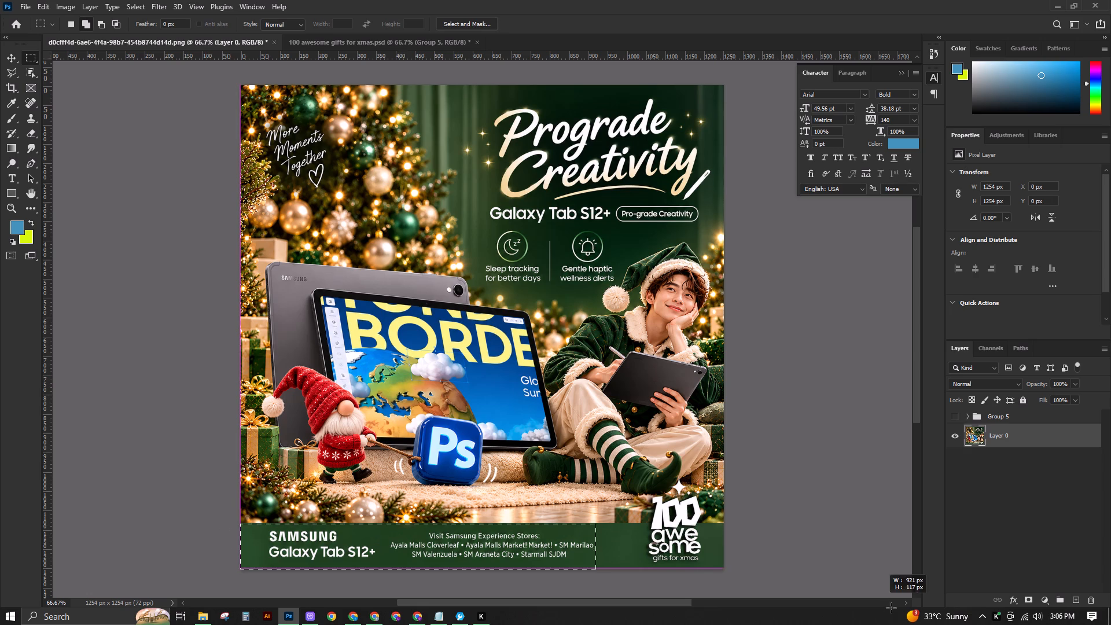
drag(891, 608, 896, 610)
click(17, 230)
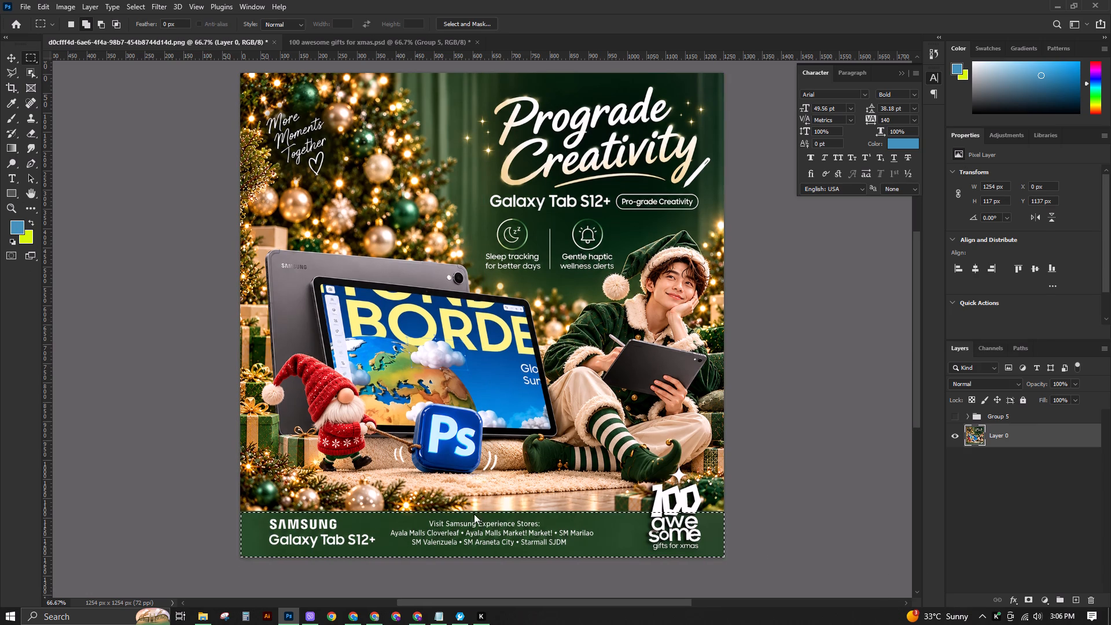
click(616, 532)
click(982, 236)
key(alt+BackSpace)
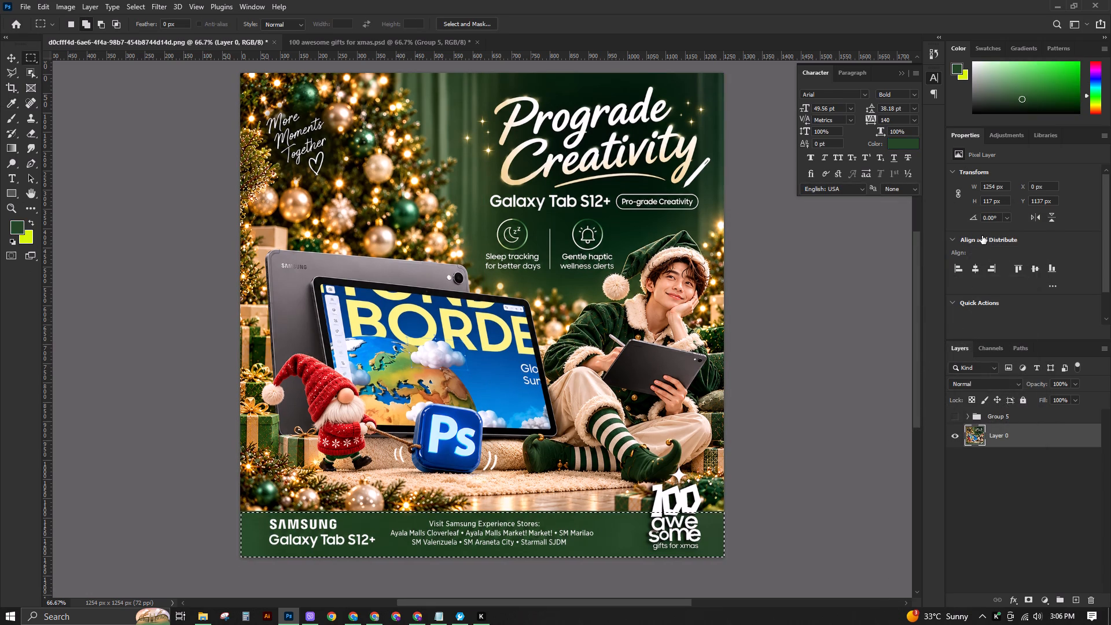
key(ctrl+f)
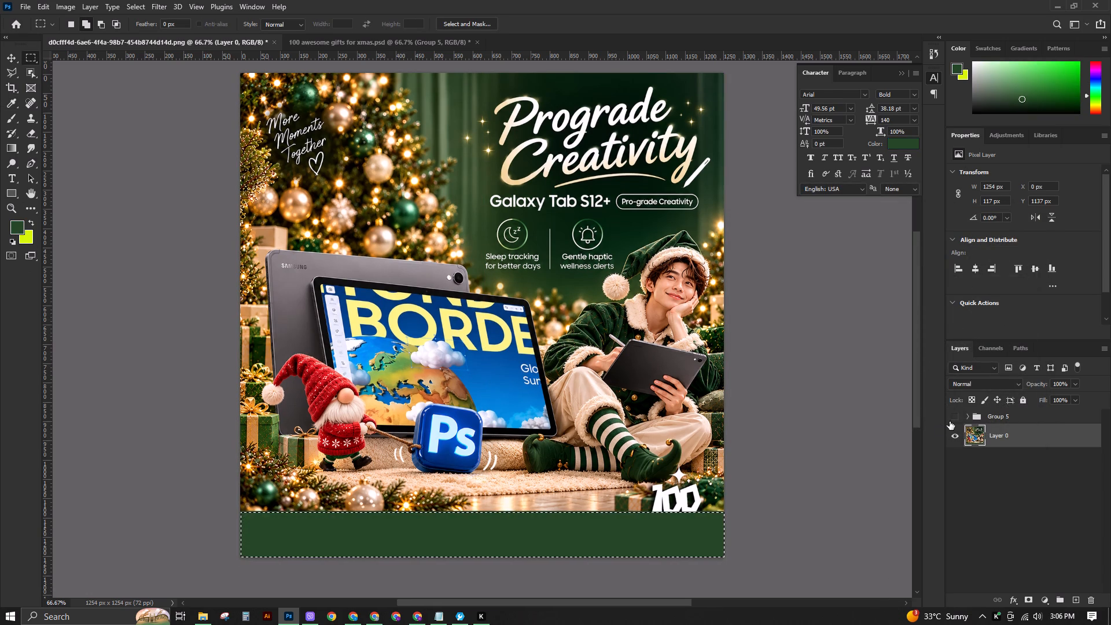
Clear the footer selection and show Group 5 again.
click(649, 107)
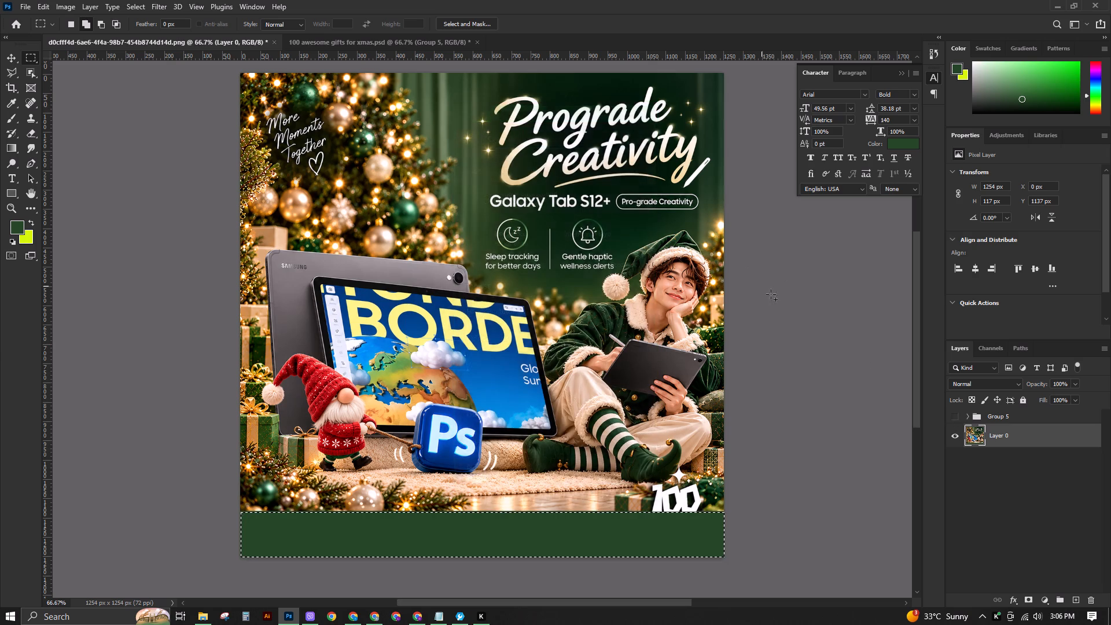
key(ctrl+d)
click(954, 420)
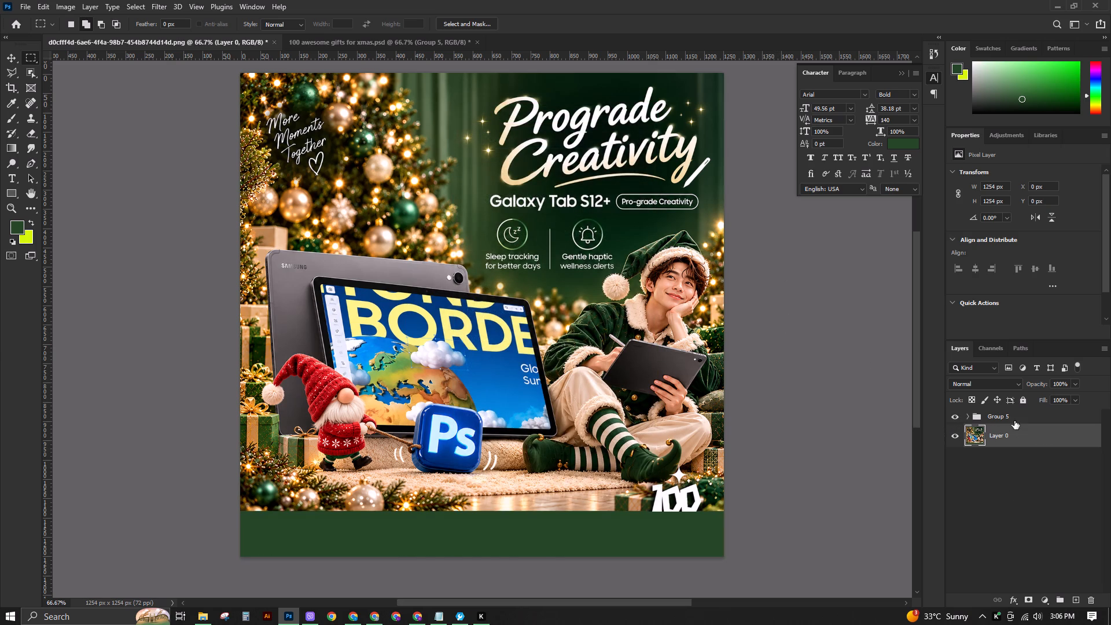
Try olive greens for the Color Overlay on the footer band's Layer 1, and settle on a dark red based on the gnome's hat.
click(1014, 420)
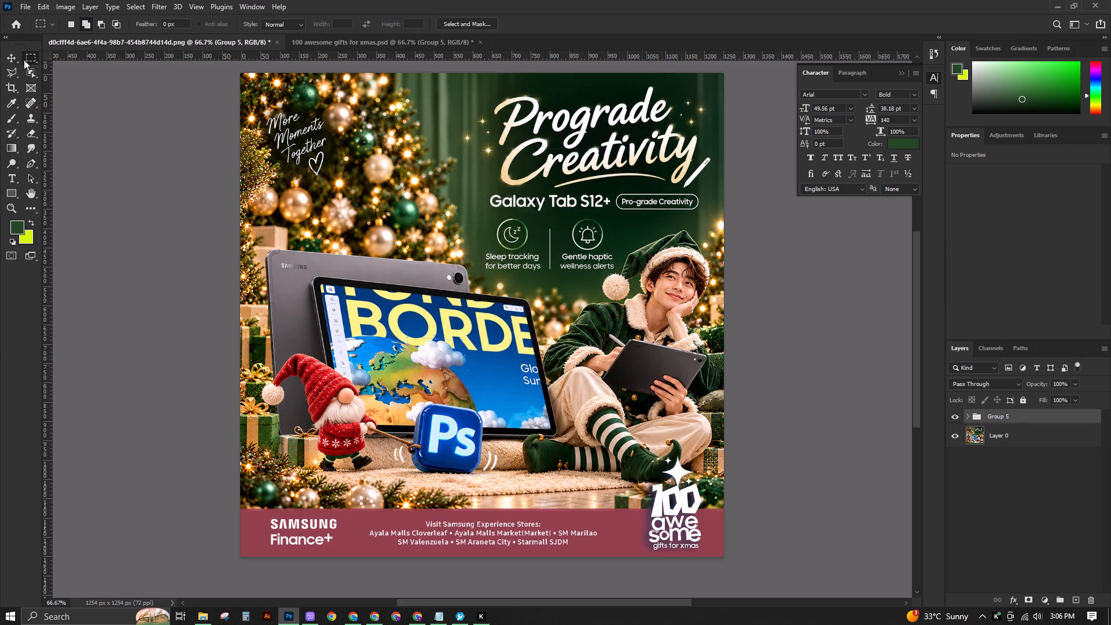
click(11, 58)
click(639, 532)
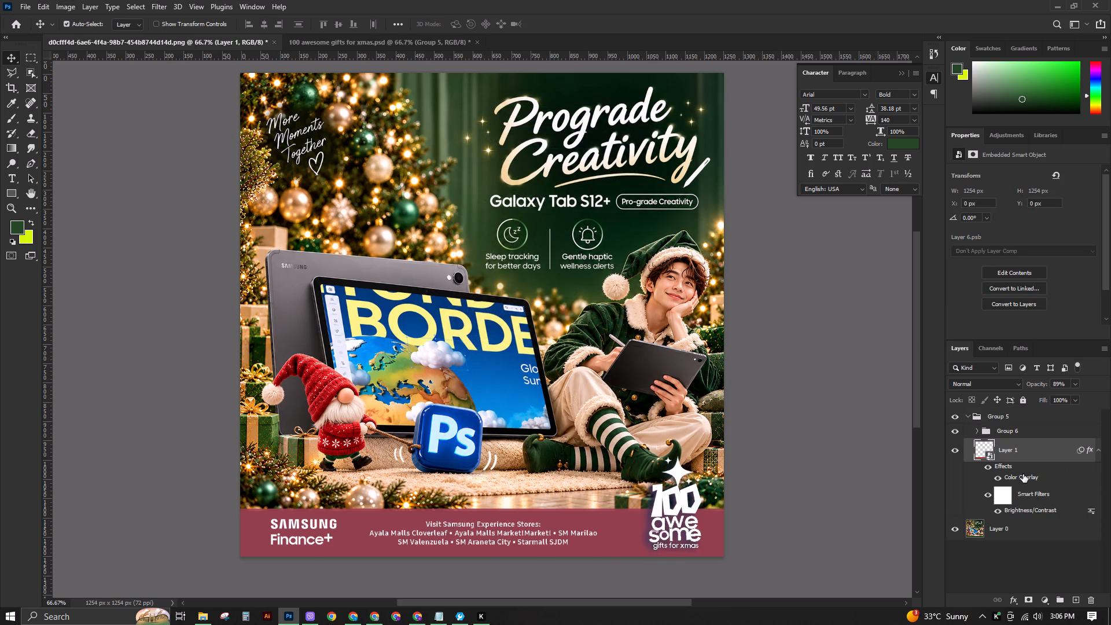
double_click(1023, 475)
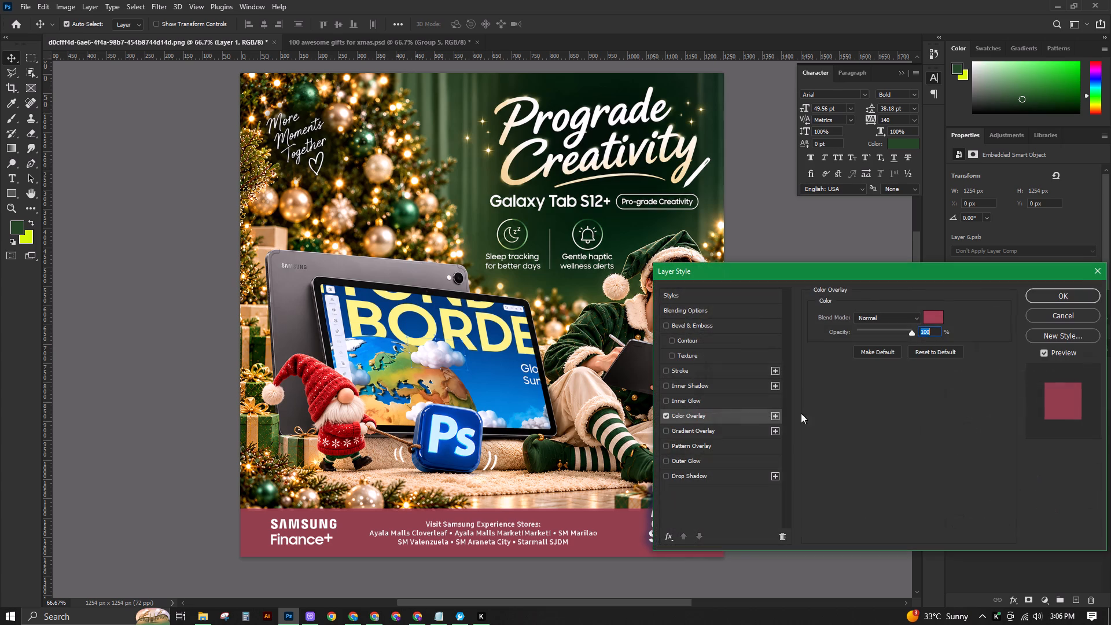
click(935, 317)
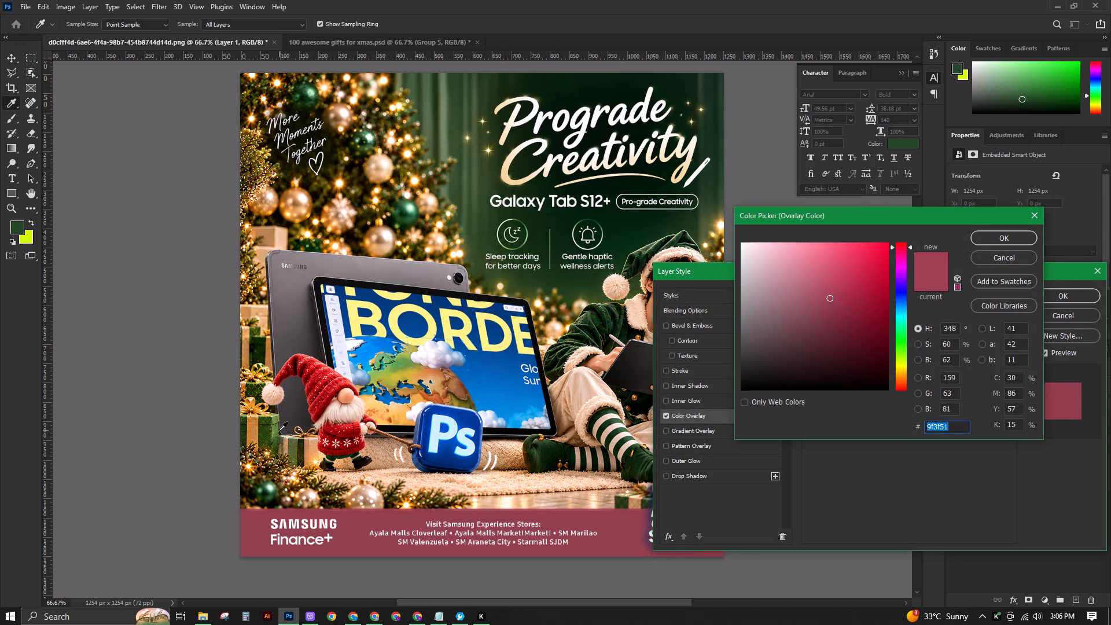
click(295, 449)
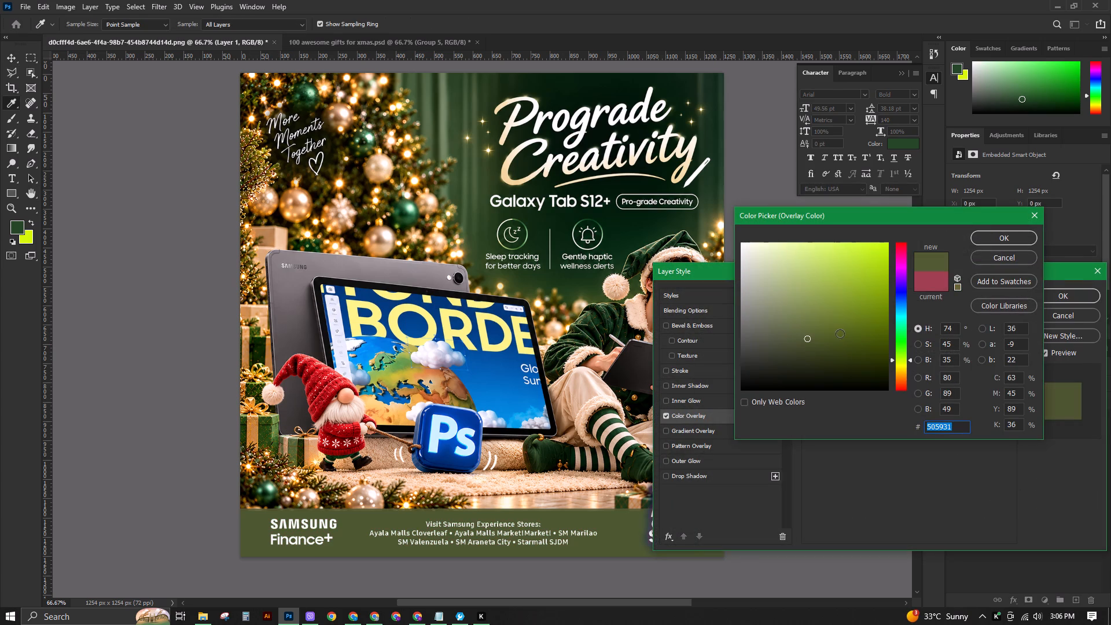
click(852, 323)
click(803, 325)
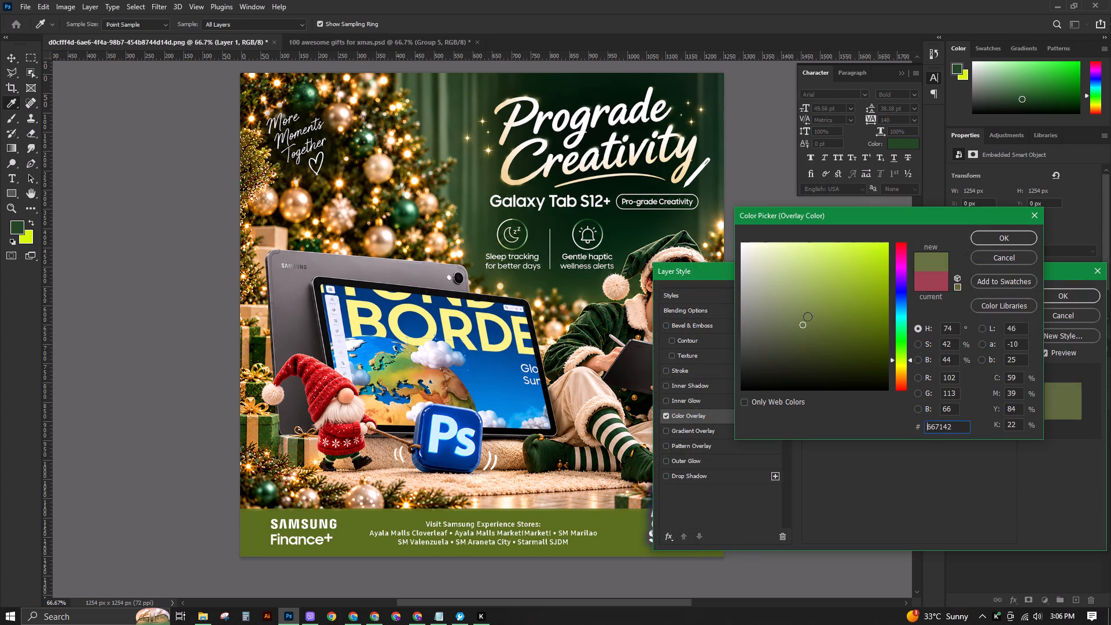
click(815, 303)
click(816, 327)
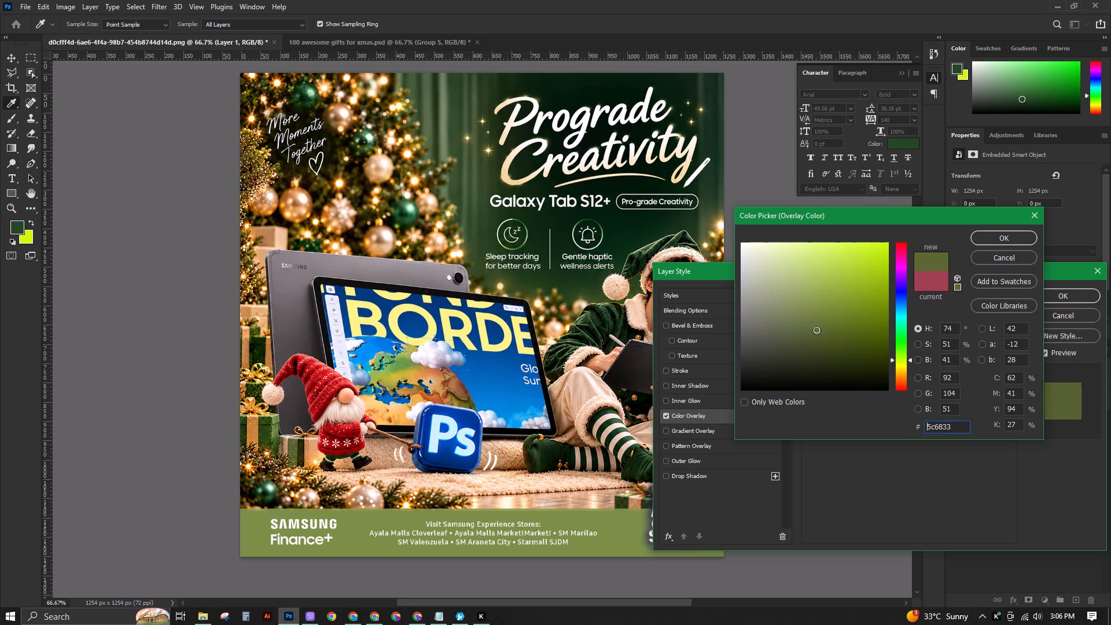
drag(822, 344, 826, 350)
click(832, 360)
click(834, 350)
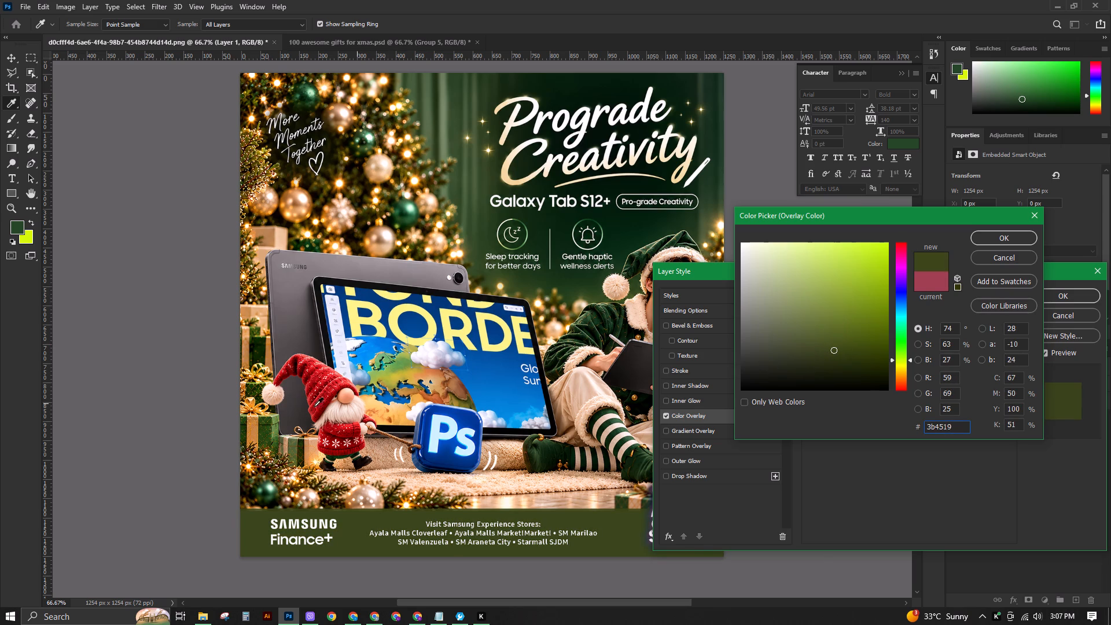
click(331, 396)
click(874, 356)
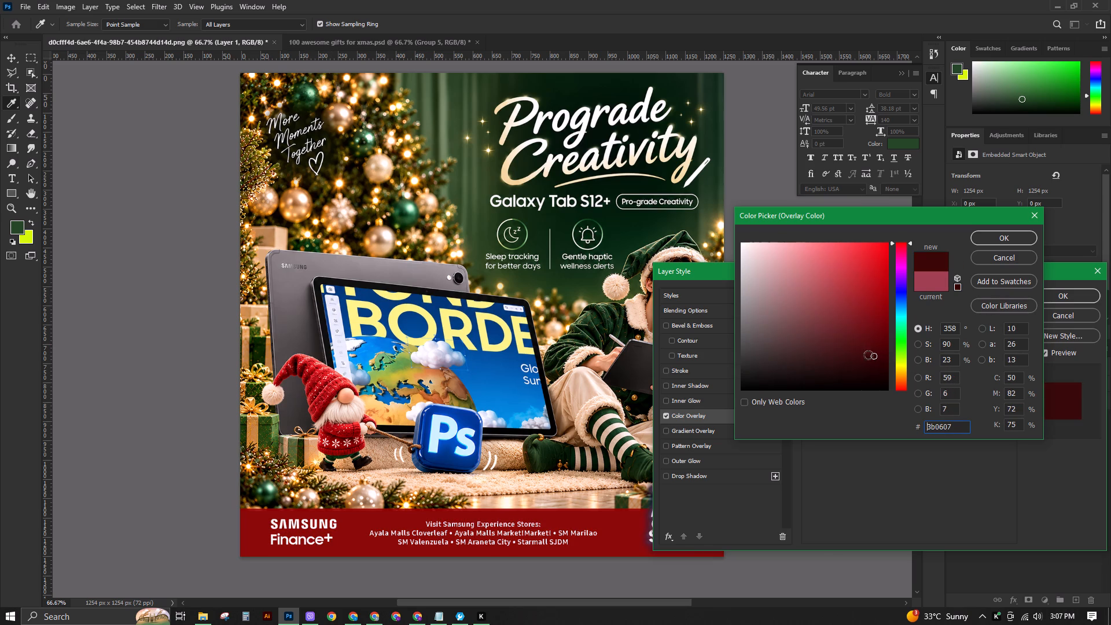
click(856, 340)
click(866, 345)
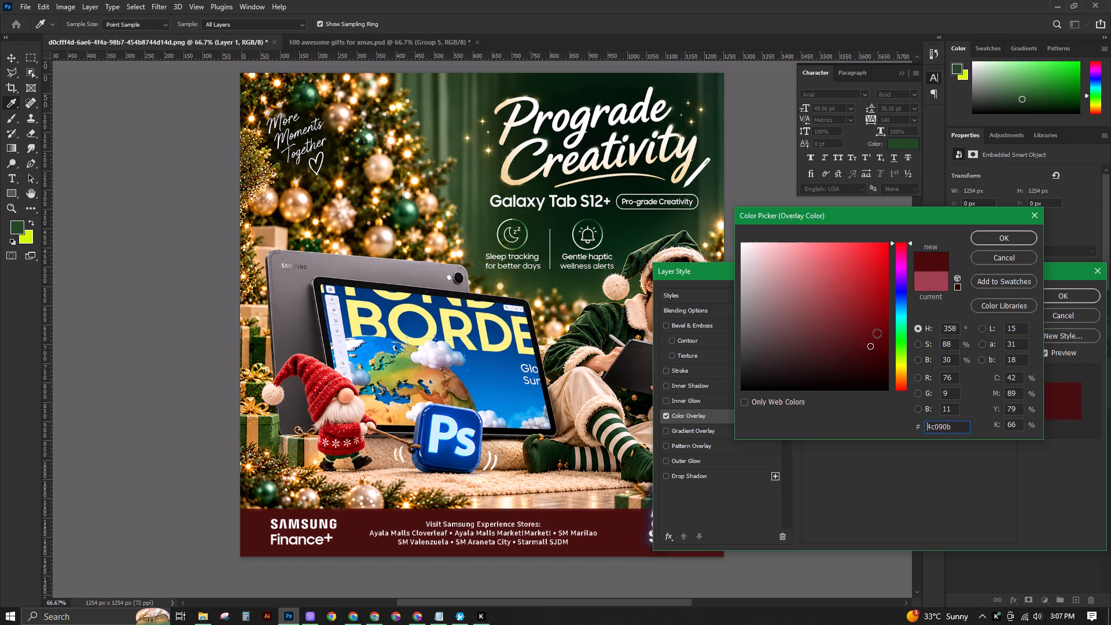
click(877, 333)
click(1002, 237)
click(1037, 302)
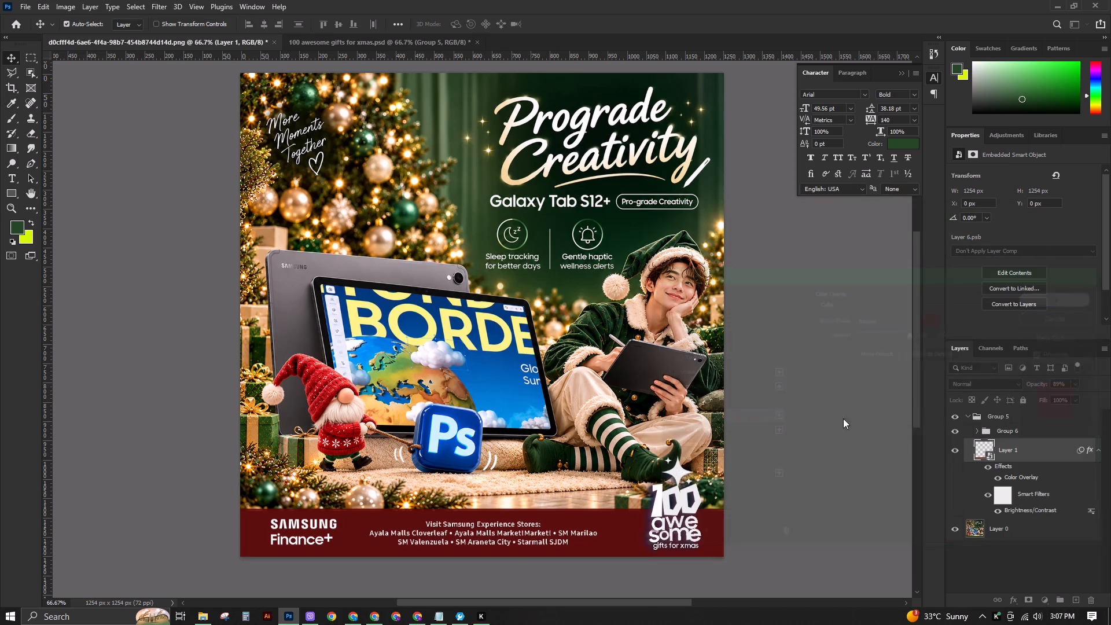
Set the saturation to -48 in the Hue/Saturation smart filter of the "100 awesome gifts for xmas" logo layer, Group 2.
click(655, 510)
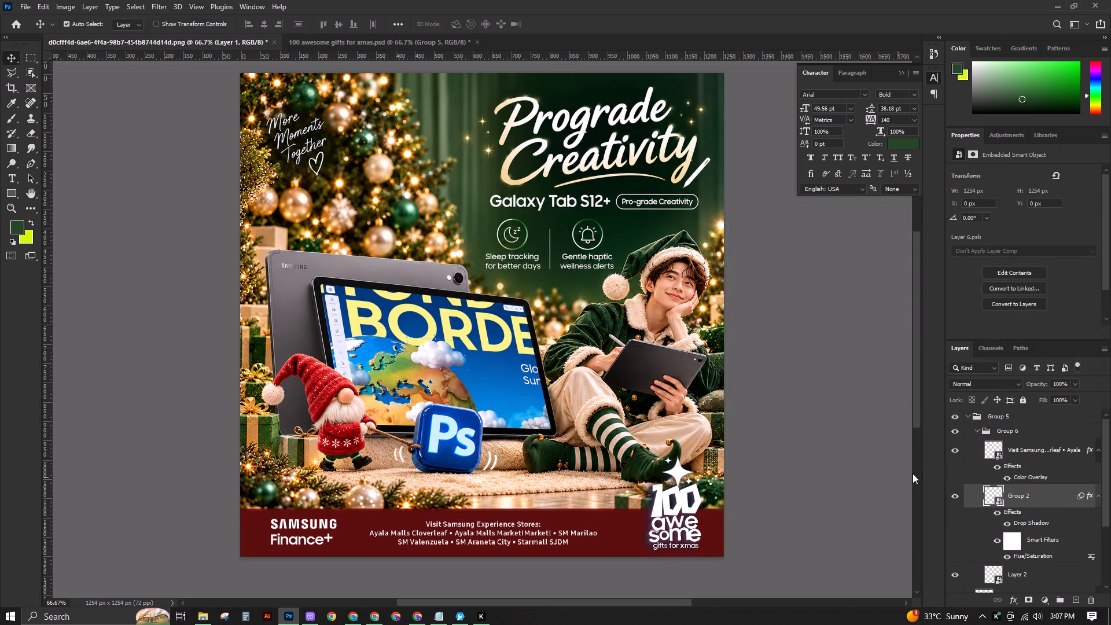
double_click(1029, 556)
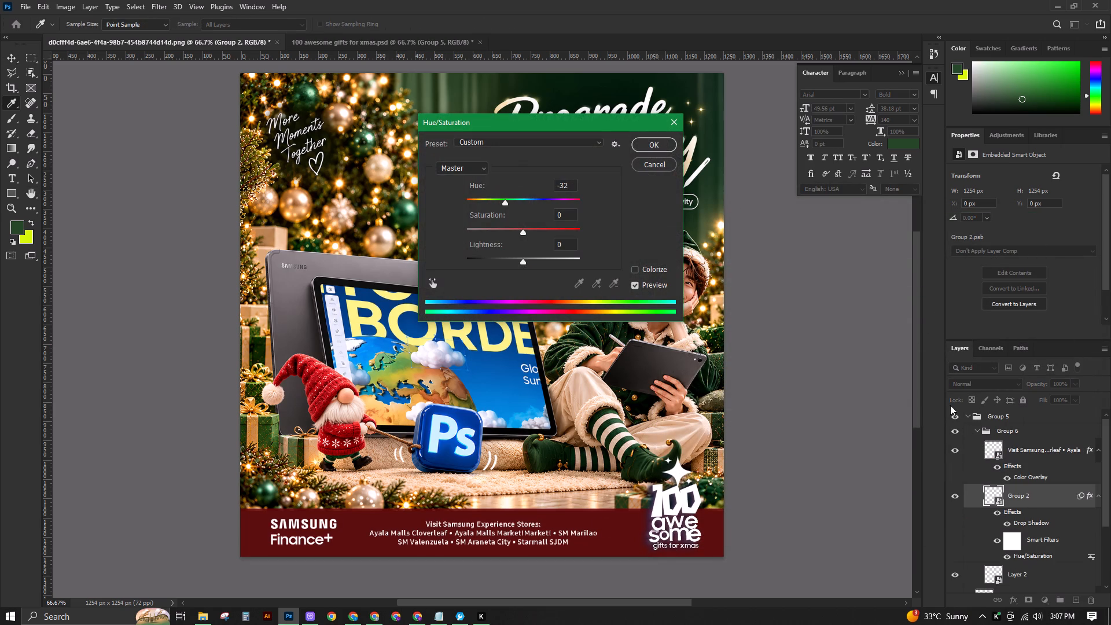
drag(518, 231, 496, 227)
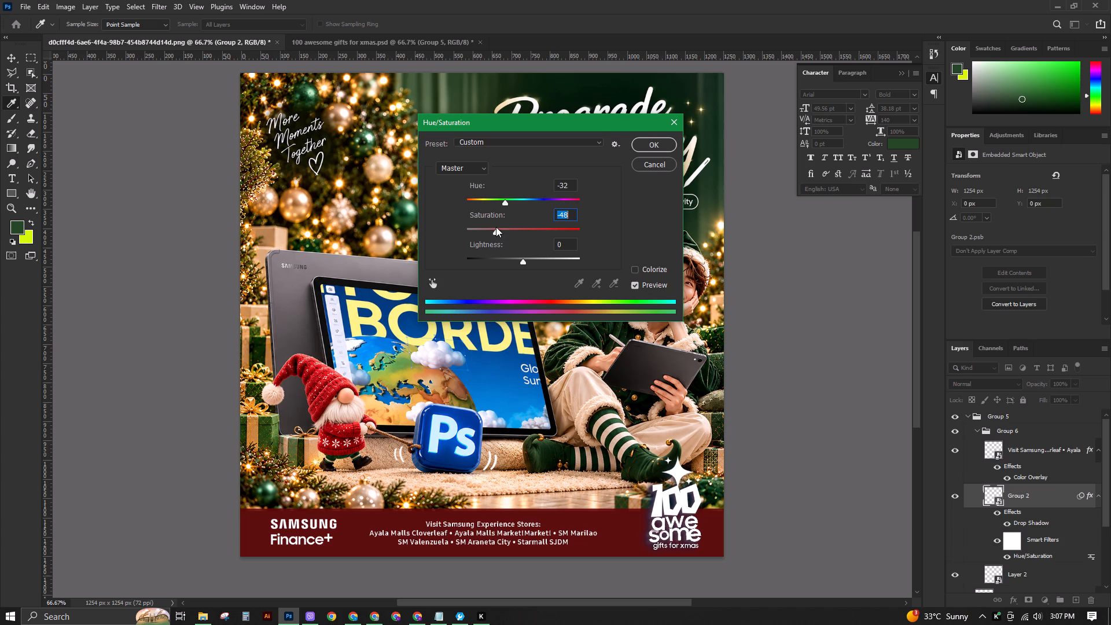
click(661, 143)
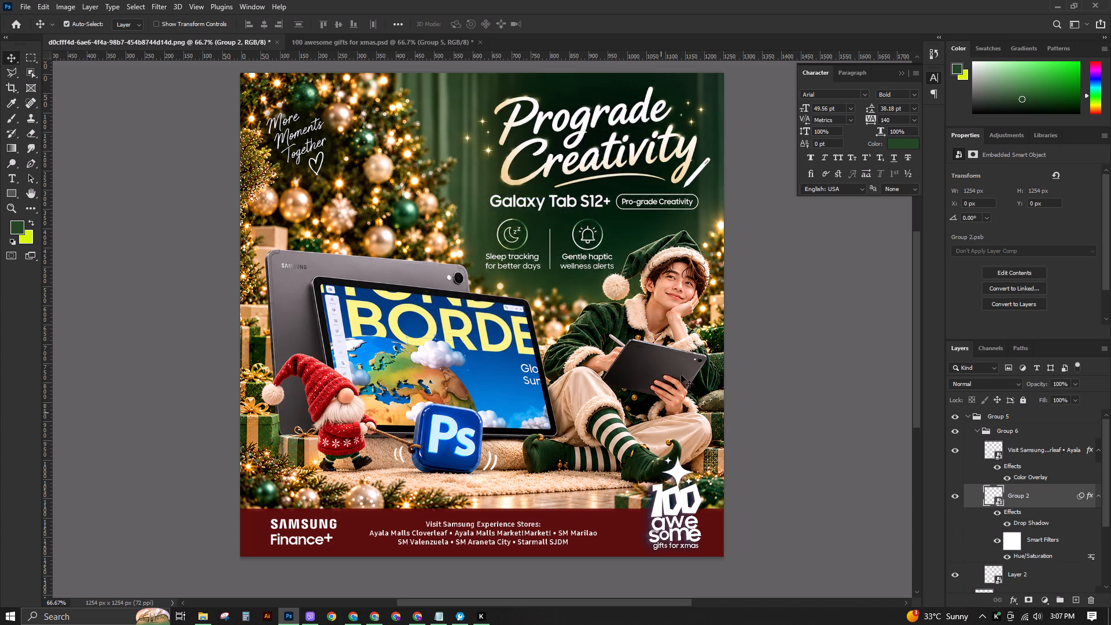
Erase the "Galaxy Tab S12+" text and "Pro-grade Creativity" badge from Layer 0 with a 50 px content-aware Spot Healing Brush.
scroll(679, 308, down, 2)
scroll(610, 188, up, 4)
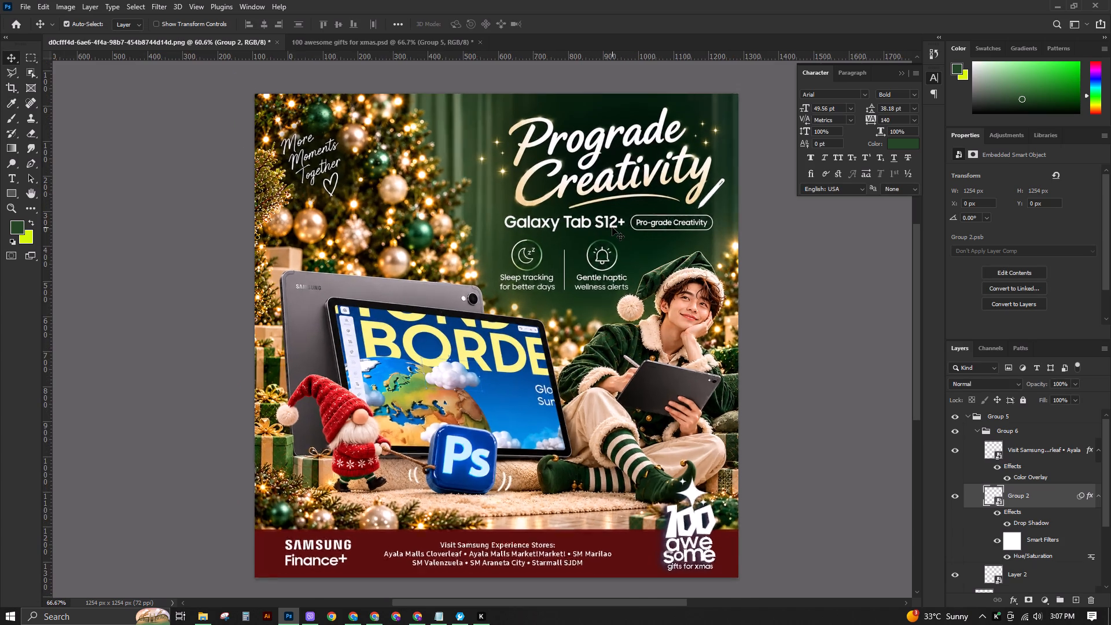
click(612, 227)
scroll(615, 219, up, 1)
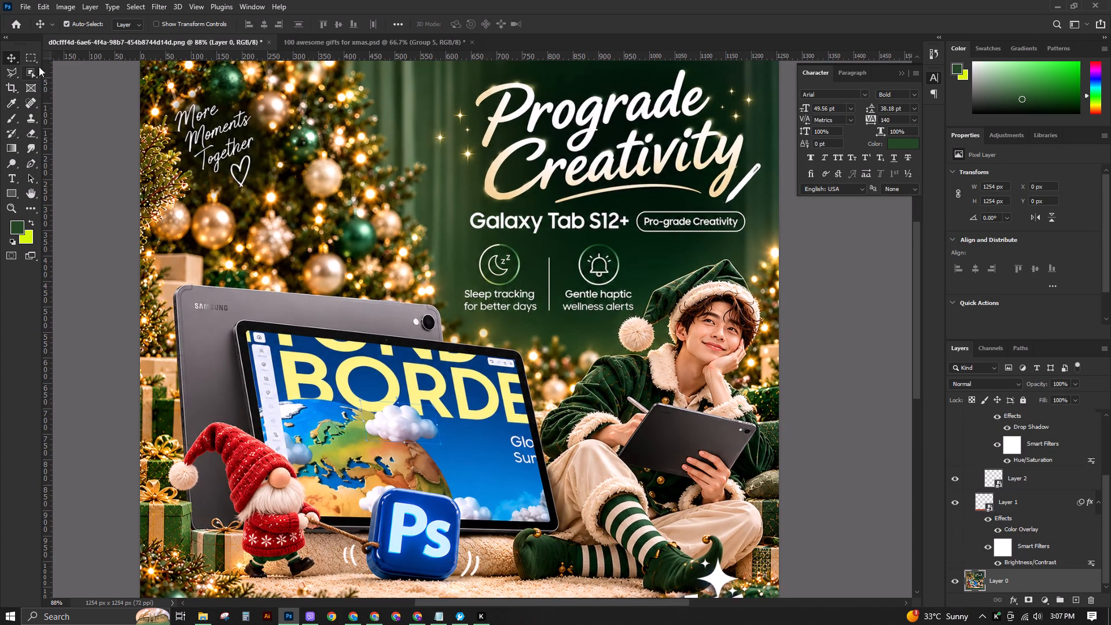
click(31, 51)
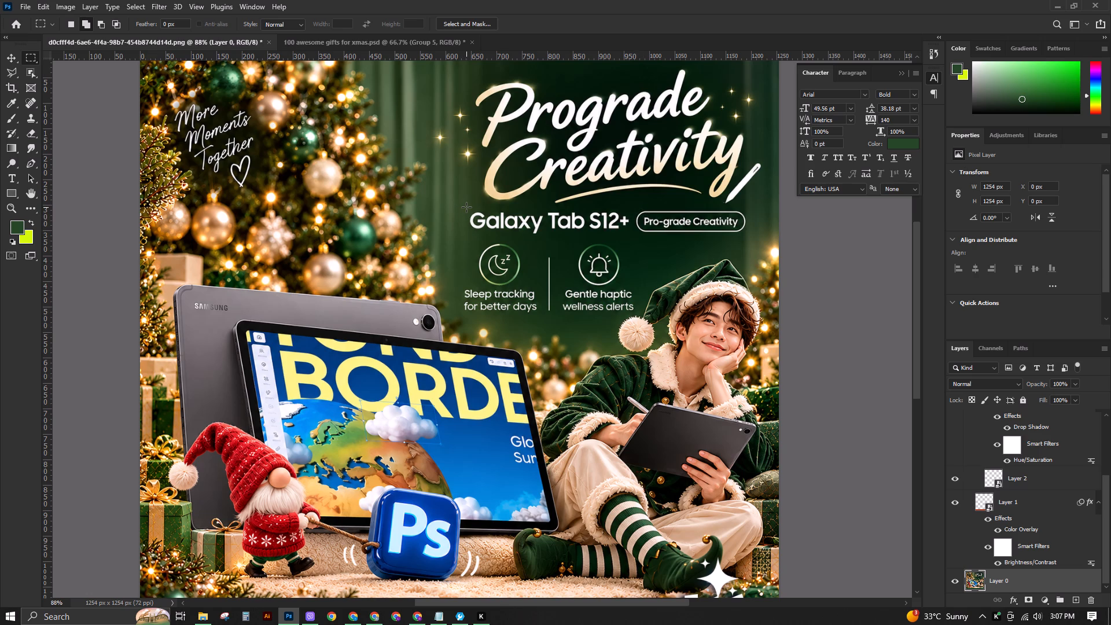
scroll(553, 212, up, 4)
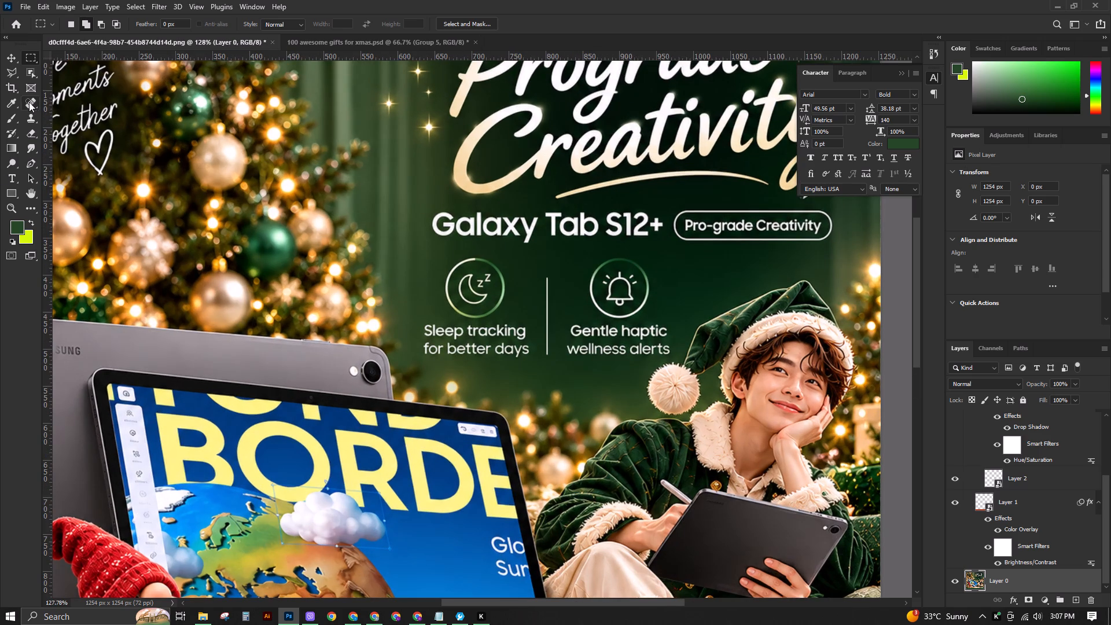
drag(32, 101, 100, 102)
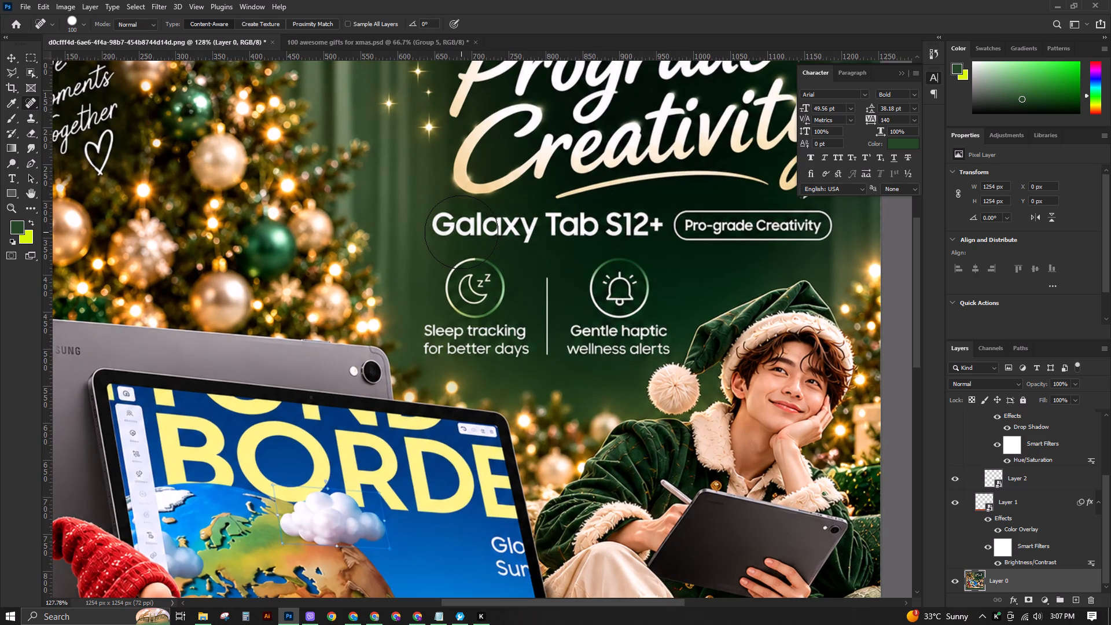
key(bracketleft)
key(bracketleft)
key(bracketleft)
text([[)
drag(445, 222, 451, 223)
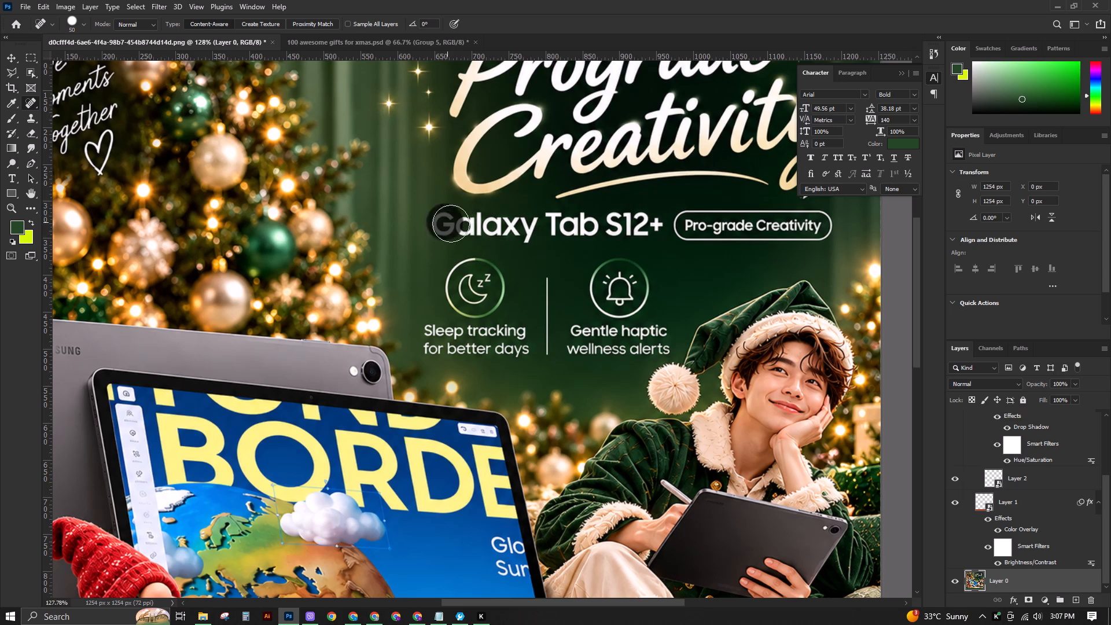
drag(451, 223, 812, 225)
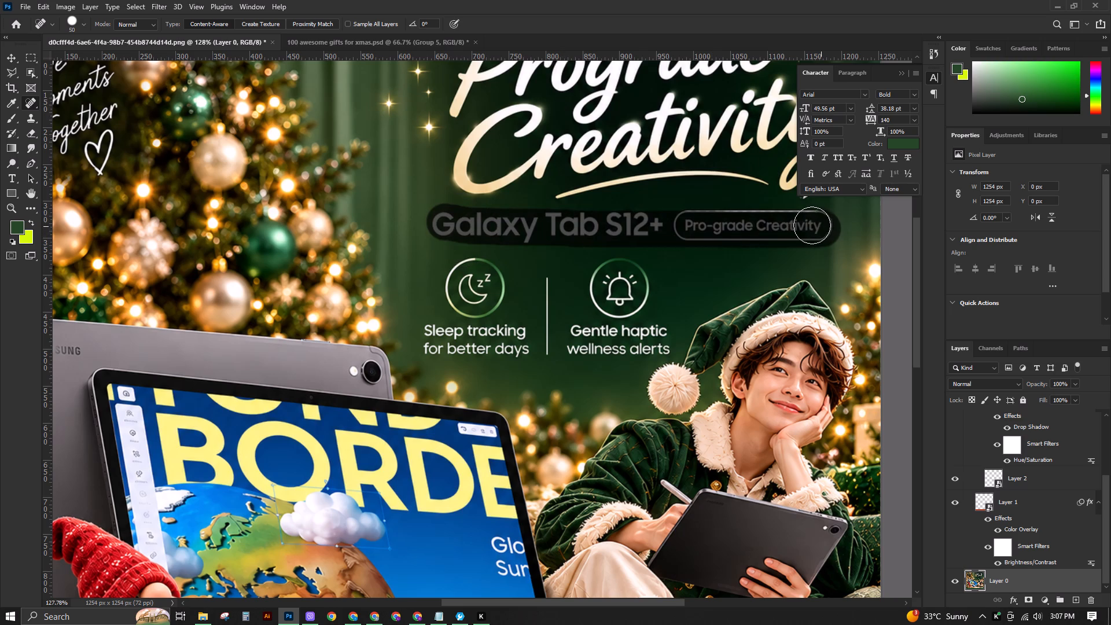
drag(812, 225, 694, 224)
click(704, 213)
scroll(715, 264, down, 1)
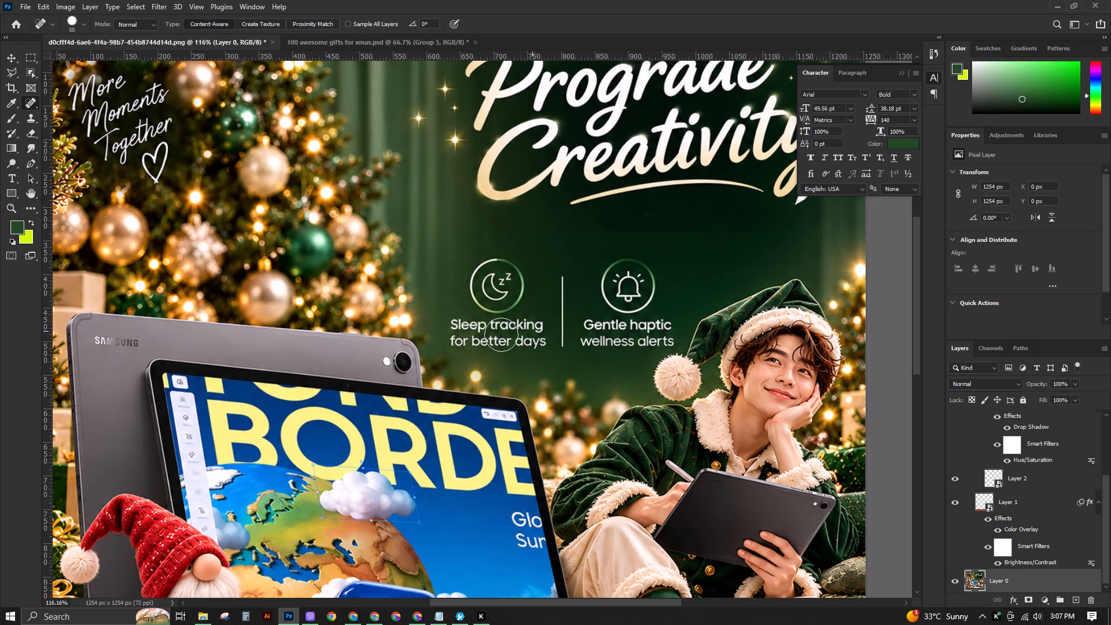
Heal away the "Sleep tracking for better days" text and the vertical divider line using a 25 px brush.
key(bracketleft)
key(bracketleft)
key(bracketleft)
key(bracketleft)
key(bracketleft)
drag(455, 323, 546, 322)
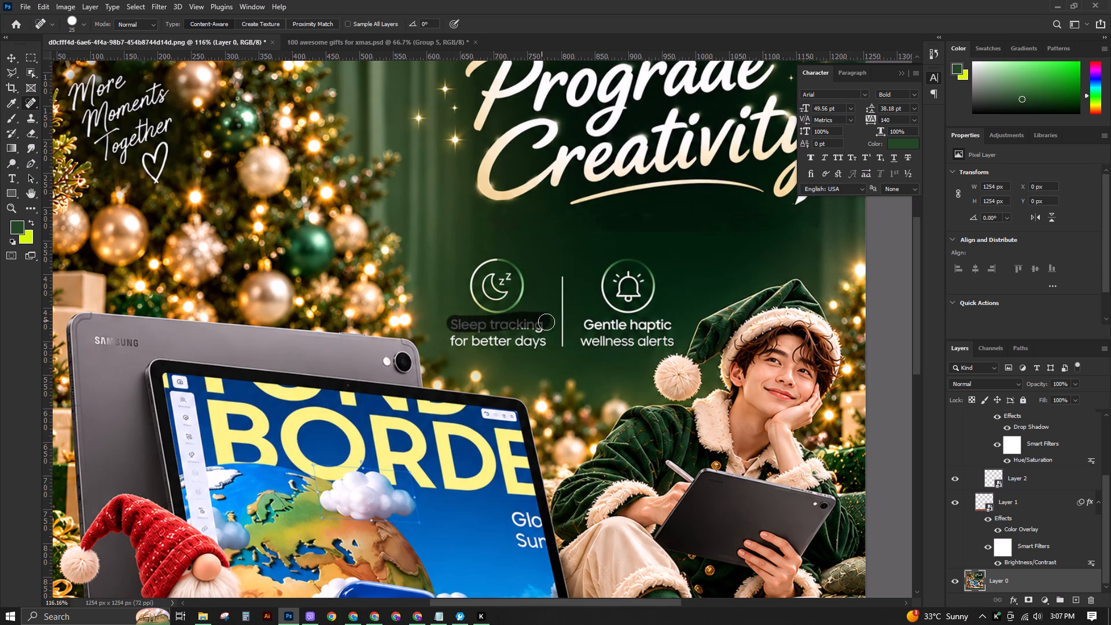
drag(546, 322, 542, 330)
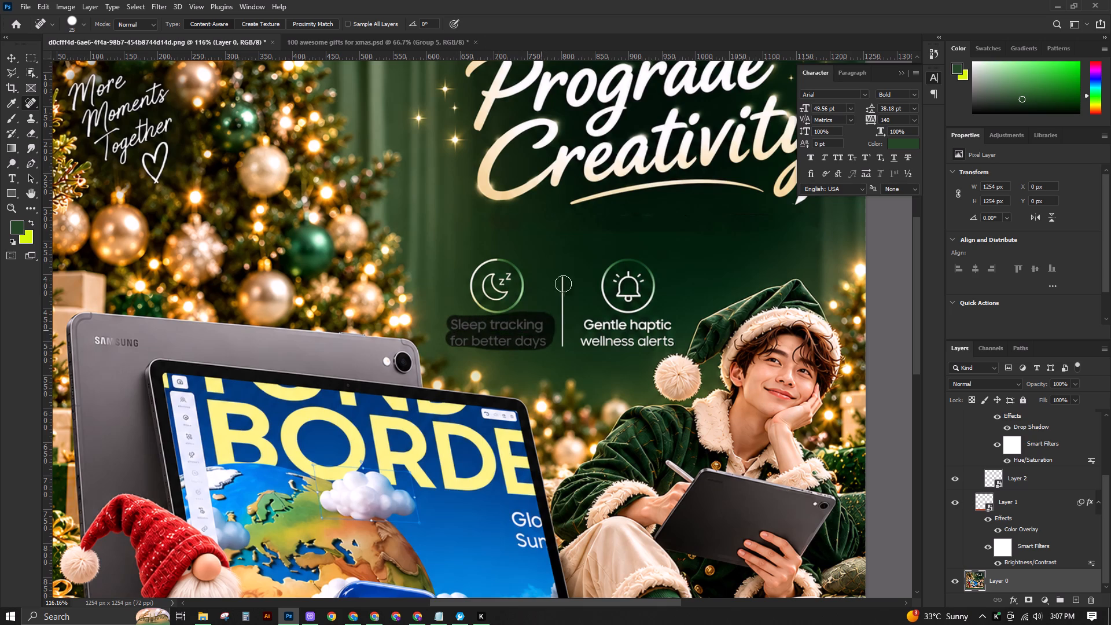
drag(565, 273, 564, 345)
Heal away the "Gentle haptic wellness alerts" text, the bell and moon icons, and the small leftover marks on the green curtain.
drag(581, 324, 656, 326)
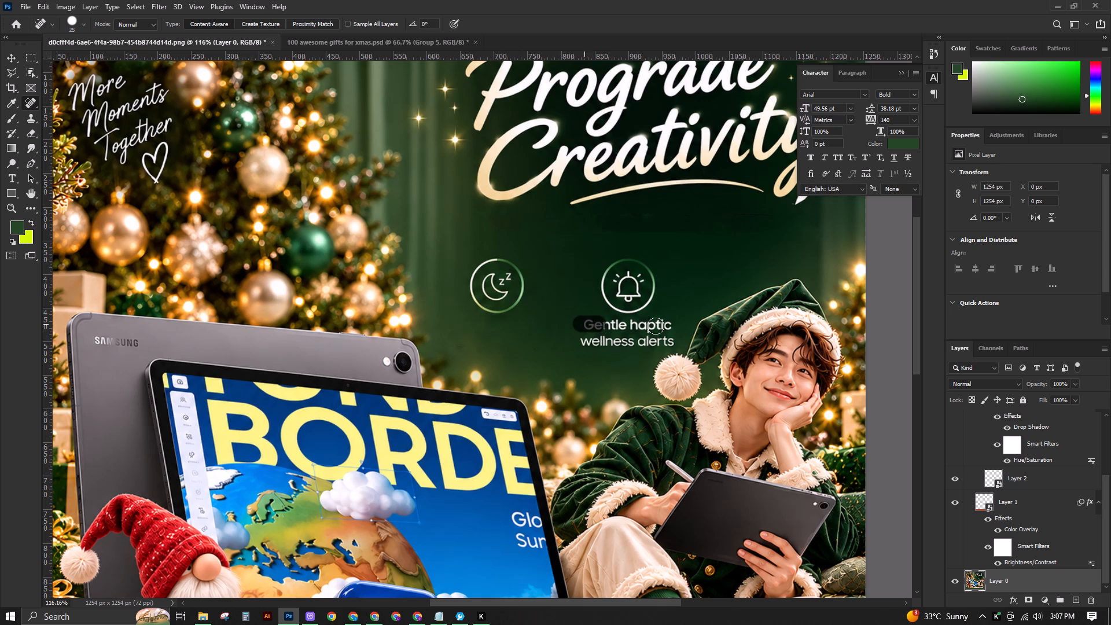
drag(656, 326, 601, 298)
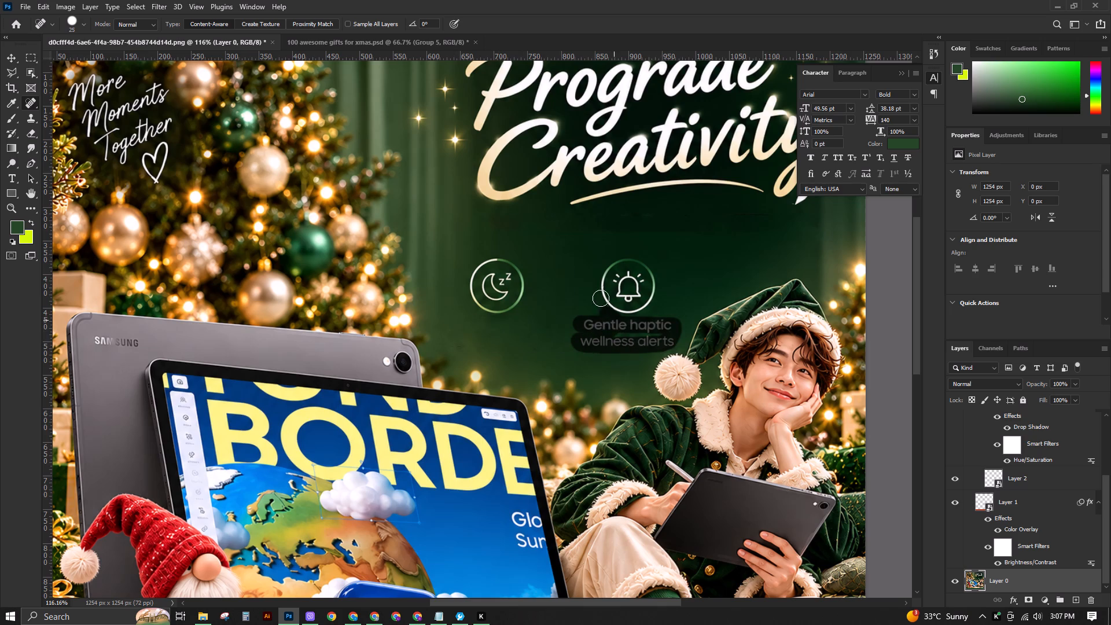
drag(601, 298, 634, 277)
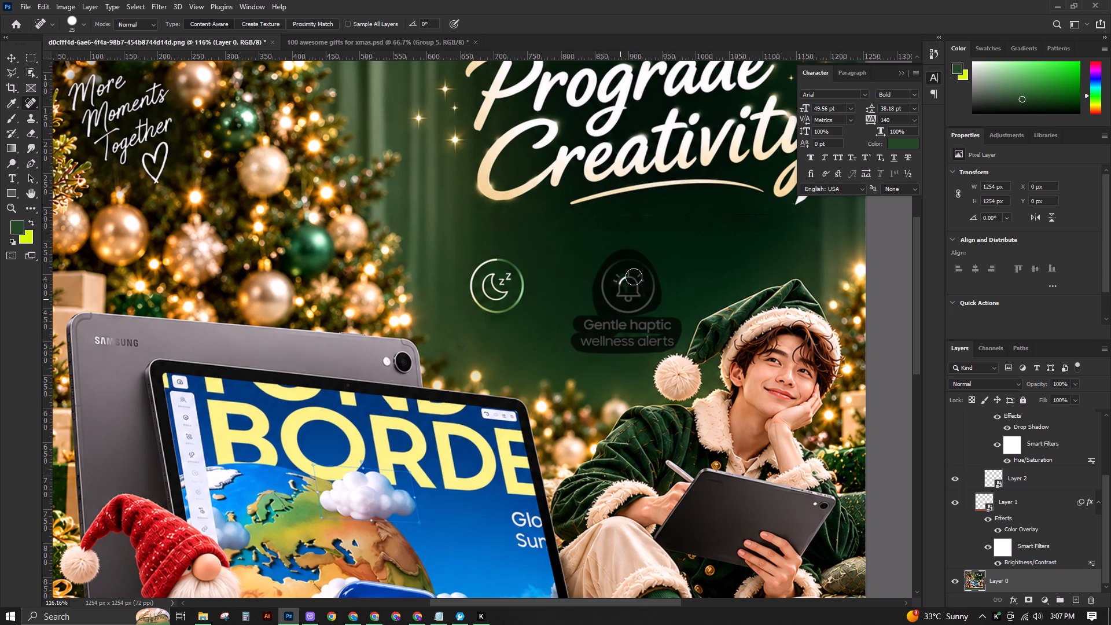
drag(634, 277, 641, 280)
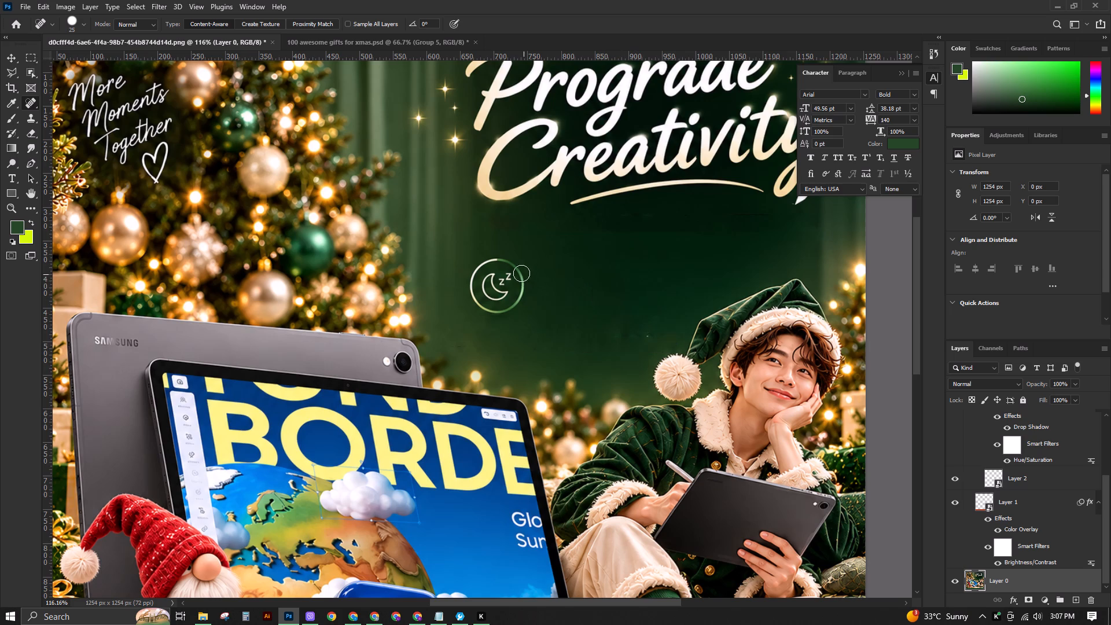
drag(506, 263, 507, 299)
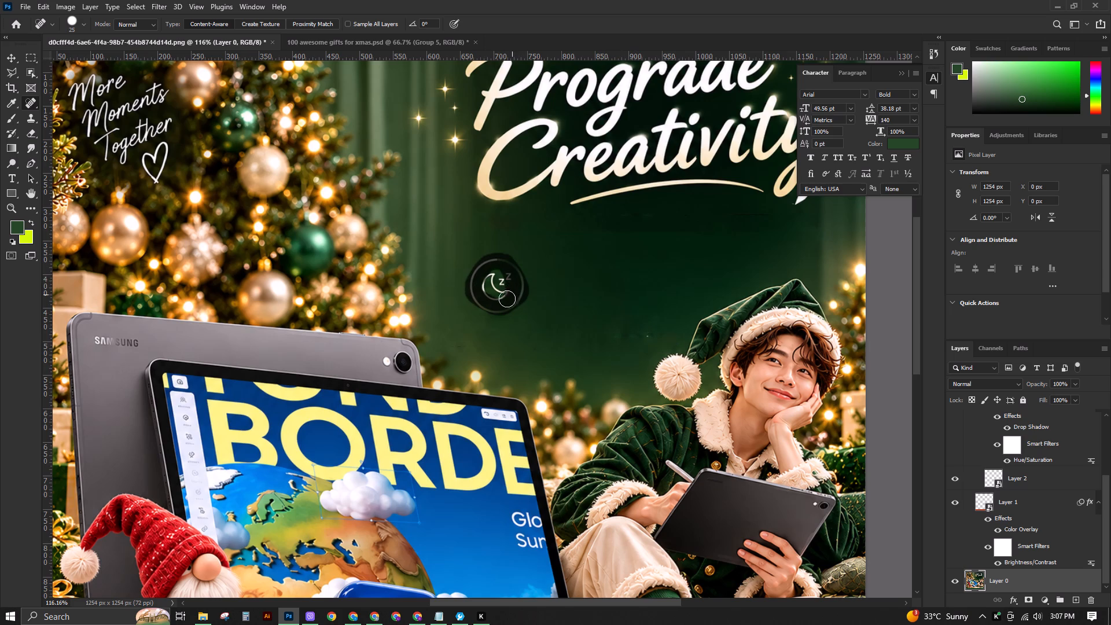
drag(507, 299, 505, 295)
drag(649, 340, 629, 339)
Add a "Galaxy Tab S12+" text line in near-white fcfcfc on the area below the Prograde Creativity headline.
scroll(553, 321, down, 6)
click(12, 61)
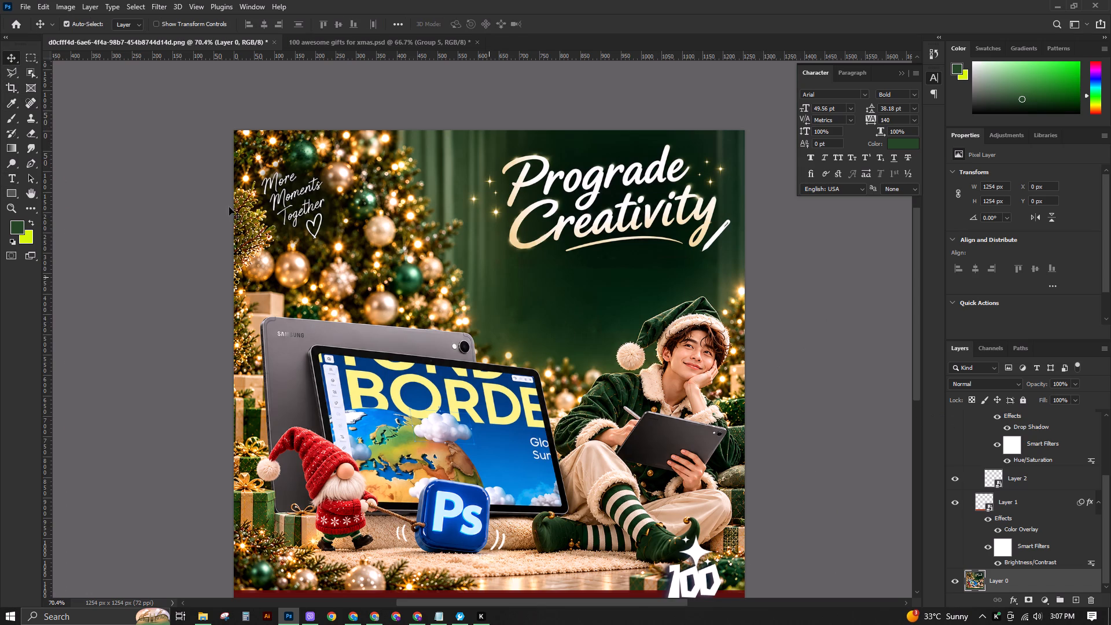
click(13, 182)
click(466, 25)
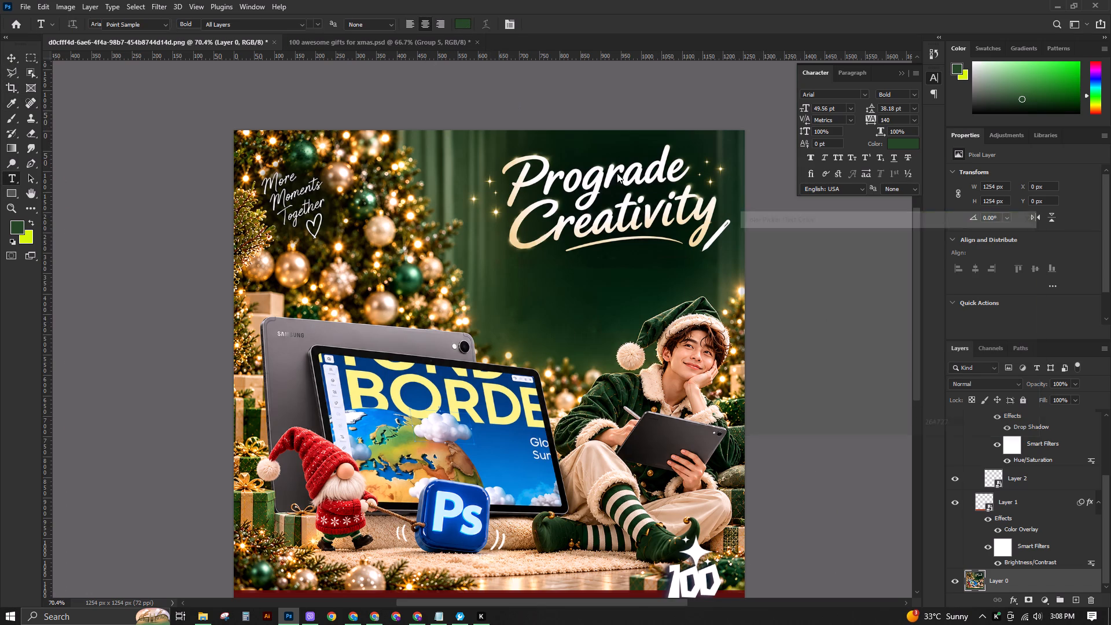
drag(790, 256, 735, 244)
click(989, 237)
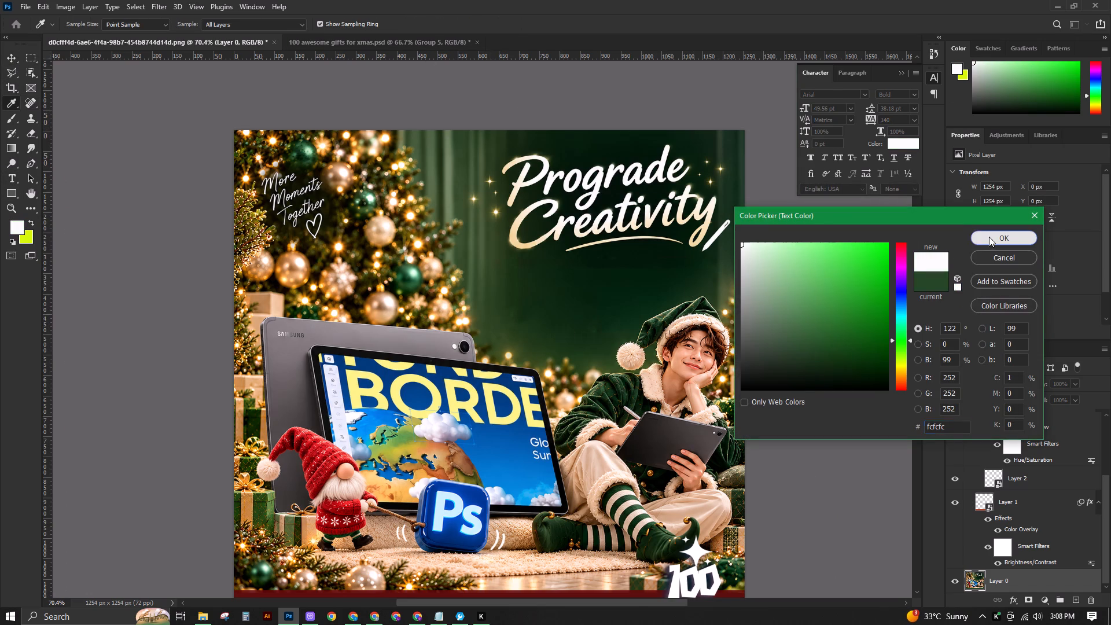
click(517, 289)
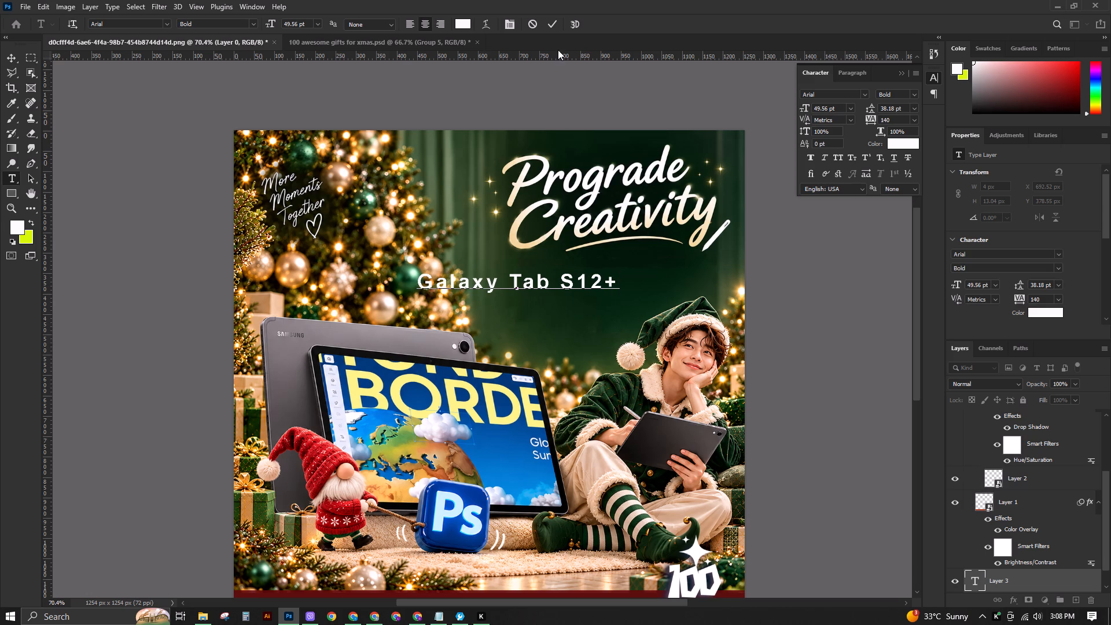
click(555, 24)
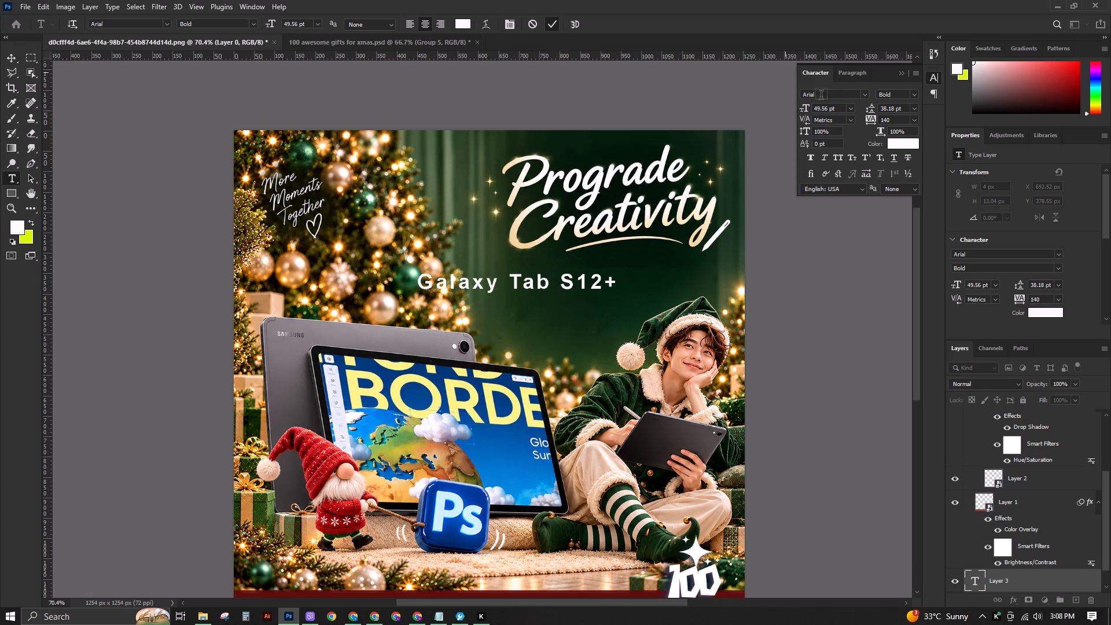
Set the "Galaxy Tab S12+" text to Samsung Sharp Sans Medium with tracking 0.
click(819, 96)
text(SA)
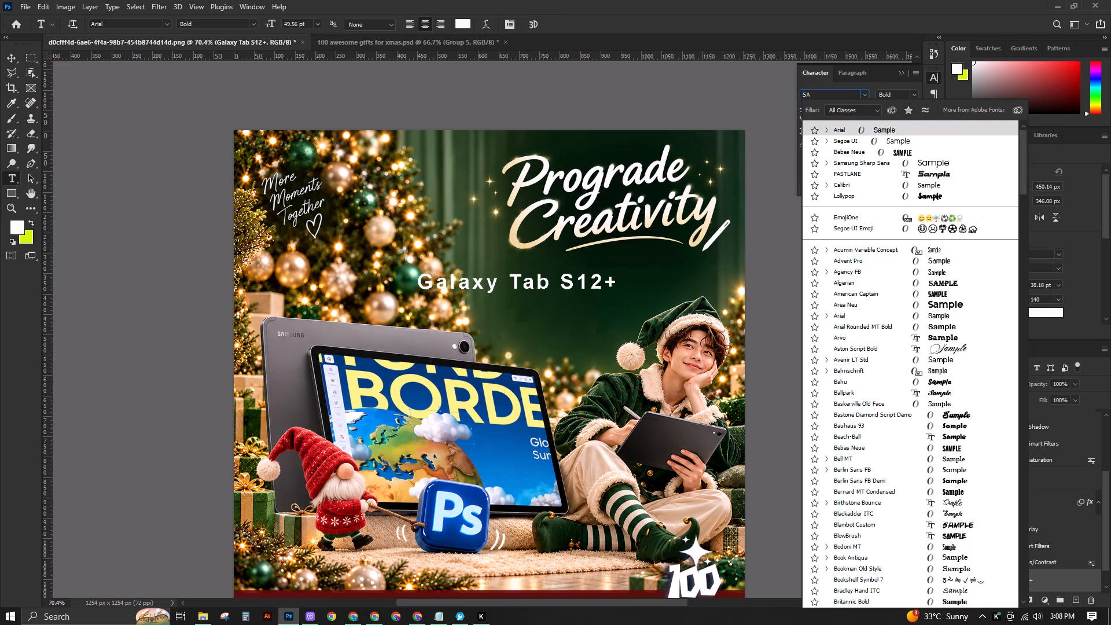
text(MSUNG)
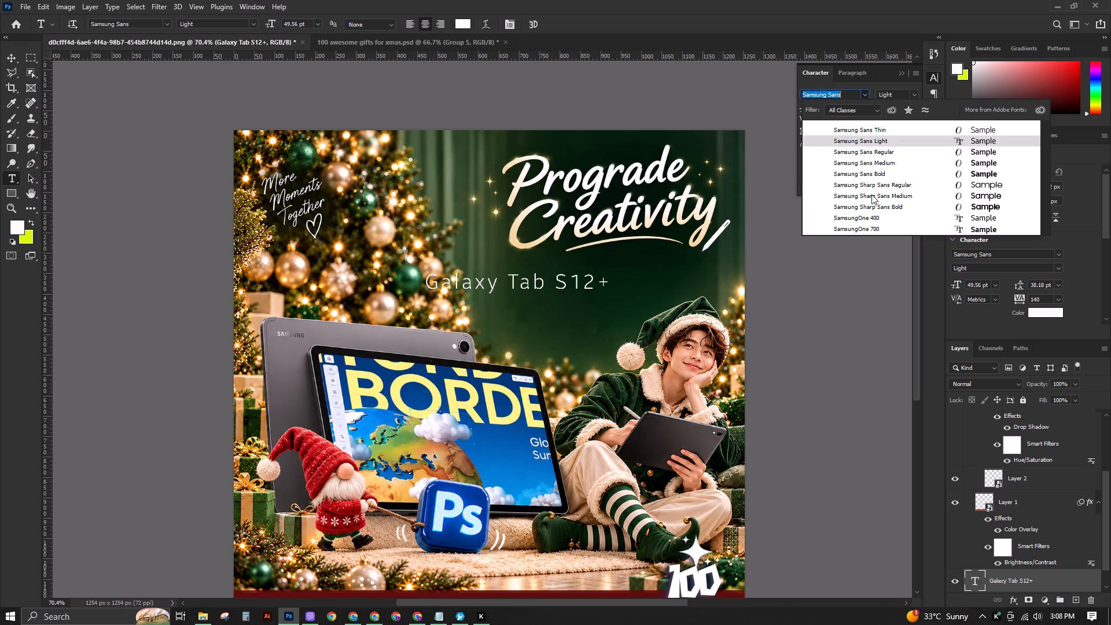
click(872, 195)
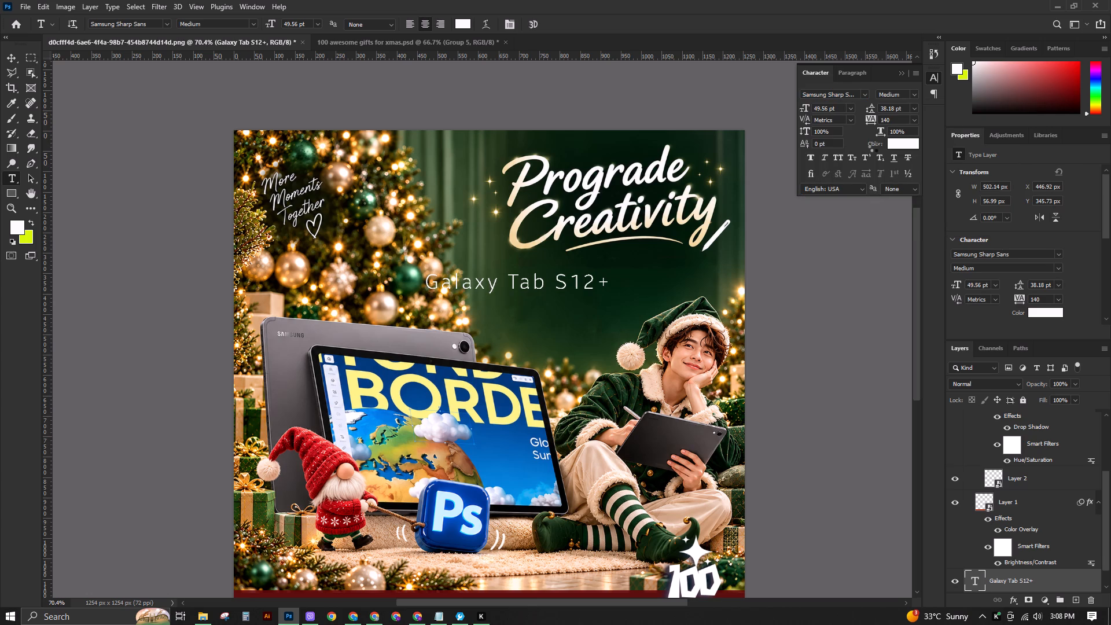
click(916, 119)
click(909, 190)
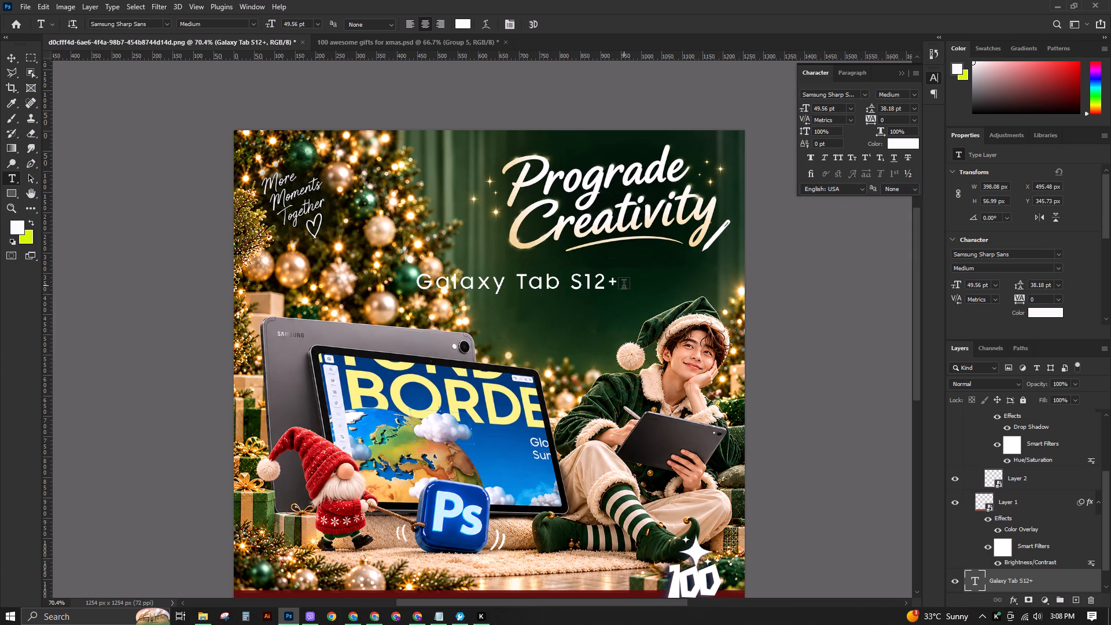
Move the "Galaxy Tab S12+" text onto the green curtain under the headline's underline and enlarge it to about 431 px wide.
key(ctrl+t)
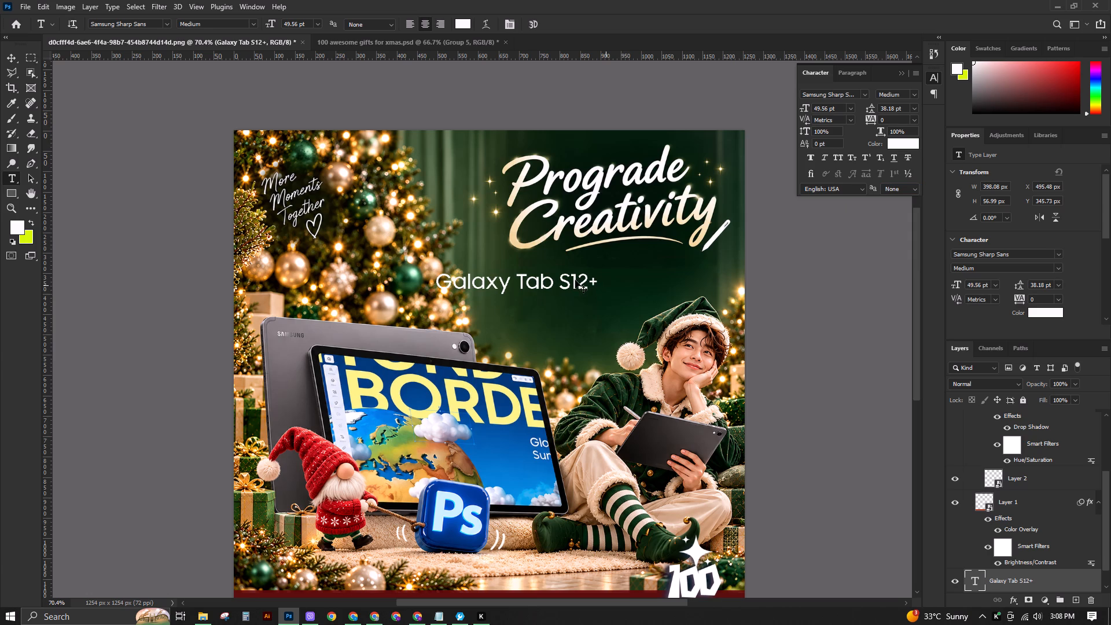
ctrl+drag(575, 283, 663, 274)
drag(687, 285, 691, 289)
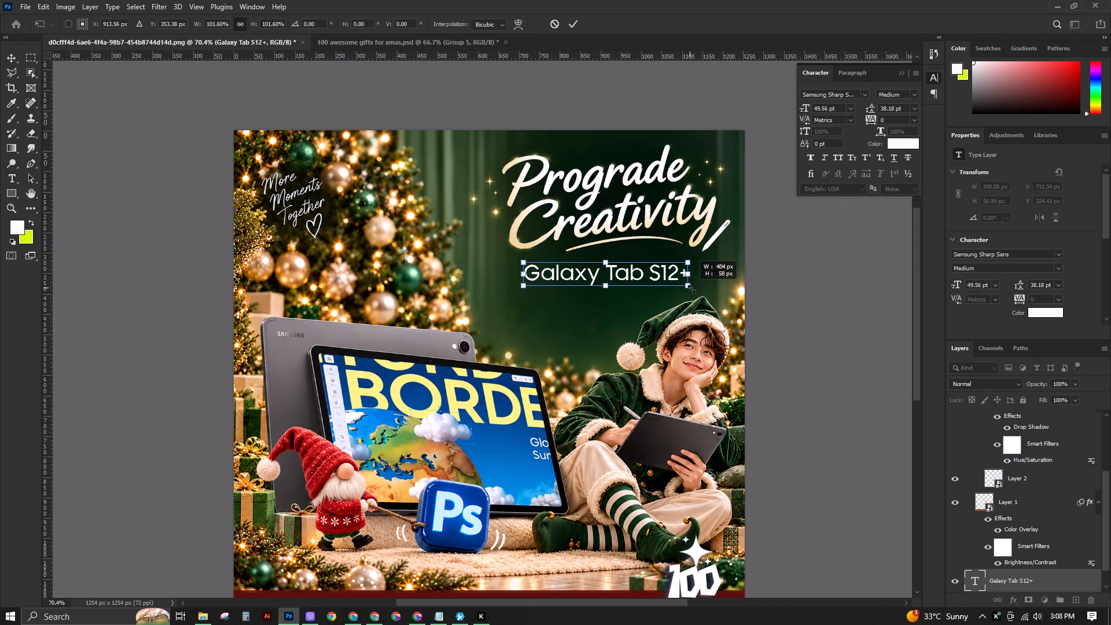
drag(691, 289, 698, 285)
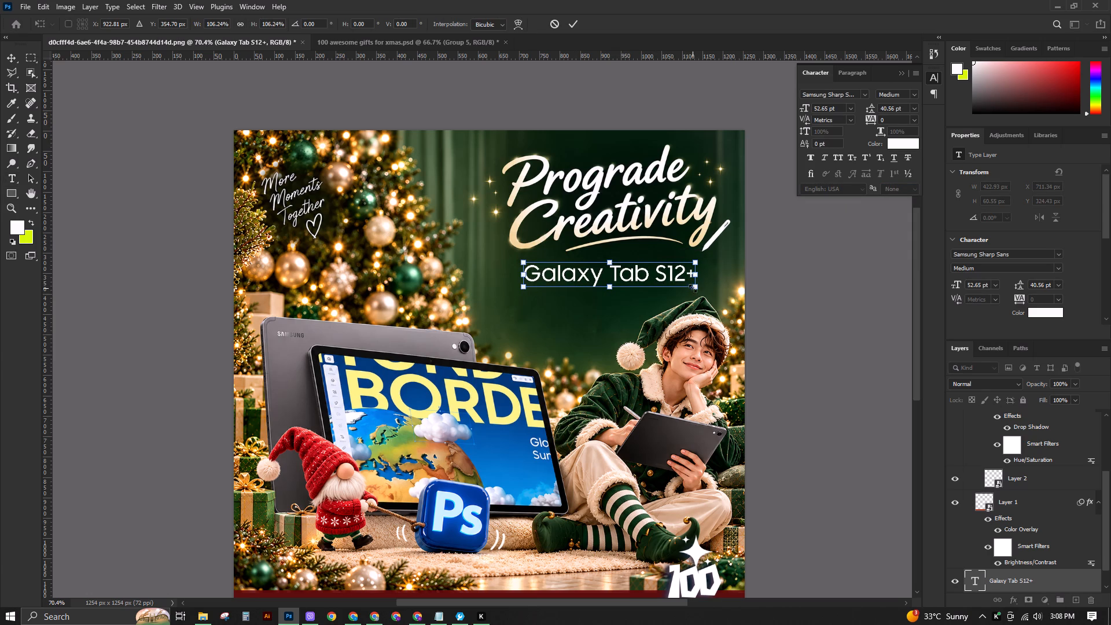
click(694, 277)
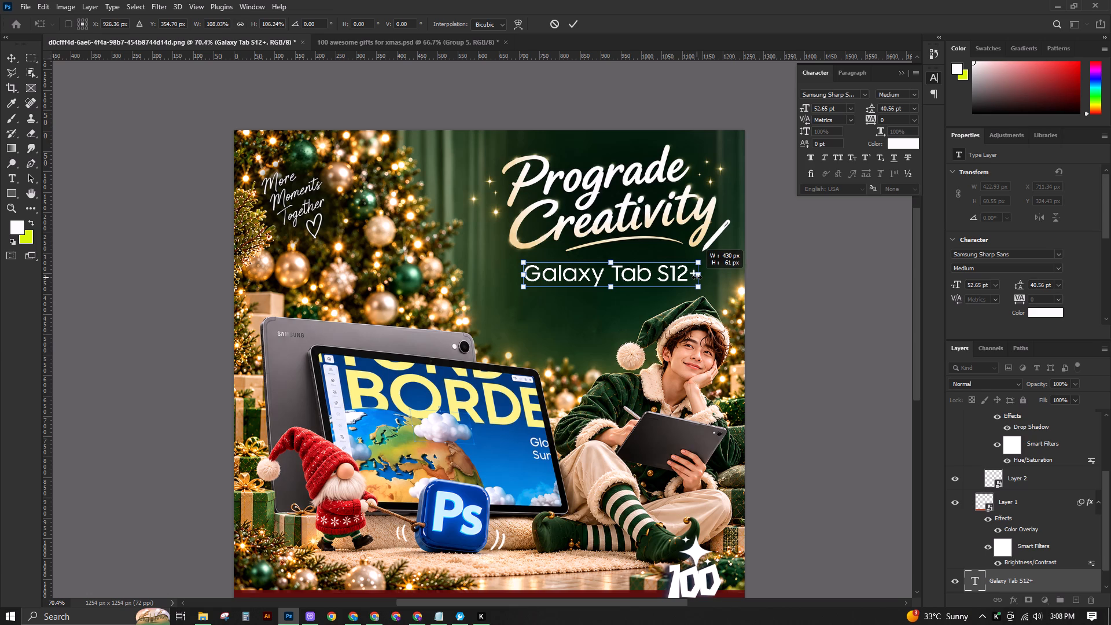
key(Return)
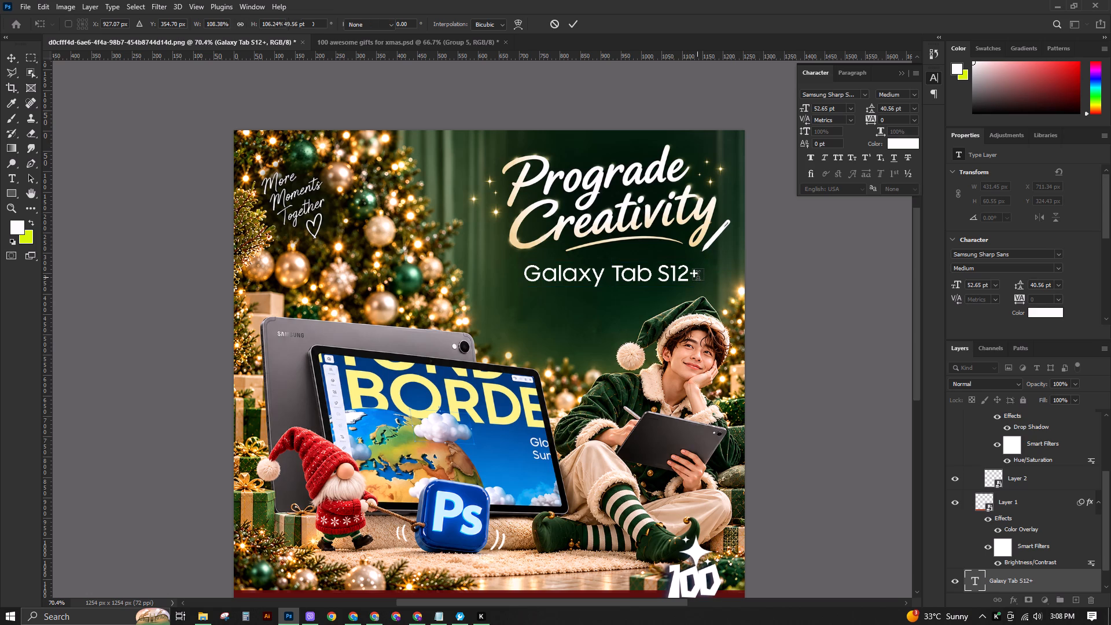
Apply faux bold to the "Galaxy Tab S12+" text and nudge it slightly under the headline.
scroll(698, 277, down, 4)
click(814, 159)
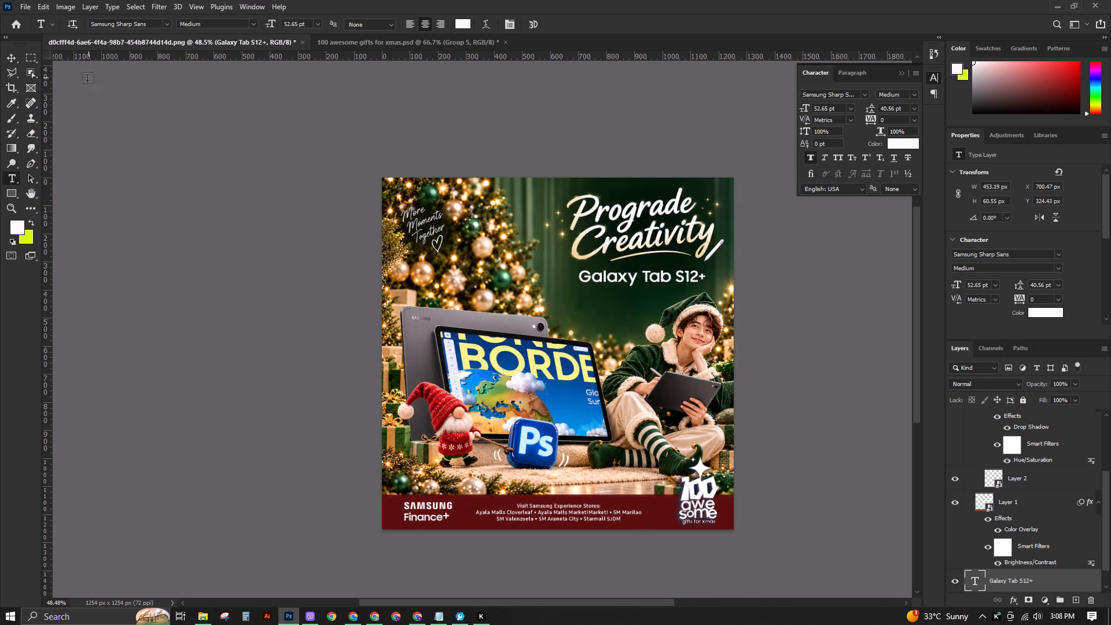
click(12, 54)
ctrl+click(734, 288)
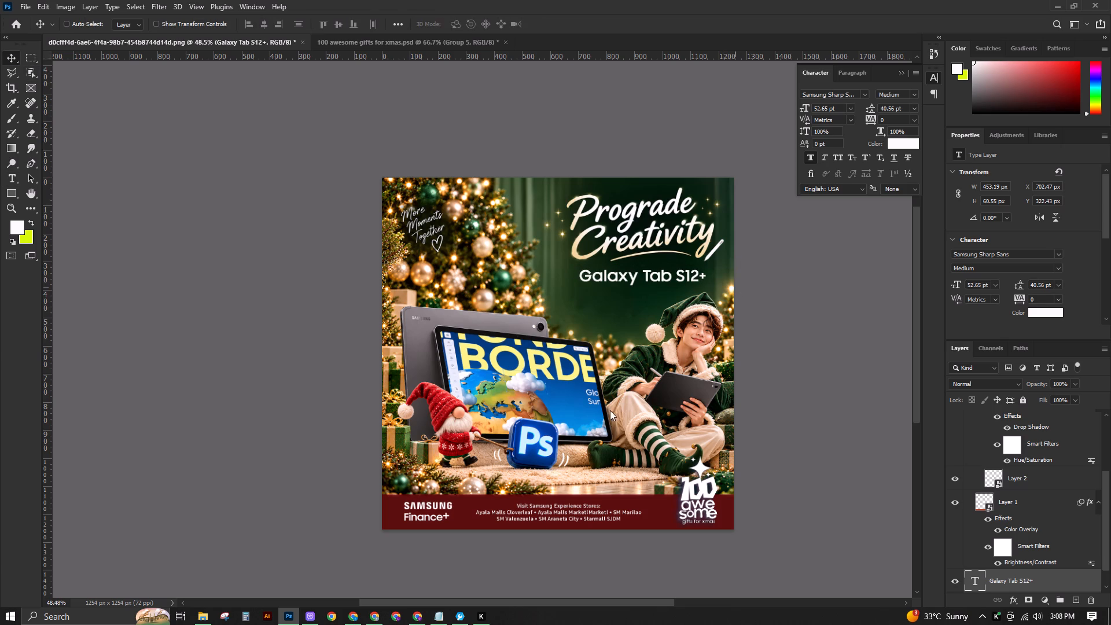
Duplicate the "Galaxy Tab S12+" text line directly beneath the original.
scroll(557, 393, up, 1)
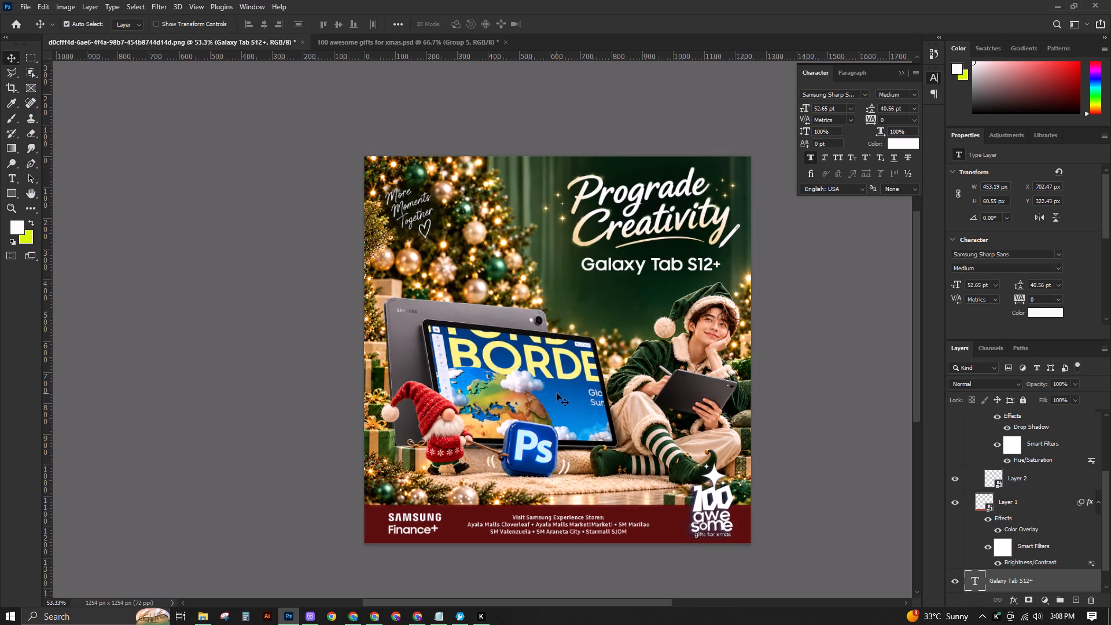
alt+drag(669, 265, 667, 286)
Switch to Chrome and run an image search for ADOBE PHOTOSHOP TEXT LOGO.
click(373, 616)
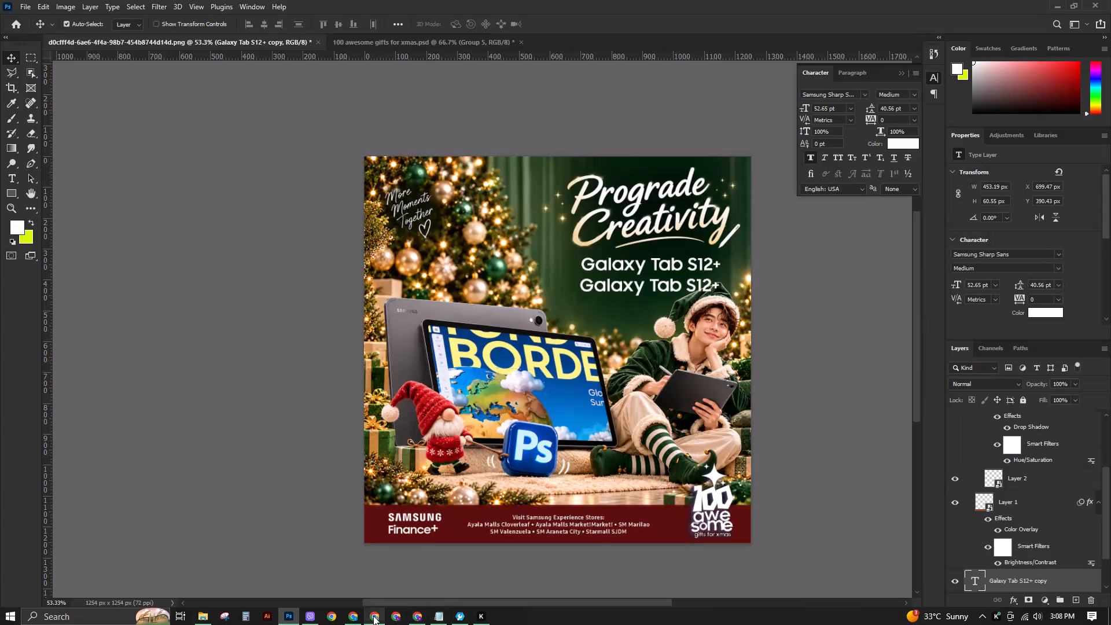
click(247, 36)
text(ADOBE PHOTOSHOP TEXT LOGO)
key(Return)
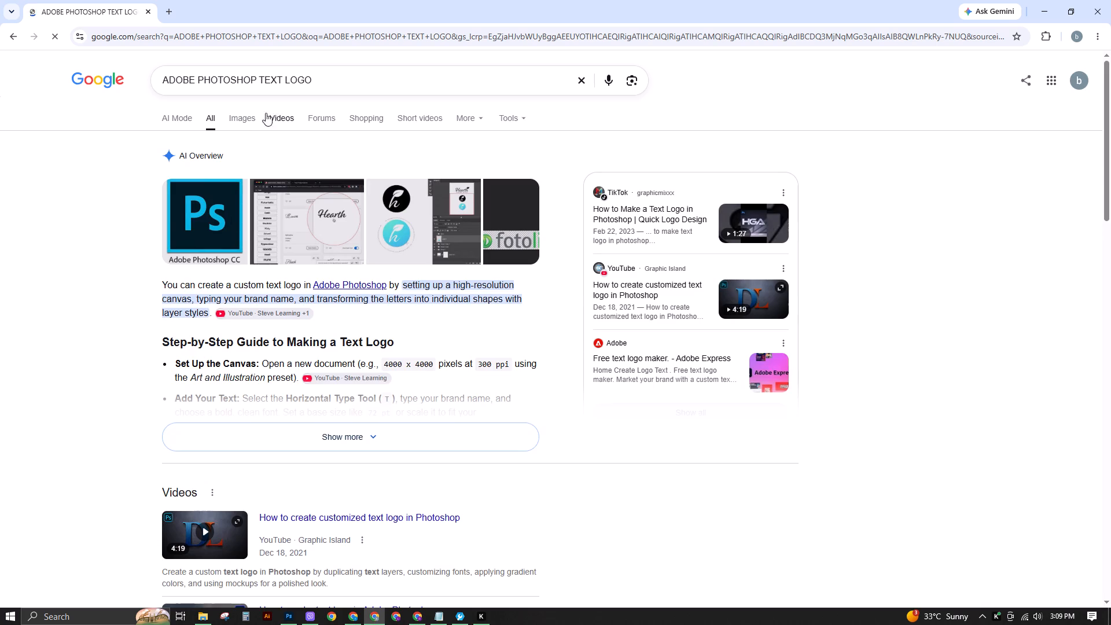
click(249, 116)
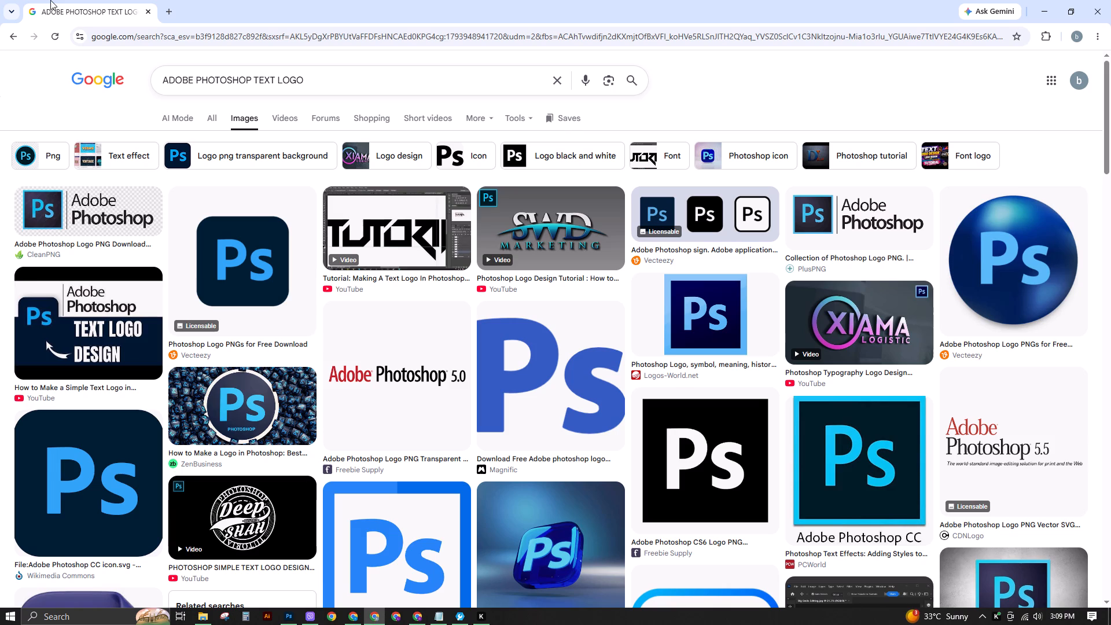
Change the image search to ADOBE LOGO and save the red Wikimedia Commons wordmark as the PNG Adobe_Corporate_wordmark in Downloads.
drag(197, 79, 271, 81)
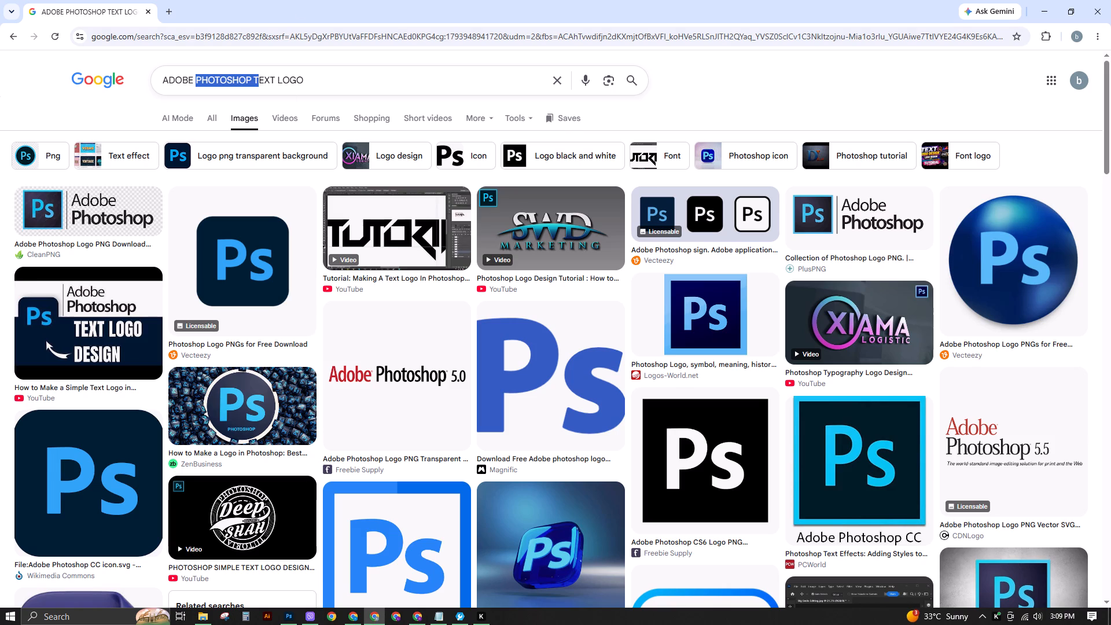
drag(271, 81, 275, 81)
key(BackSpace)
key(Return)
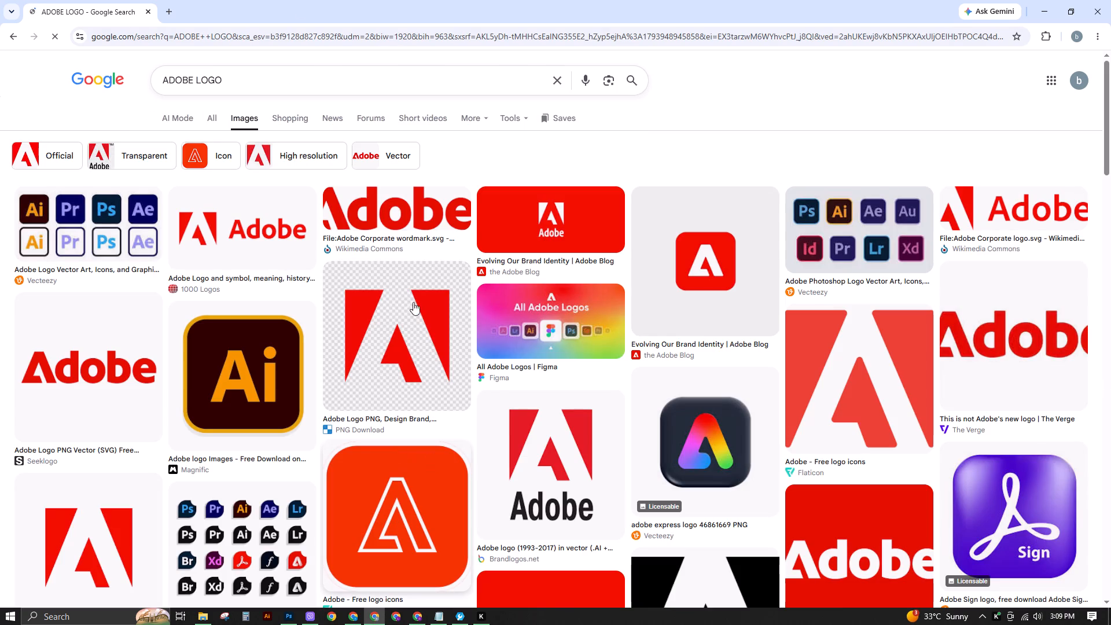
click(390, 202)
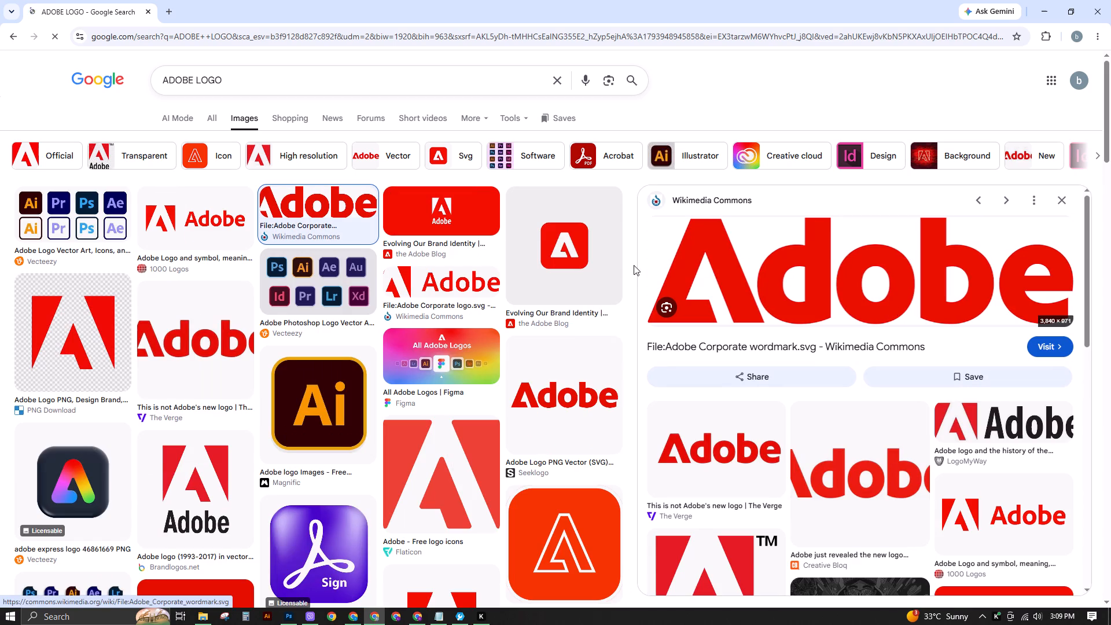
click(184, 224)
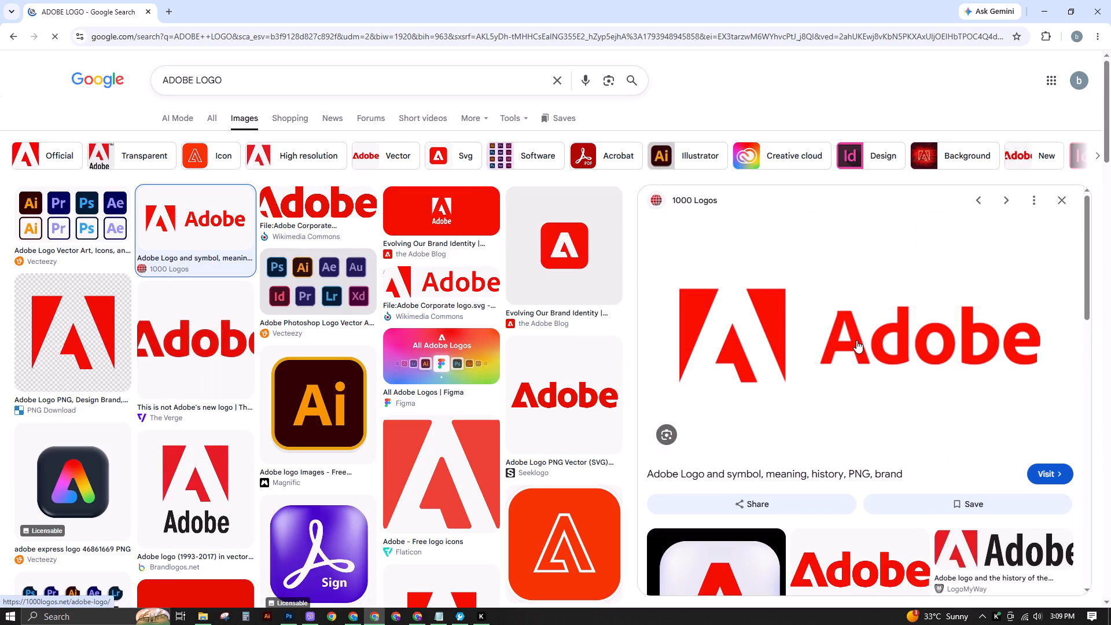
click(323, 207)
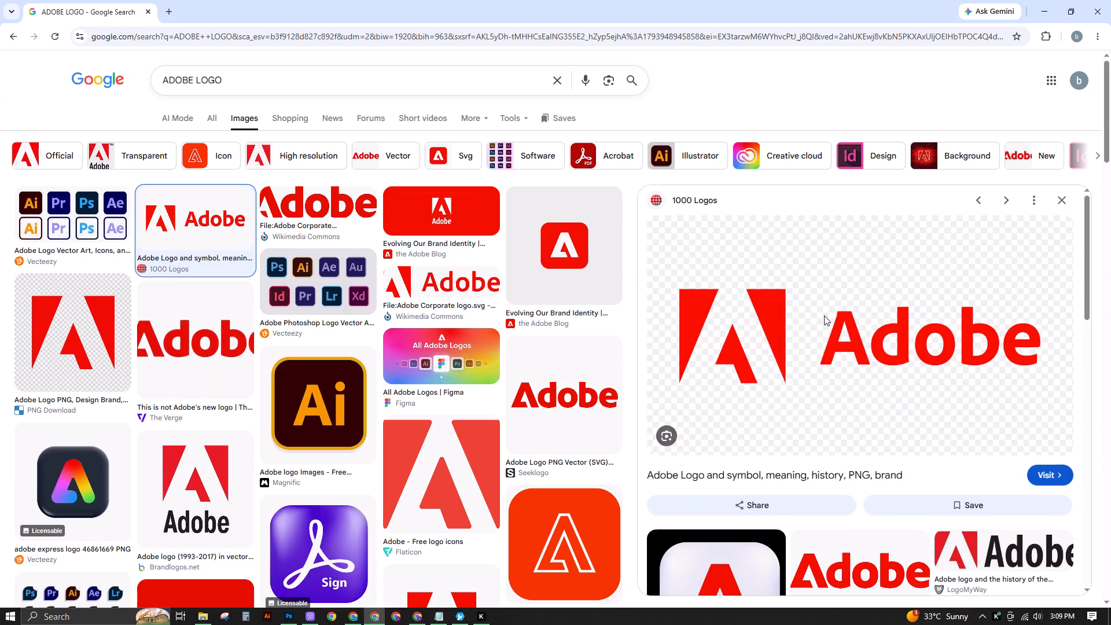
right_click(891, 306)
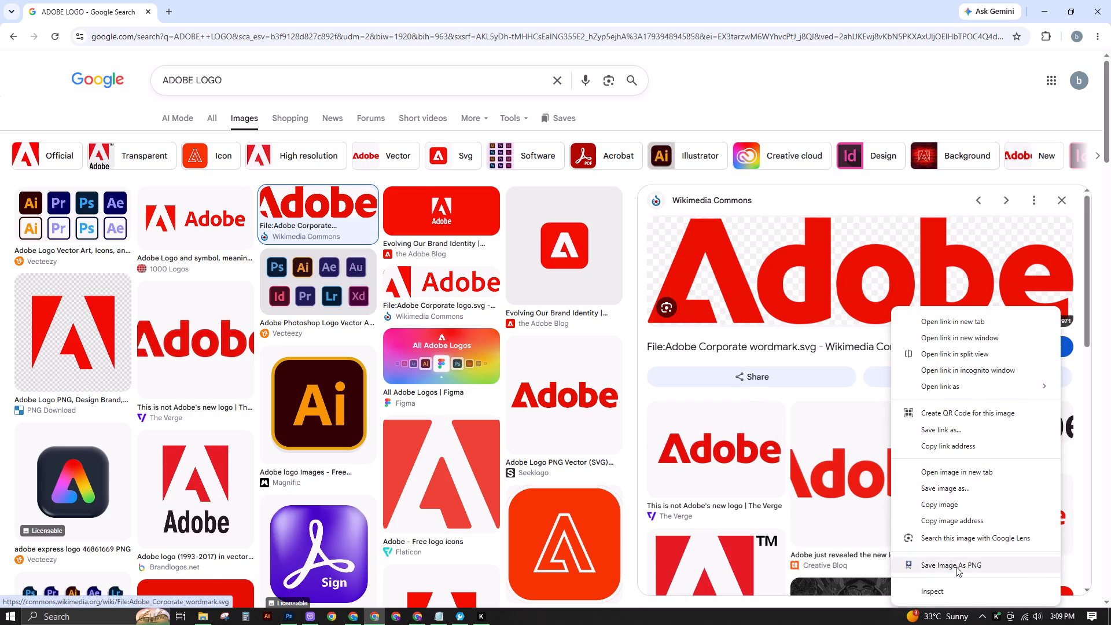
click(956, 567)
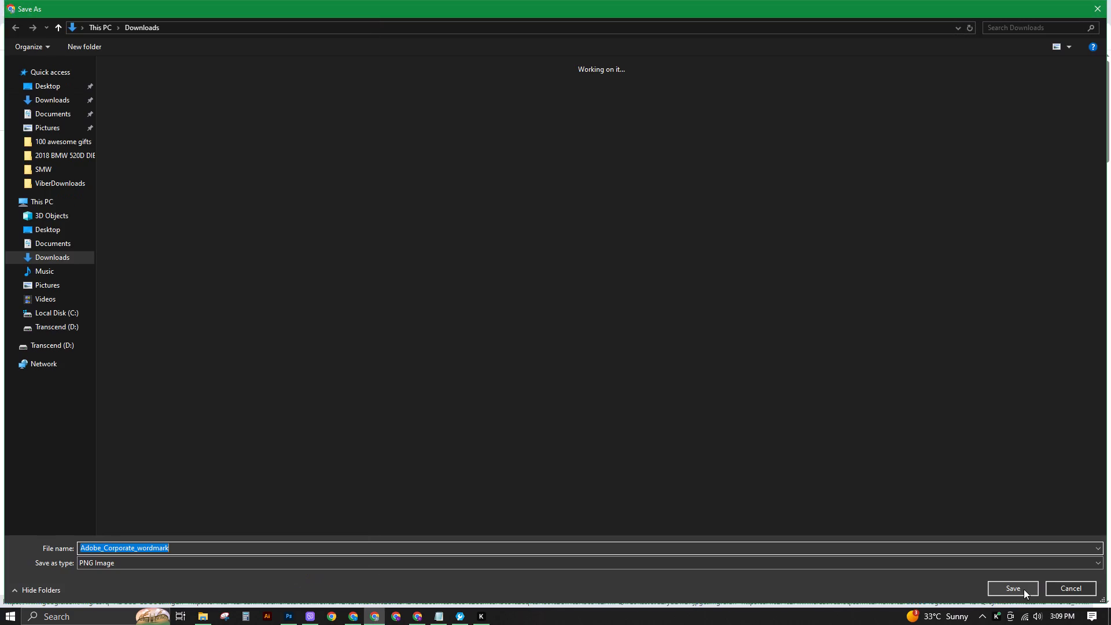
click(1024, 589)
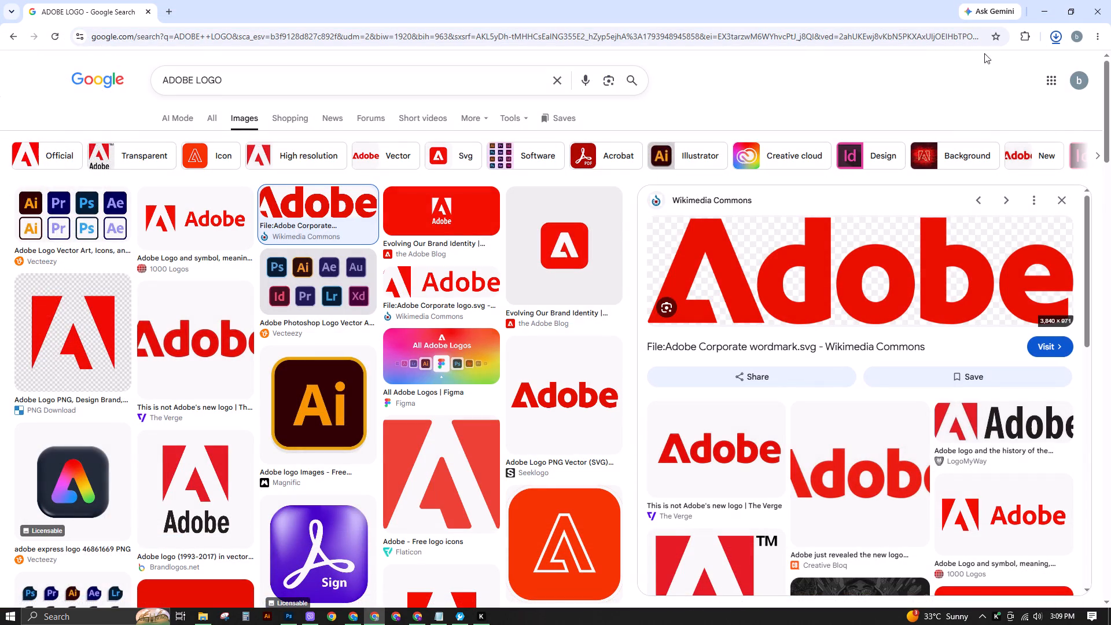
Place the downloaded Adobe_Corporate_wordmark.png into the Photoshop poster and scale it proportionally to about 233 px wide.
drag(906, 63, 516, 406)
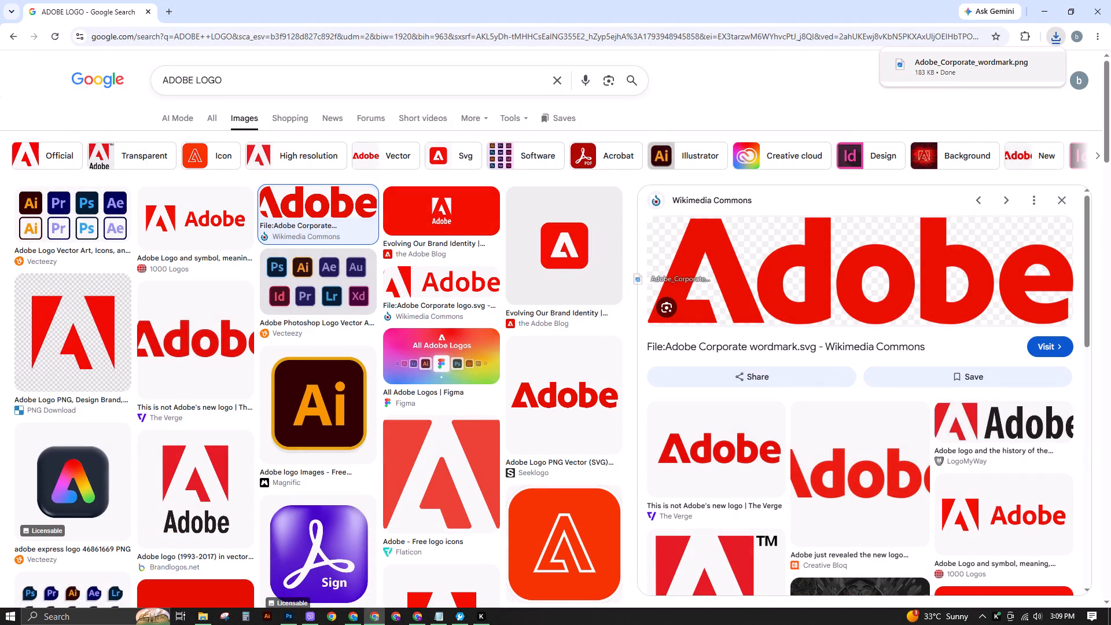
drag(516, 406, 629, 286)
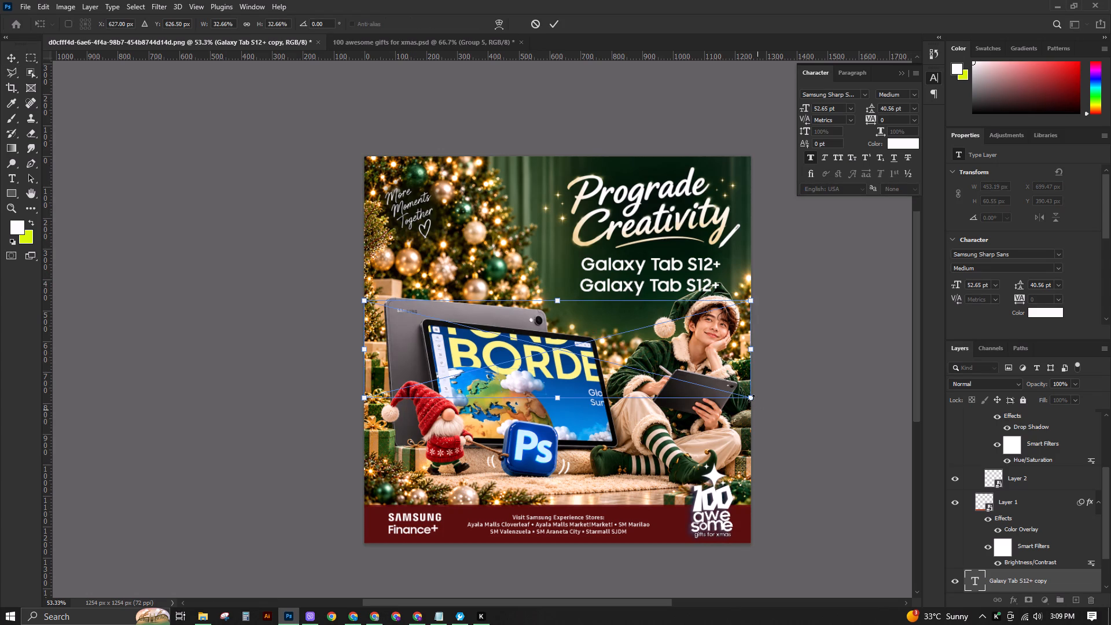
drag(750, 396, 543, 319)
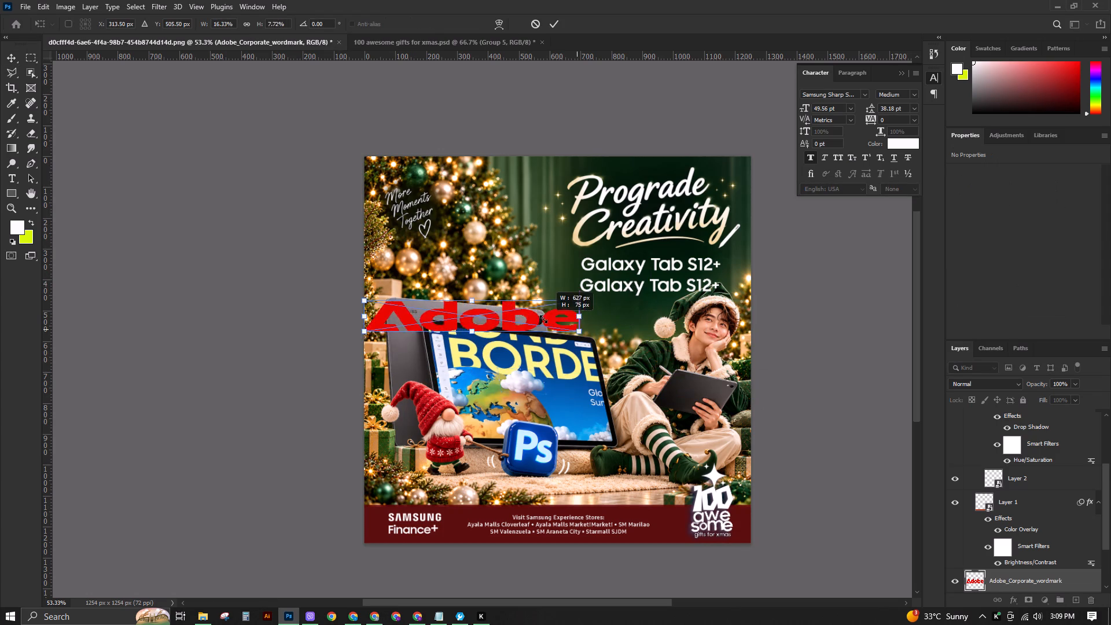
drag(543, 319, 489, 314)
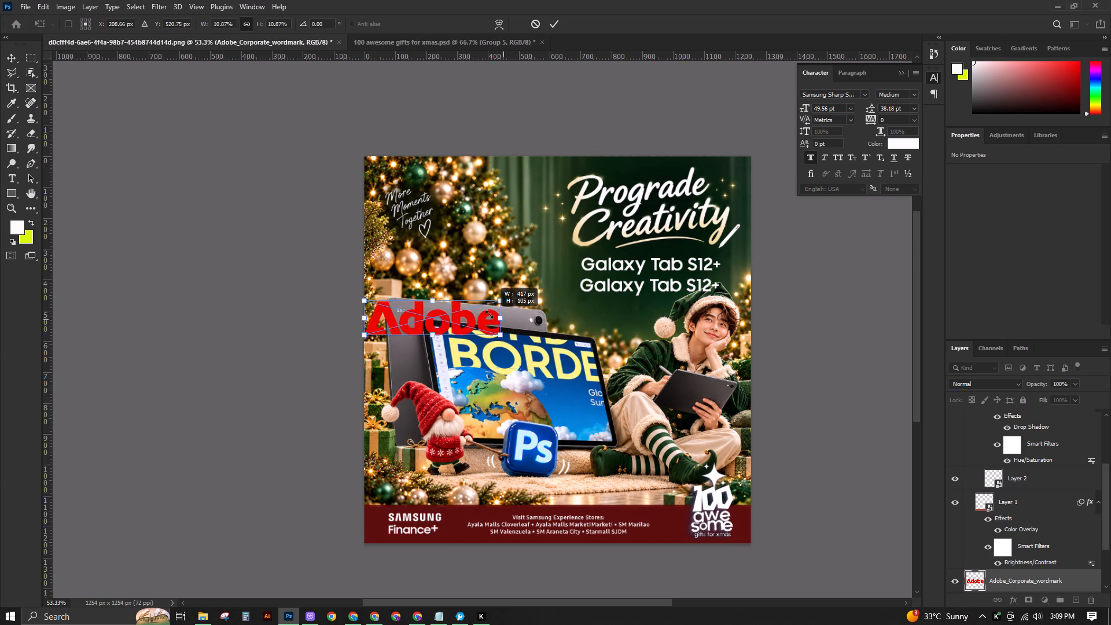
drag(489, 314, 442, 299)
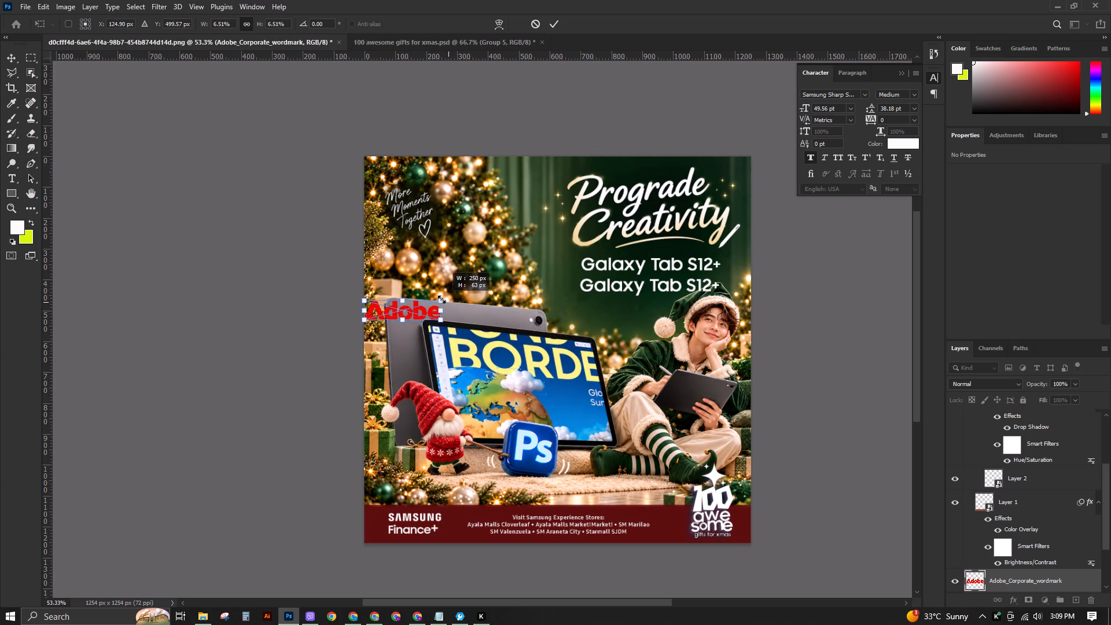
drag(442, 299, 439, 299)
key(Return)
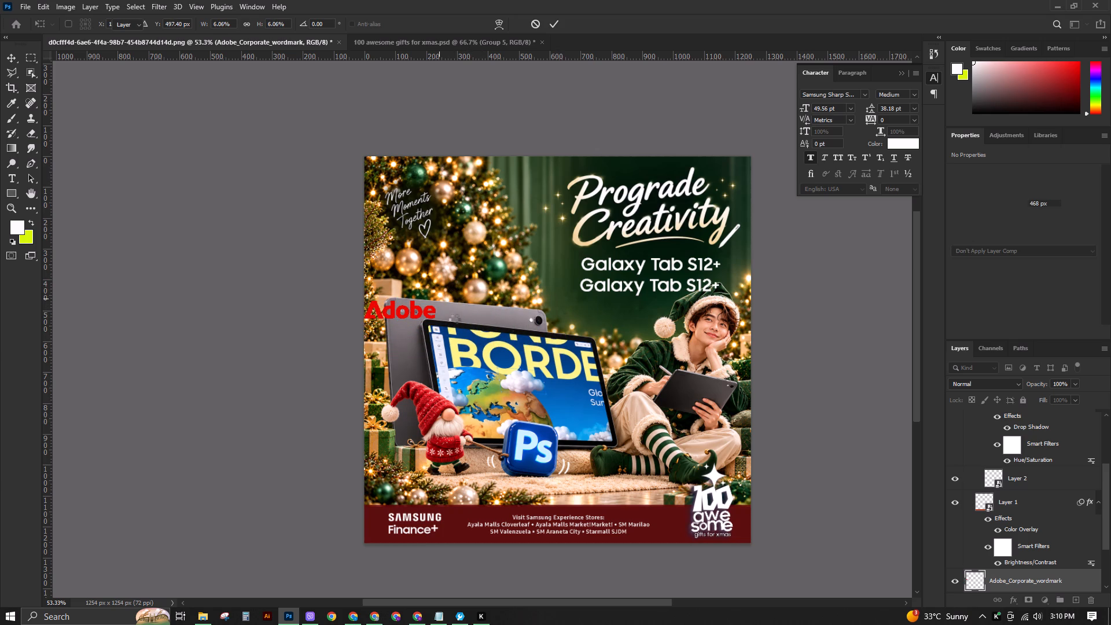
Move the Adobe wordmark to the poster's top-left corner above "More Moments Together" and scale it proportionally to about 4.84%.
ctrl+drag(410, 317, 480, 324)
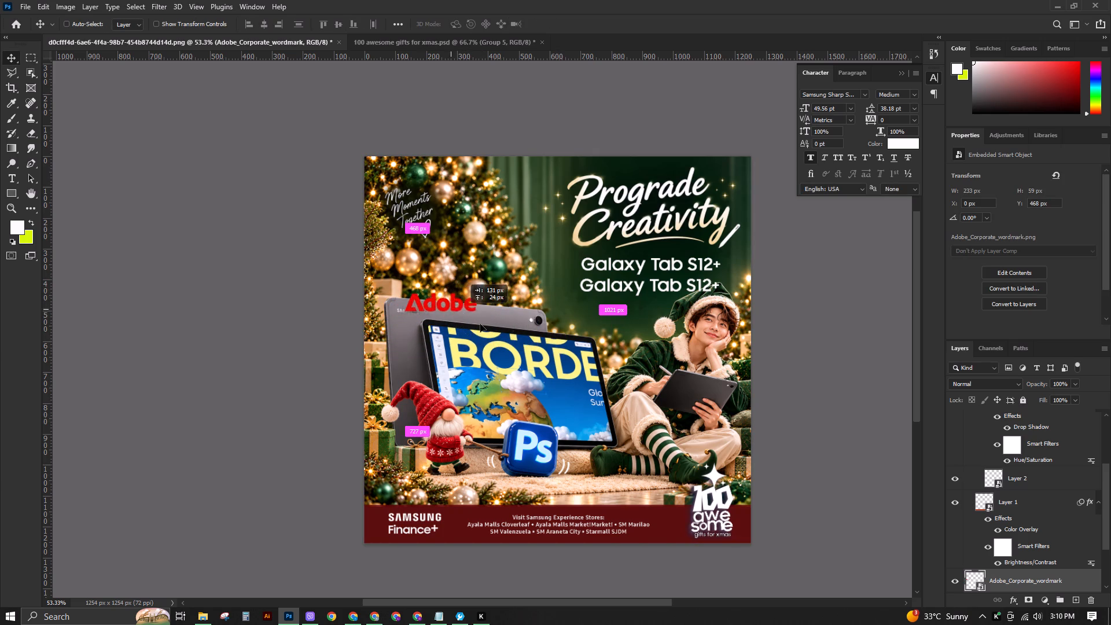
ctrl+drag(480, 324, 423, 487)
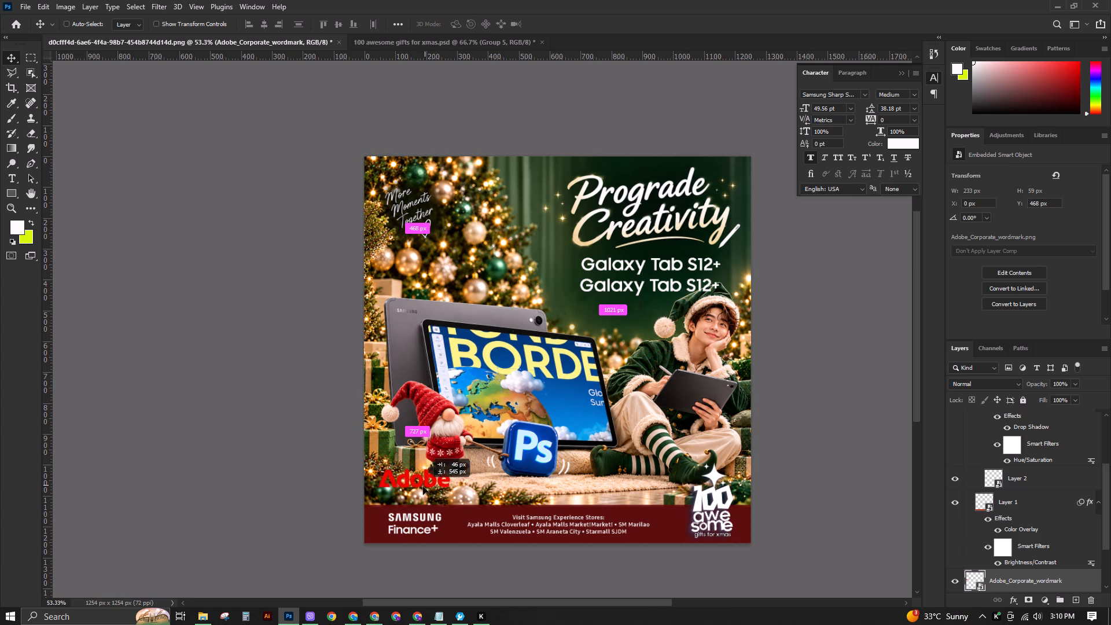
ctrl+drag(423, 487, 641, 500)
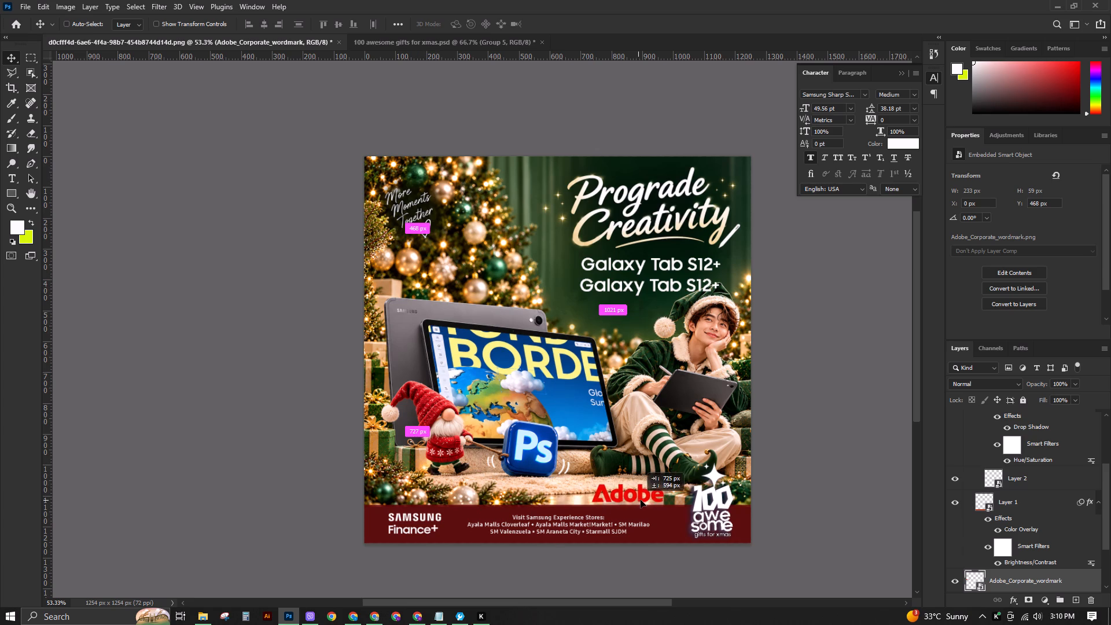
ctrl+drag(641, 500, 424, 178)
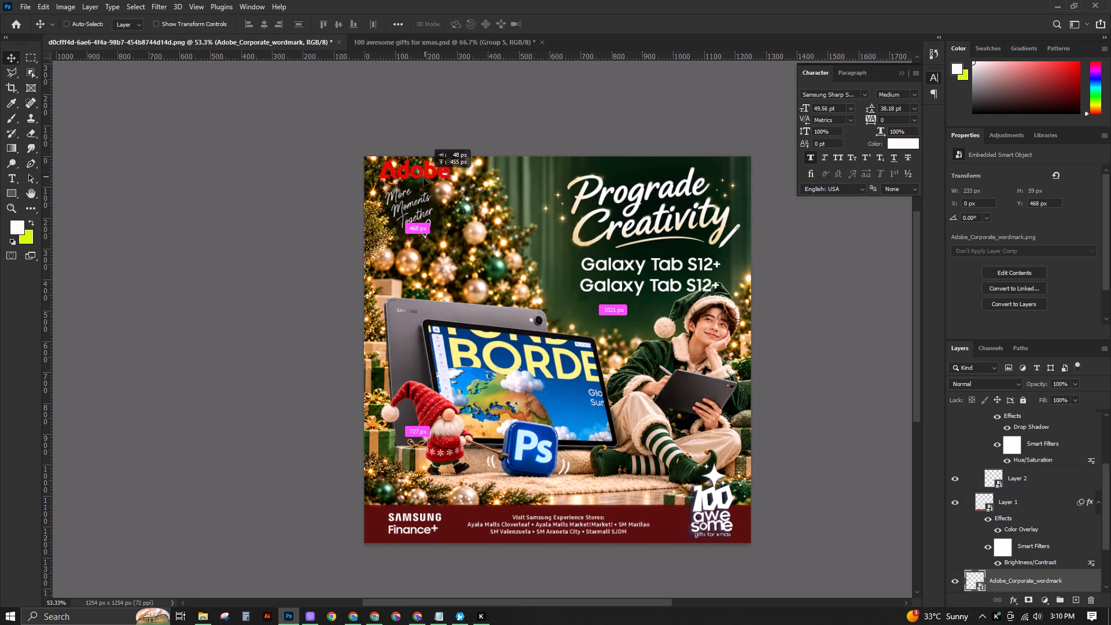
ctrl+drag(424, 178, 422, 182)
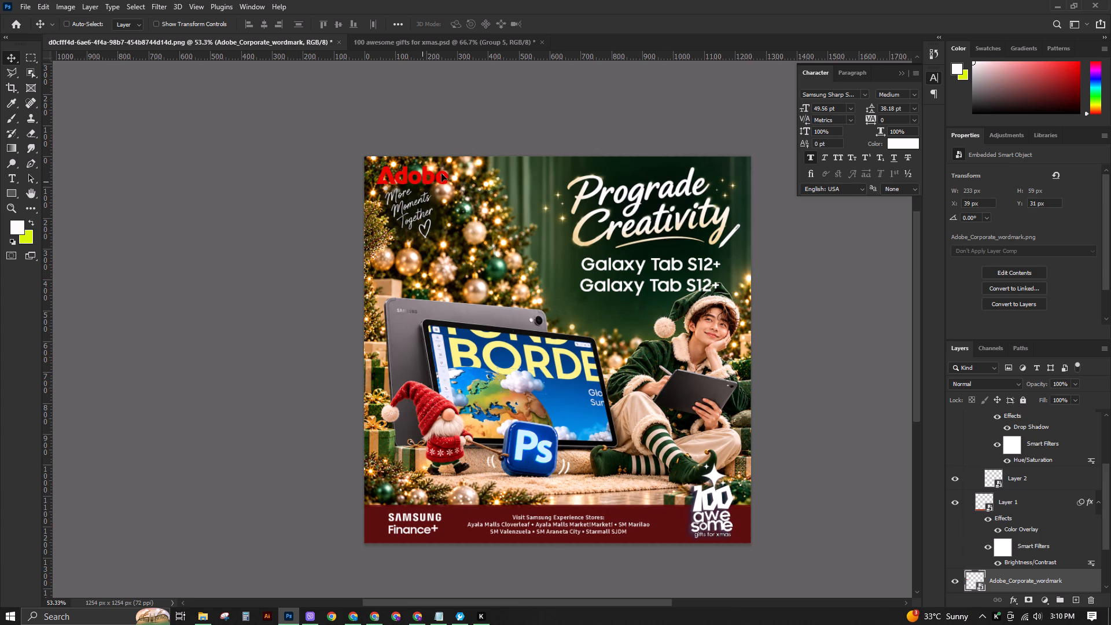
key(ctrl+t)
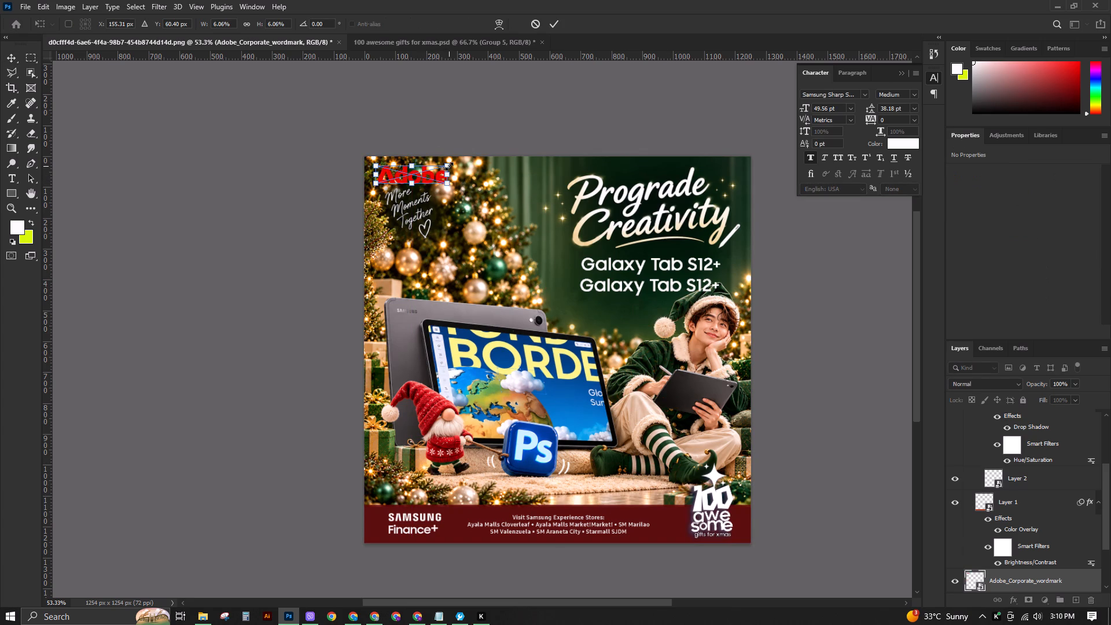
shift+drag(449, 166, 435, 170)
key(Return)
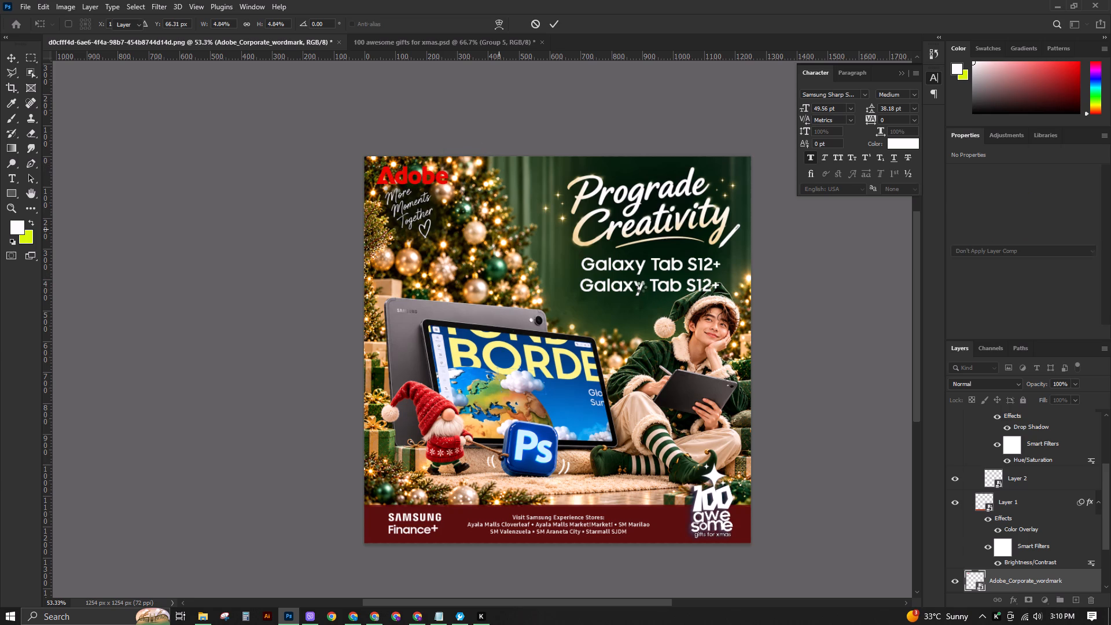
Replace the duplicated "Galaxy Tab S12+" line's text with "Now with Adobe Photoshop".
click(641, 287)
click(10, 184)
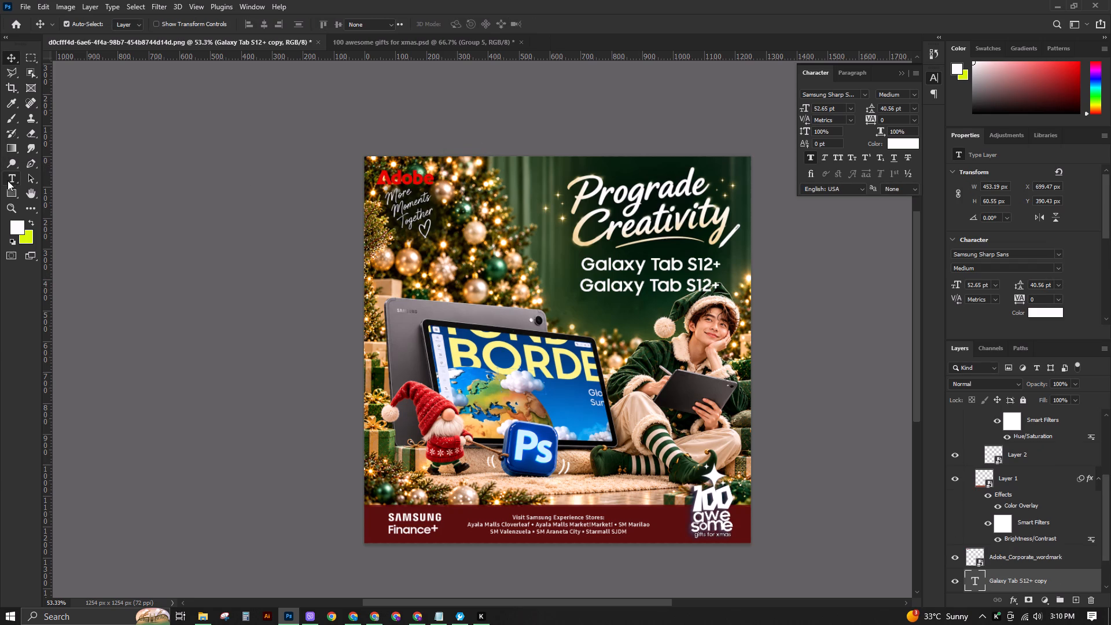
click(597, 288)
drag(583, 287, 734, 287)
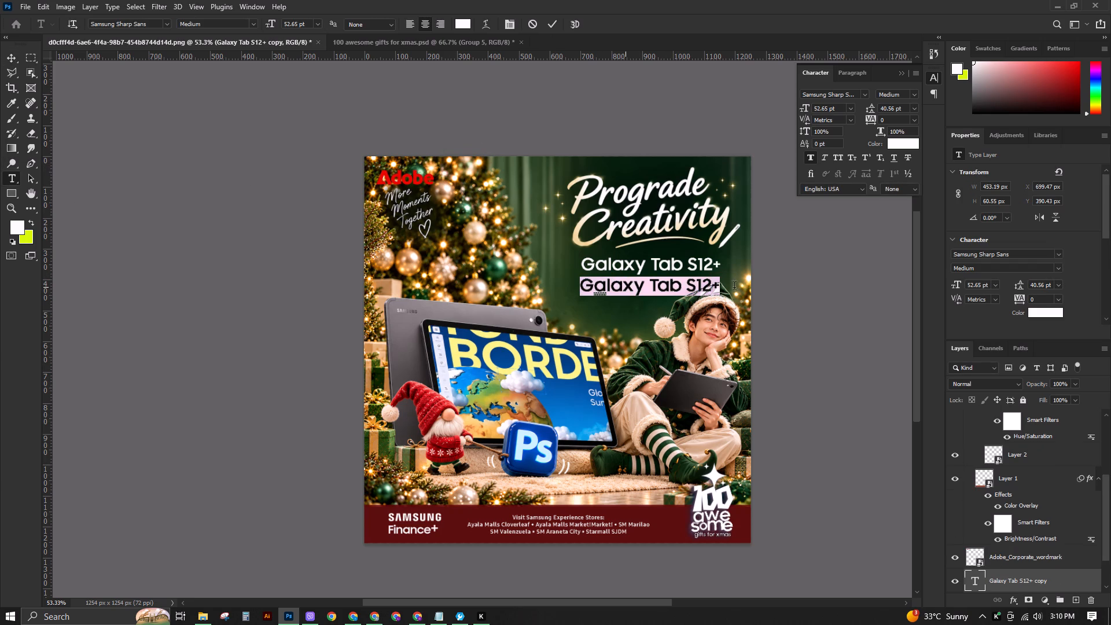
drag(734, 287, 736, 286)
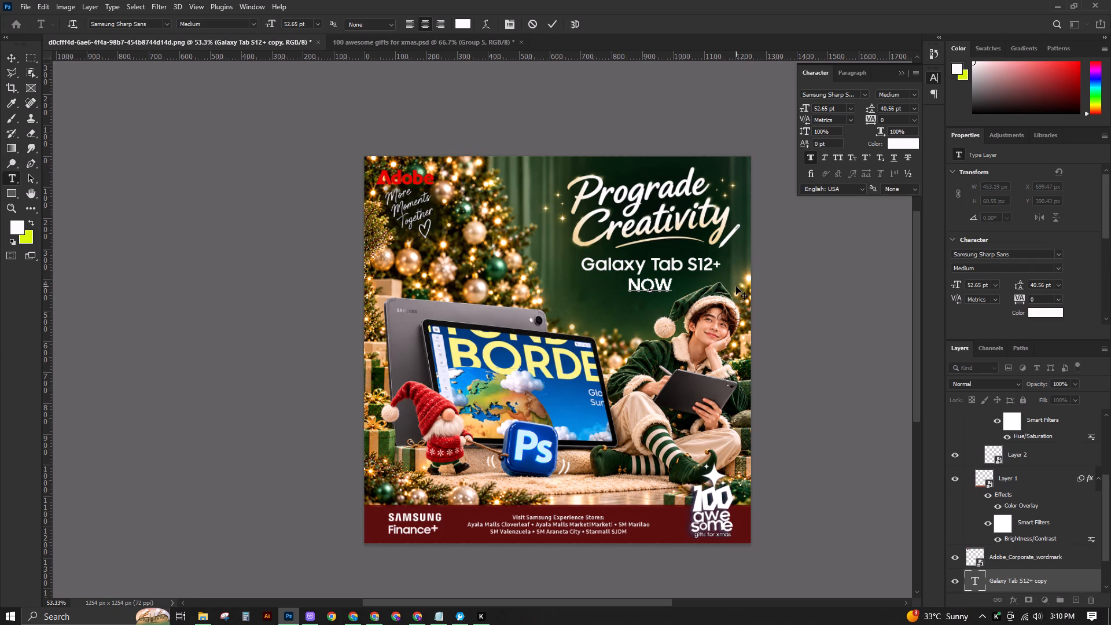
key(BackSpace)
key(BackSpace)
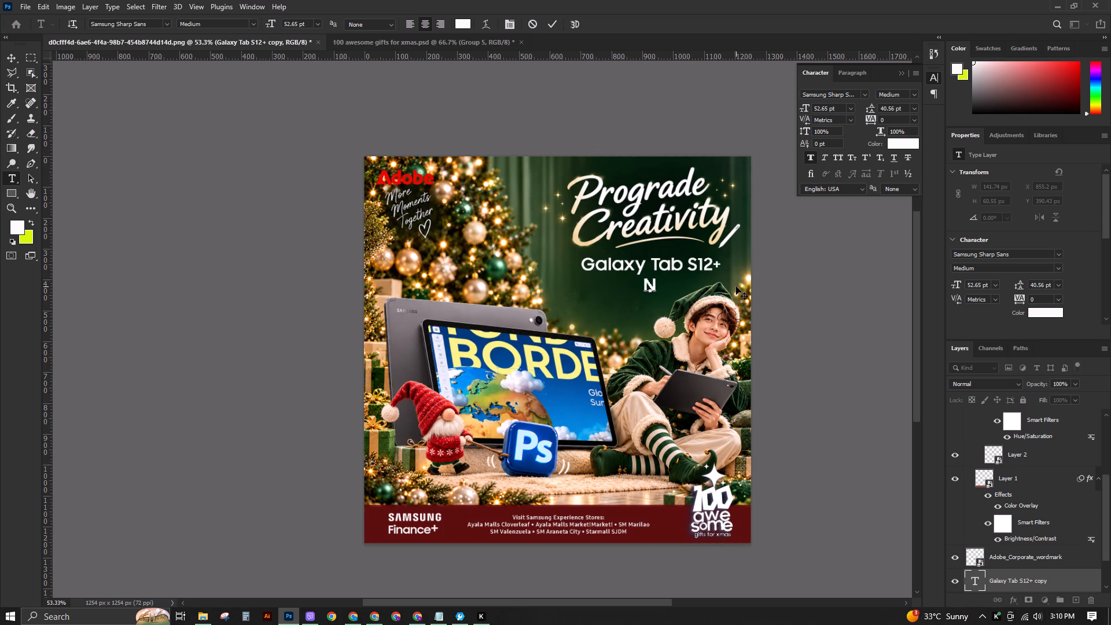
text(OW)
key(BackSpace)
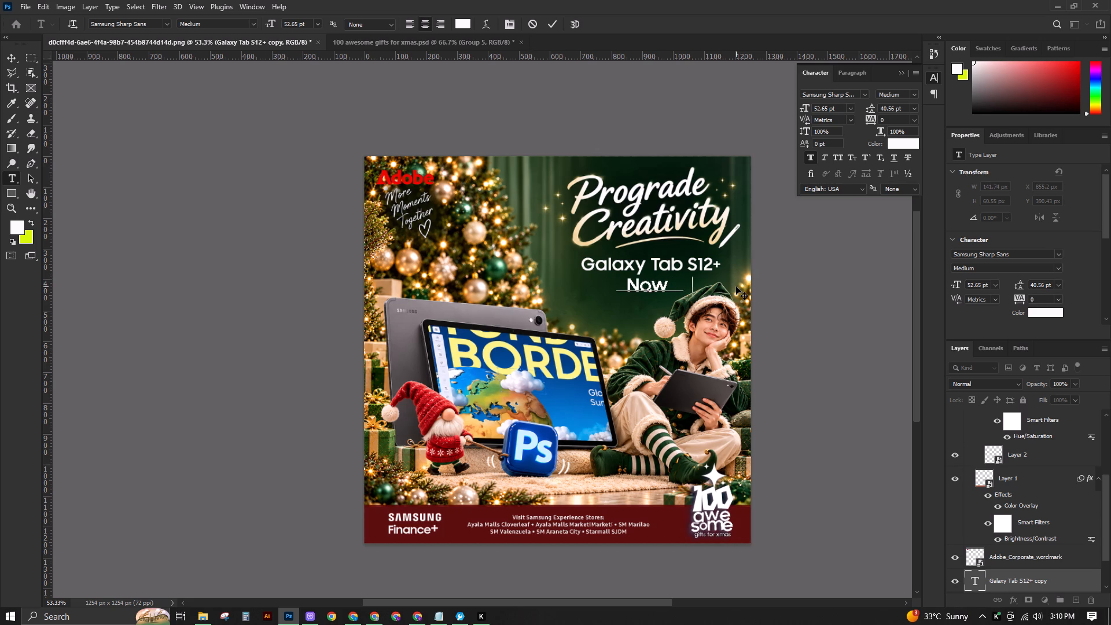
text(don)
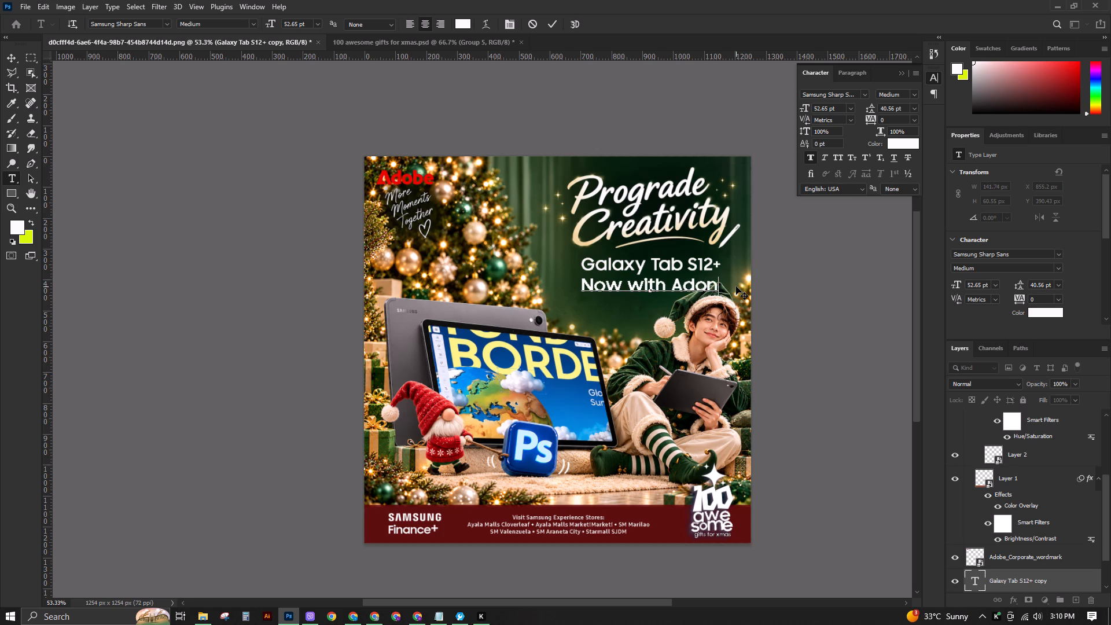
key(BackSpace)
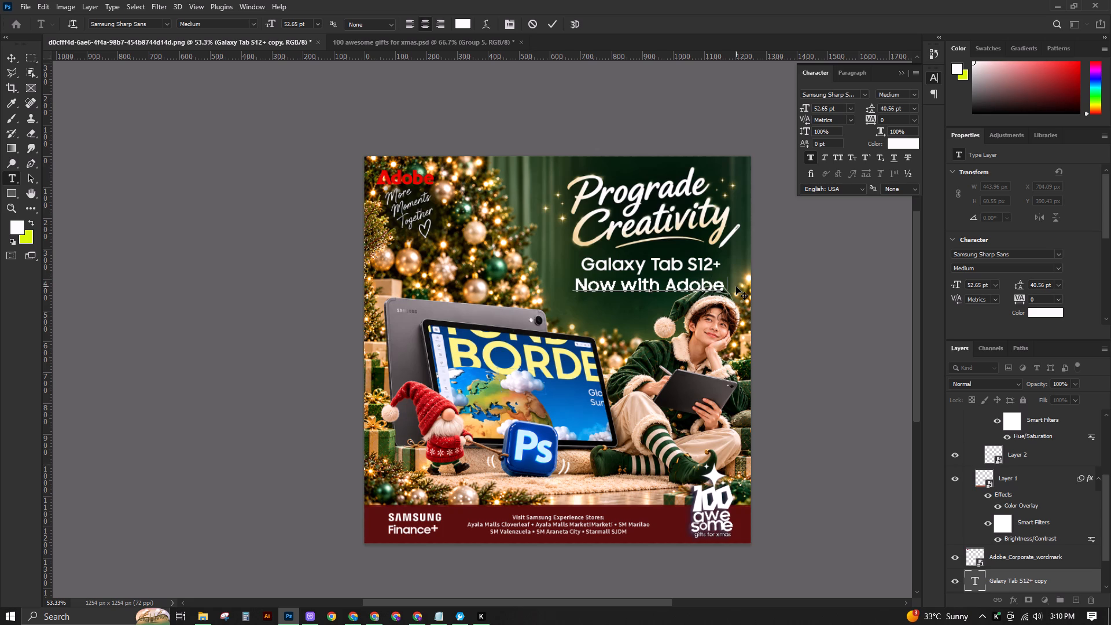
text(hoto)
text(shop)
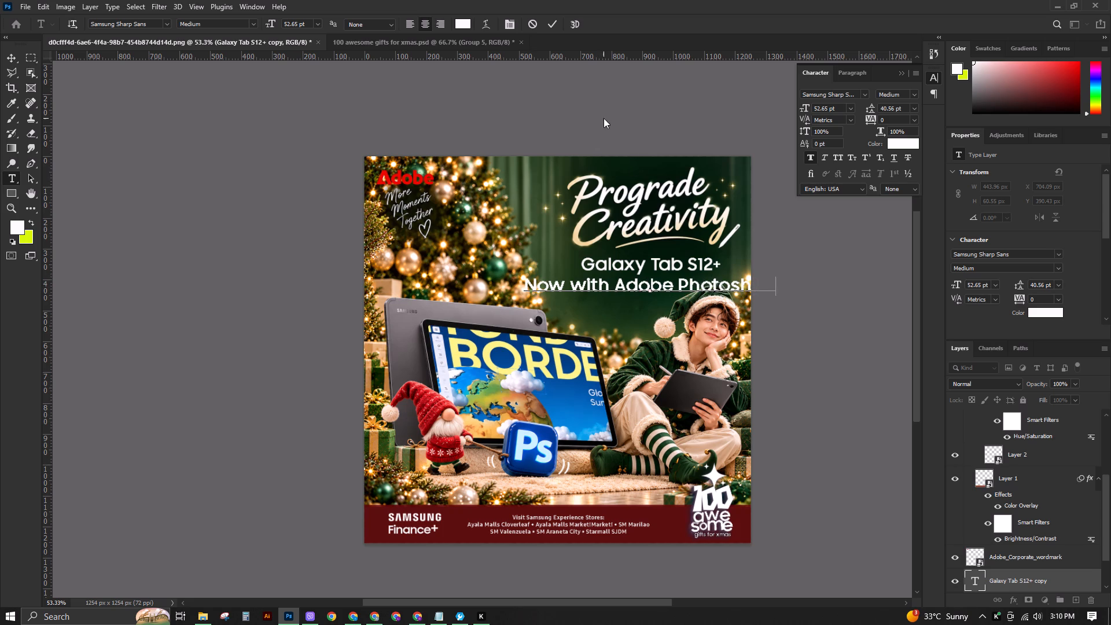
click(557, 22)
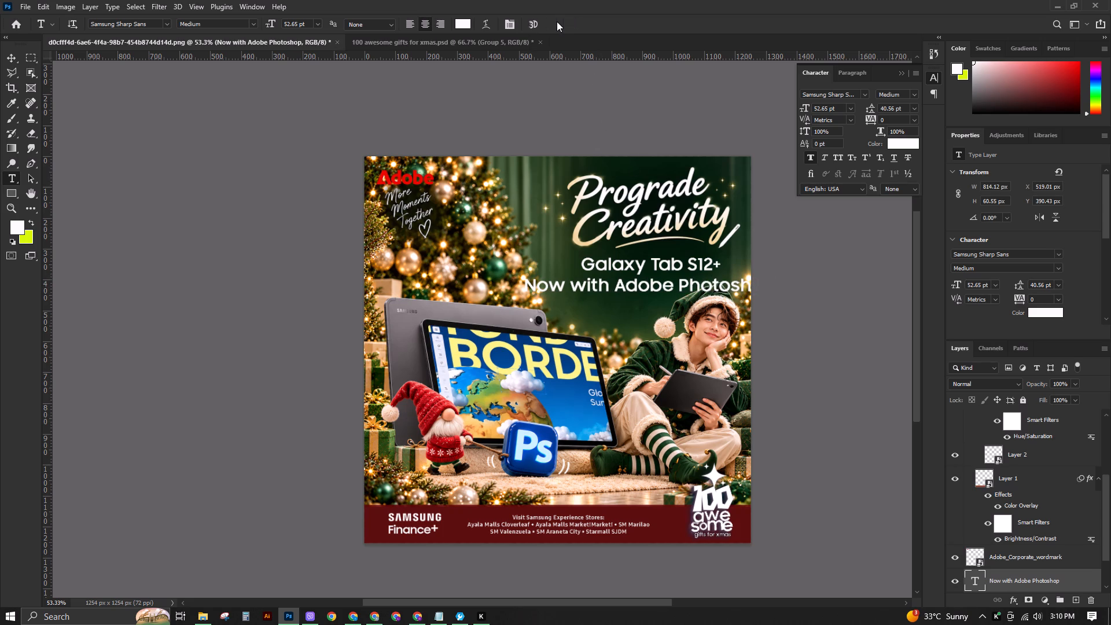
Remove faux bold from the "Now with Adobe Photoshop" line and set its font to Samsung Sans Regular.
click(812, 160)
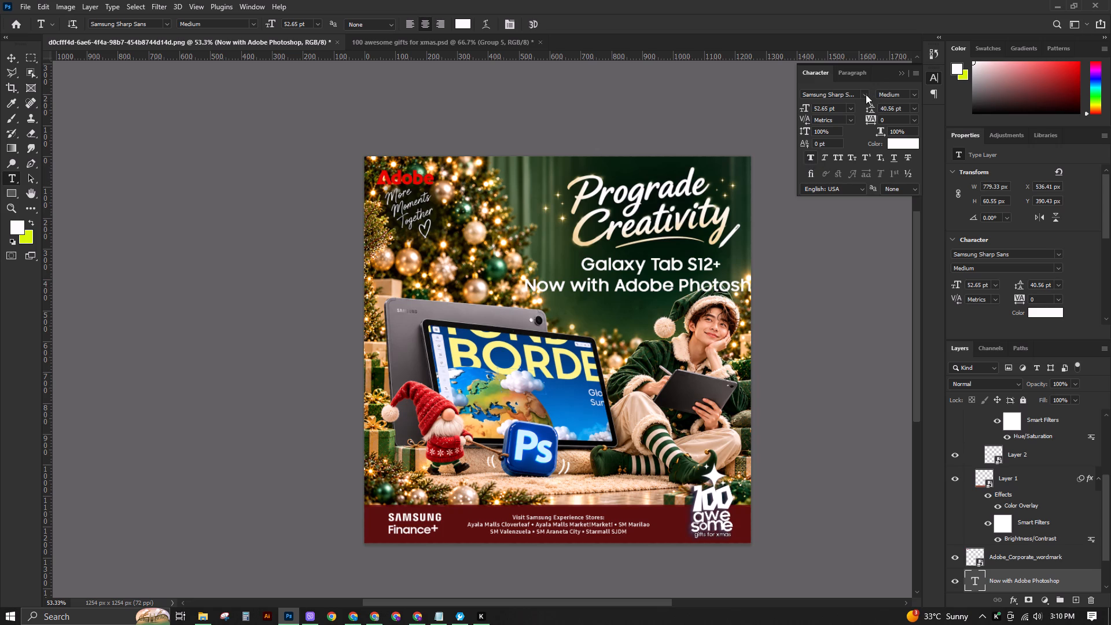
click(866, 94)
text(sam)
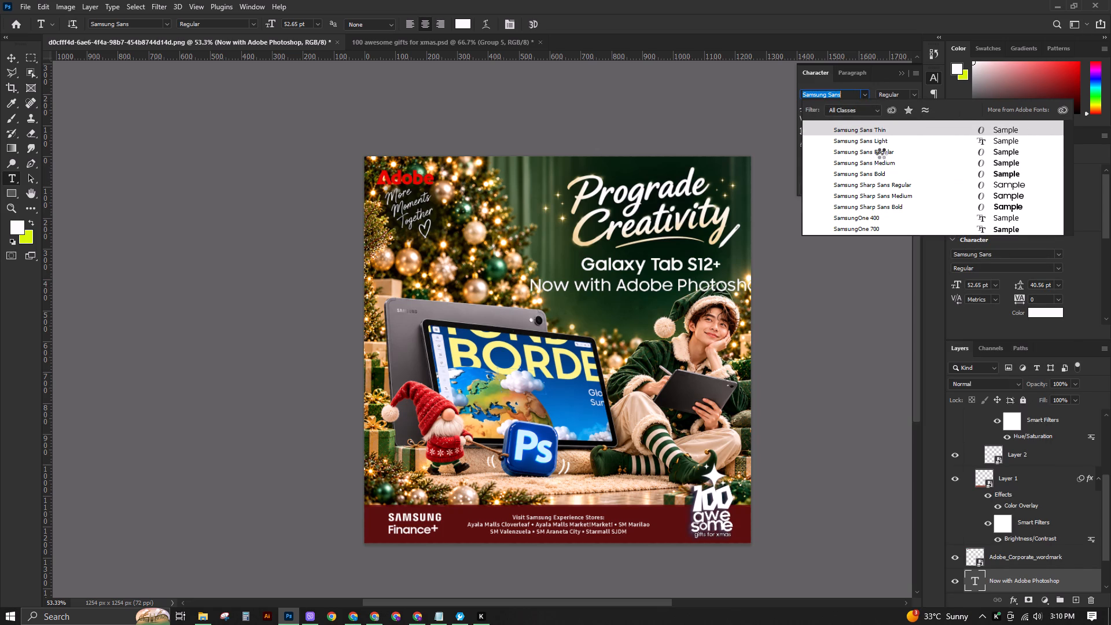
click(881, 153)
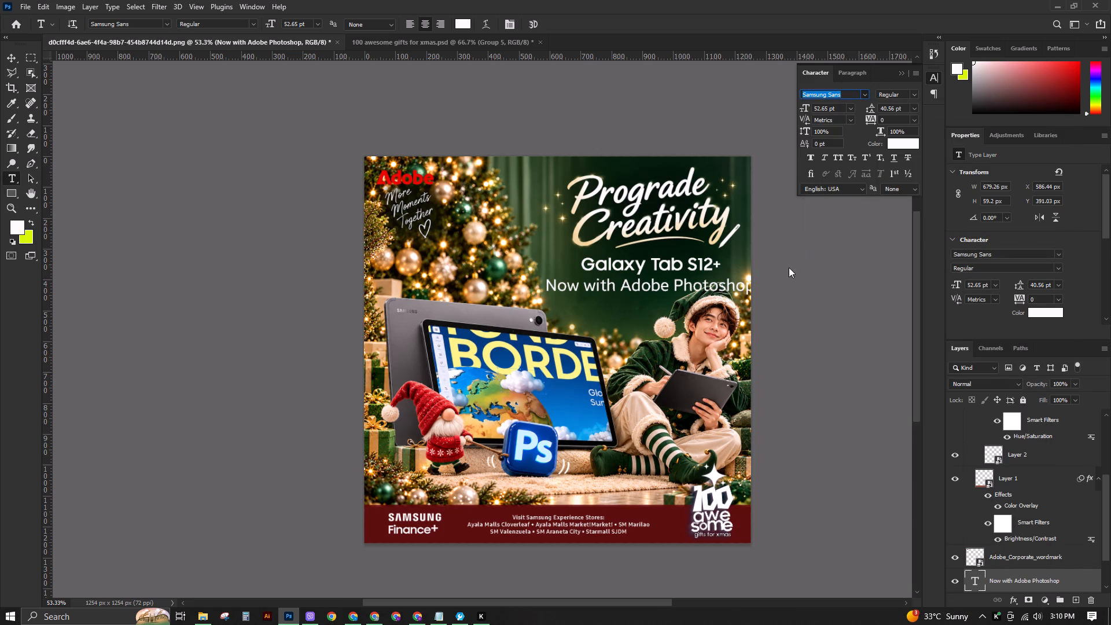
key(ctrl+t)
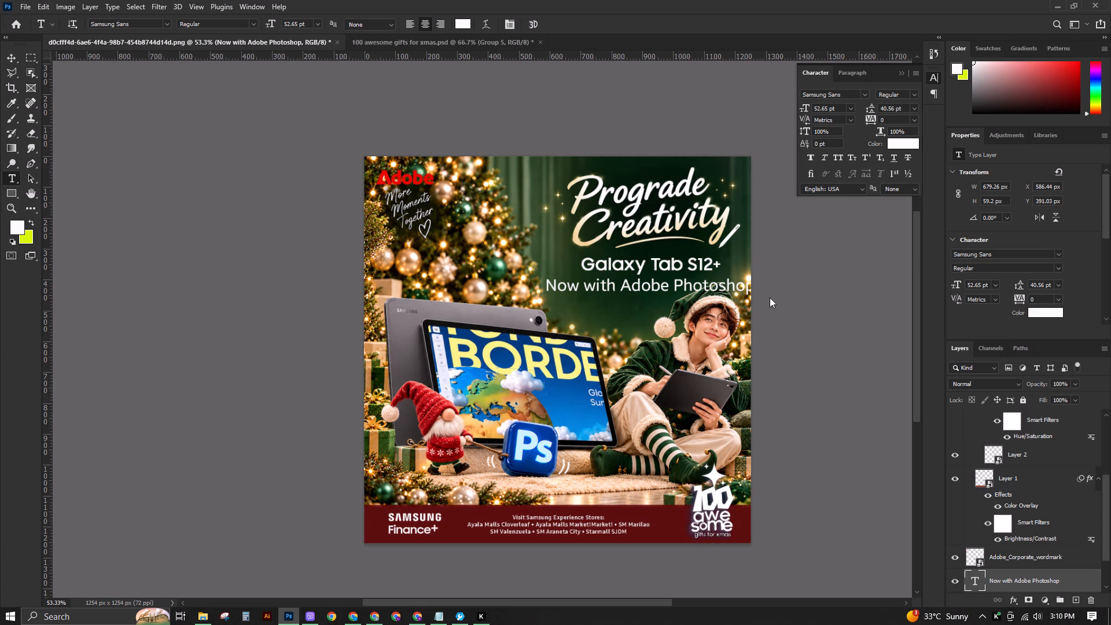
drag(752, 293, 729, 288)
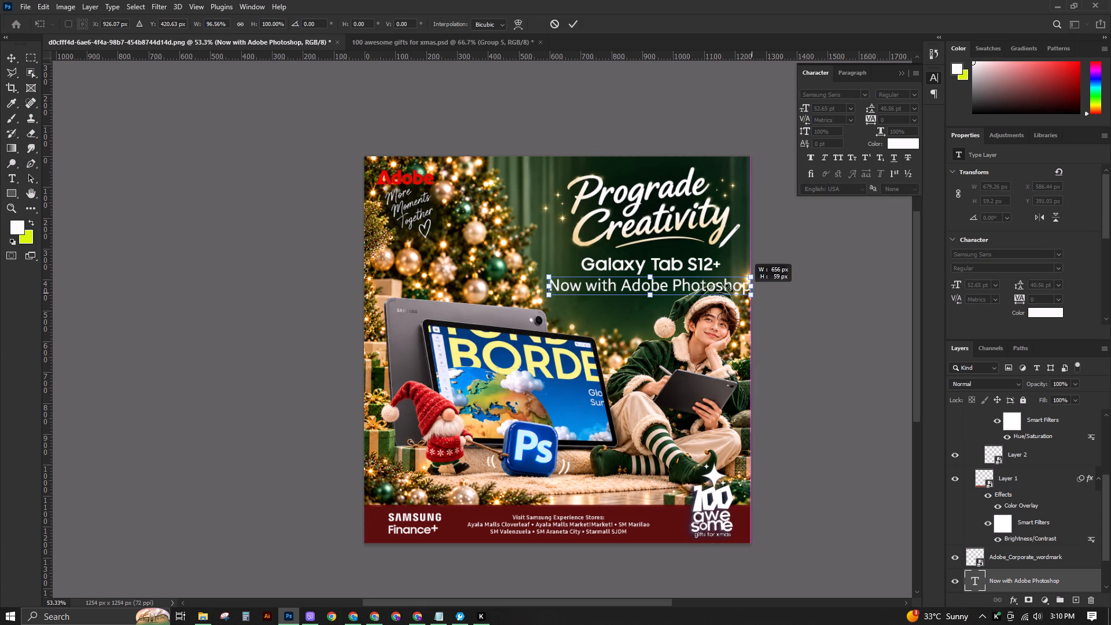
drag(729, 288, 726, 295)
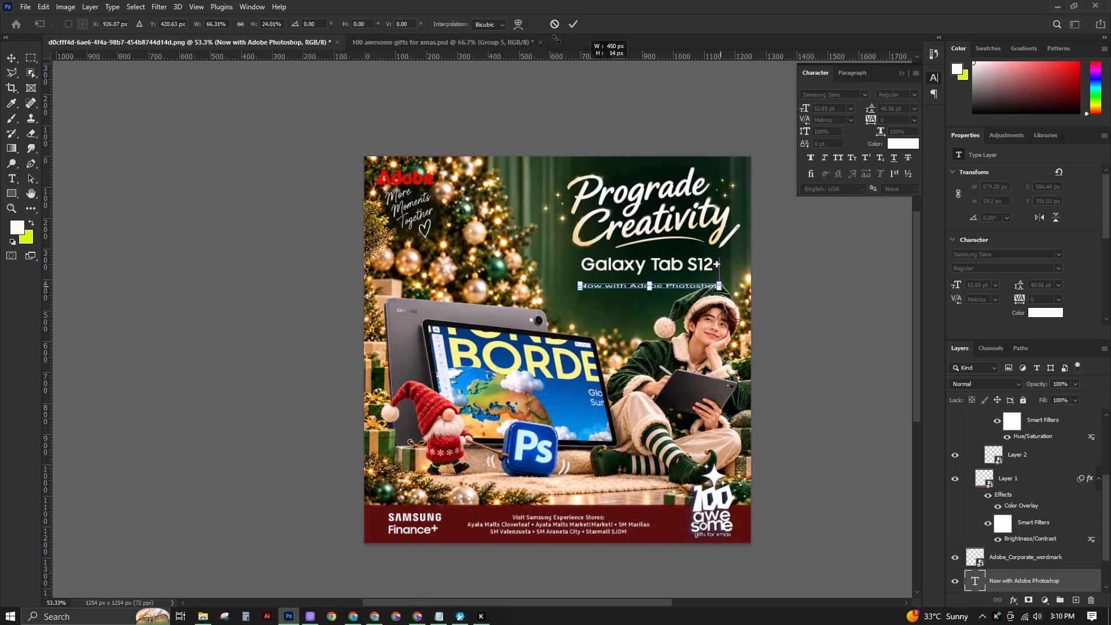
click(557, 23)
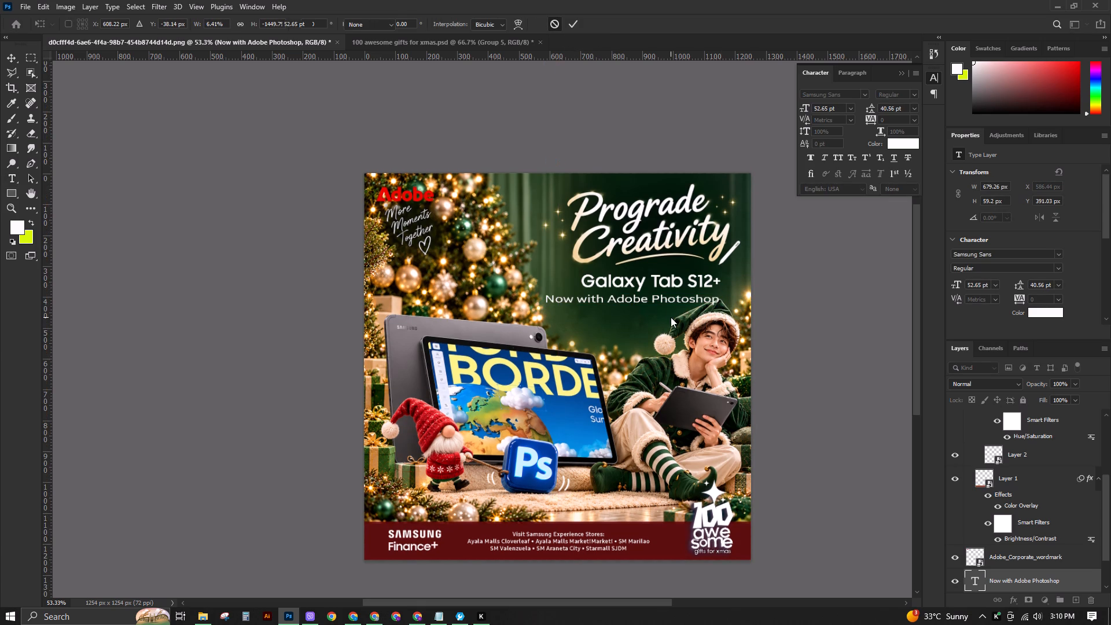
Scale "Now with Adobe Photoshop" proportionally to about 53.6% (28.22 pt) and centre it beneath "Galaxy Tab S12+".
key(ctrl+t)
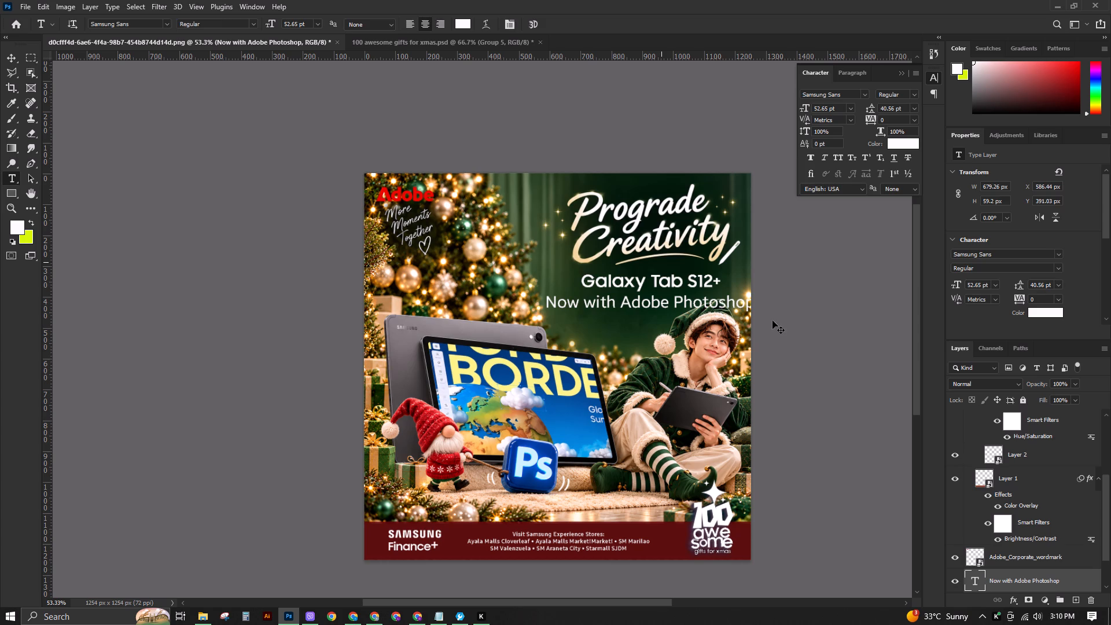
shift+drag(757, 311, 660, 302)
click(572, 21)
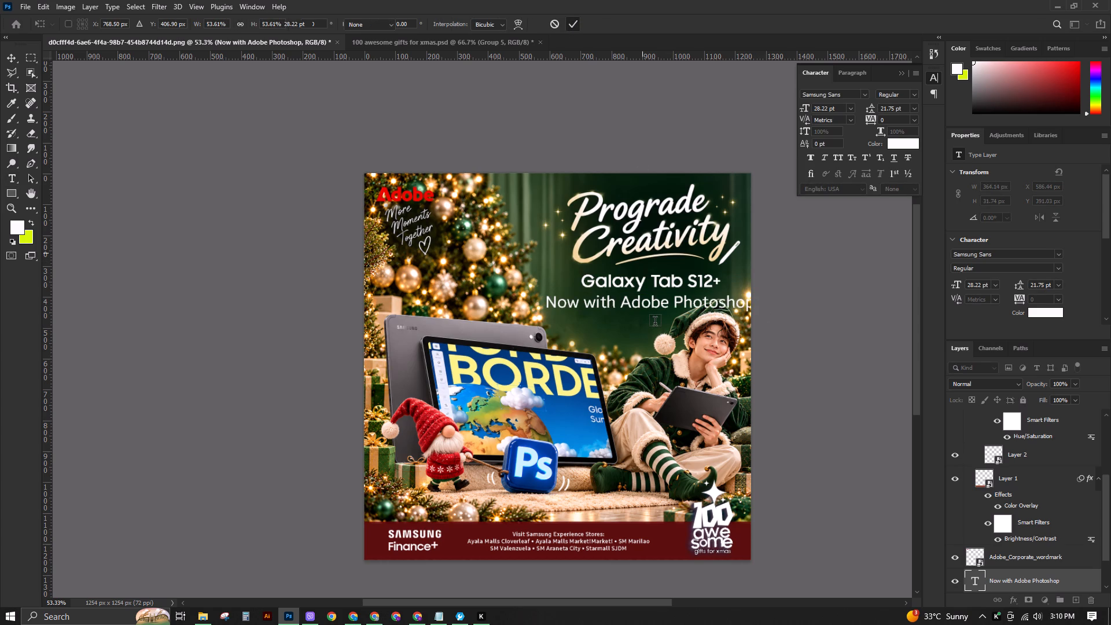
click(14, 56)
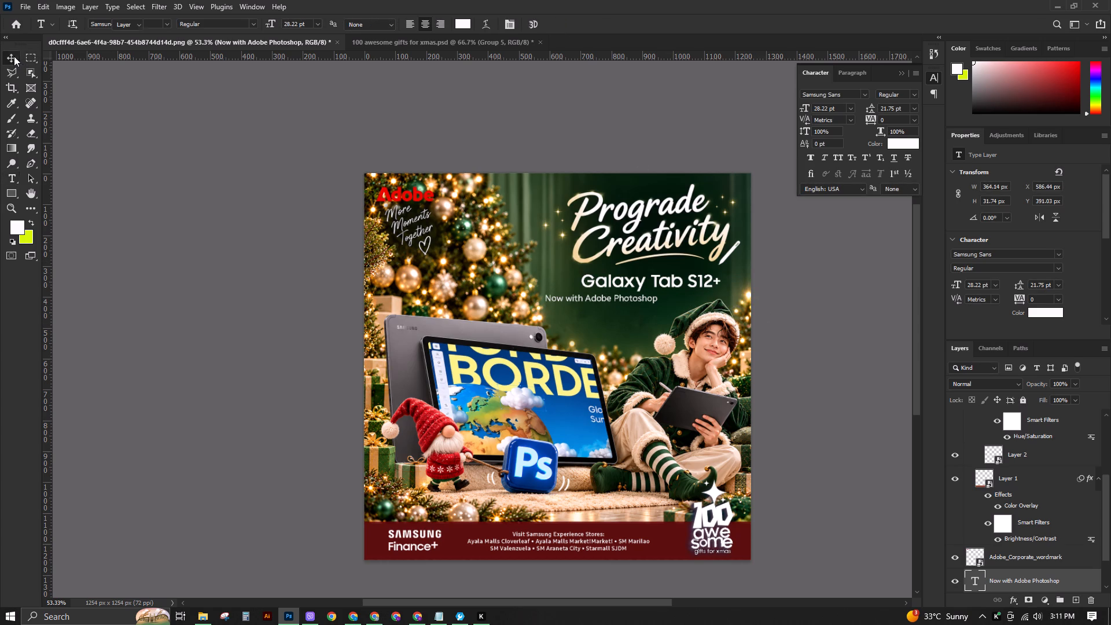
ctrl+drag(664, 311, 709, 310)
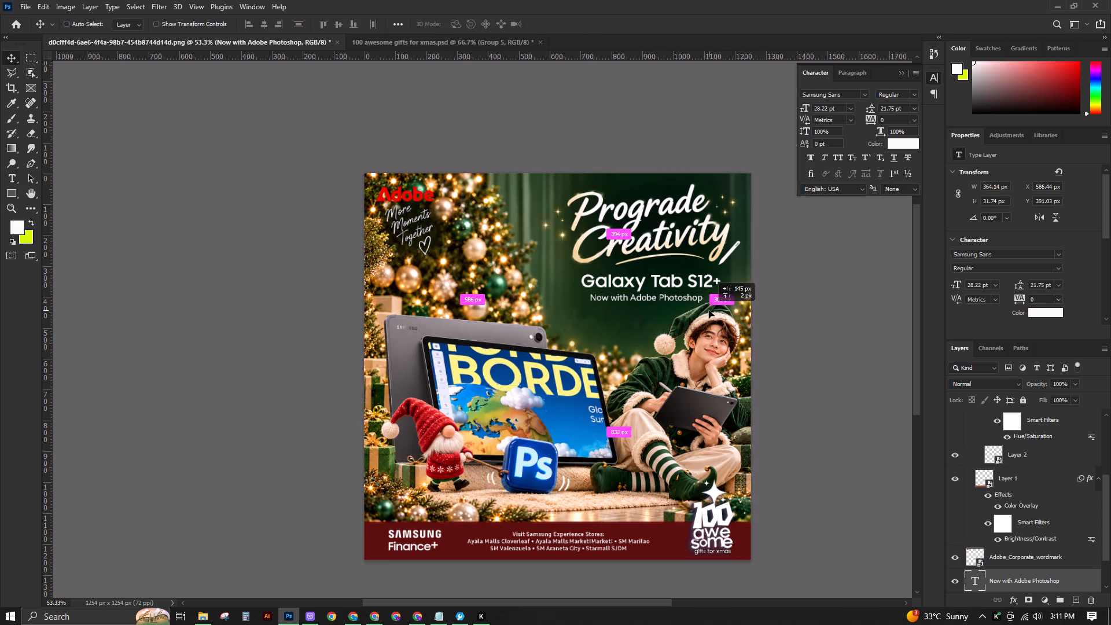
ctrl+drag(709, 310, 710, 309)
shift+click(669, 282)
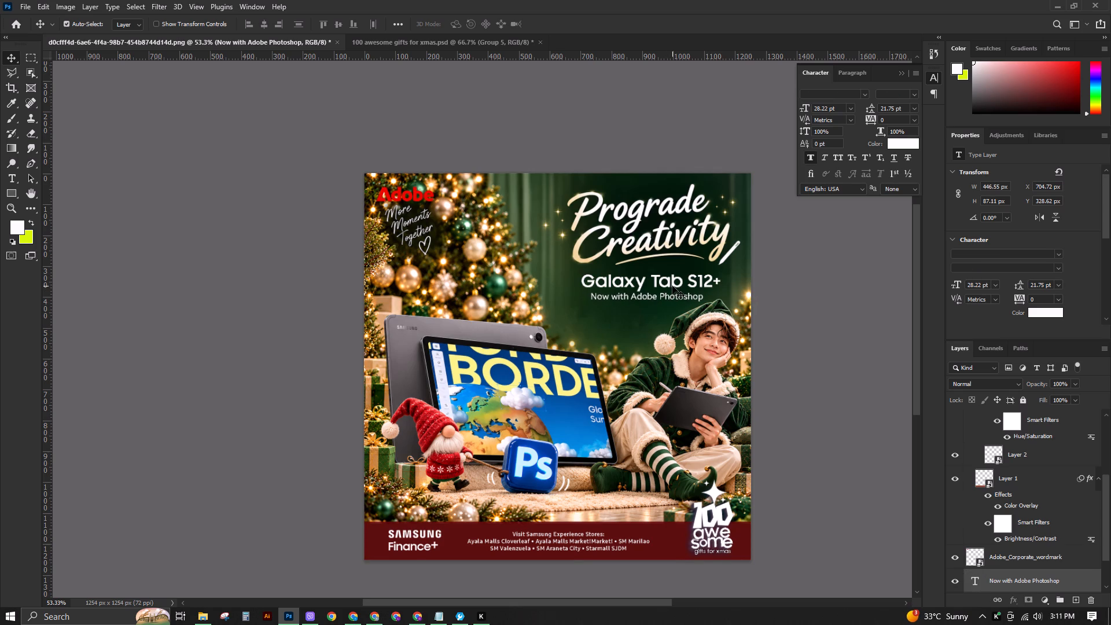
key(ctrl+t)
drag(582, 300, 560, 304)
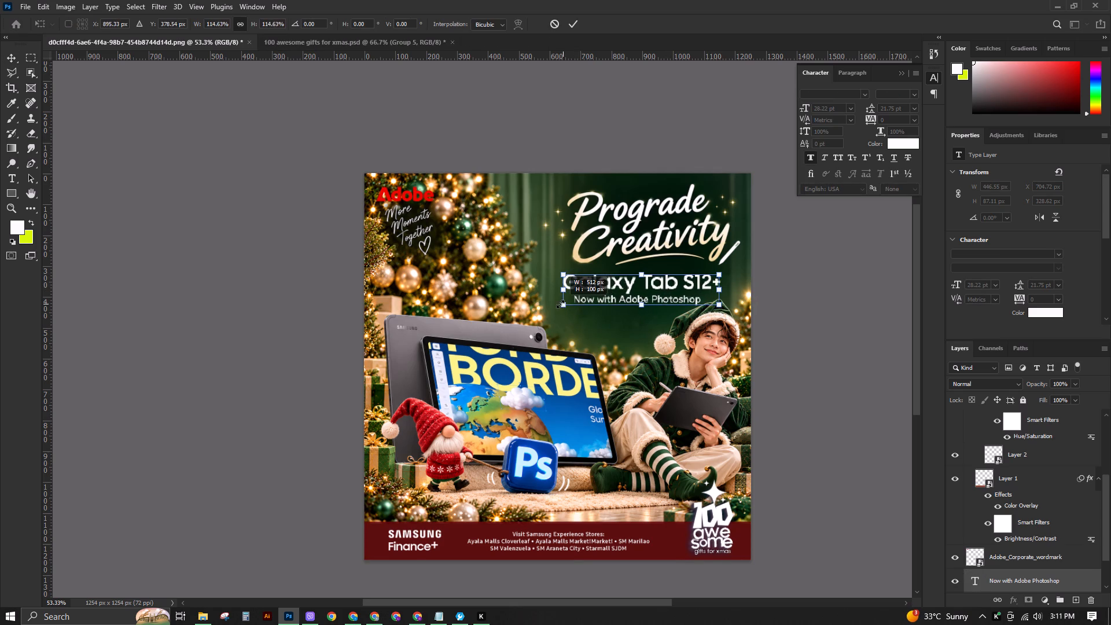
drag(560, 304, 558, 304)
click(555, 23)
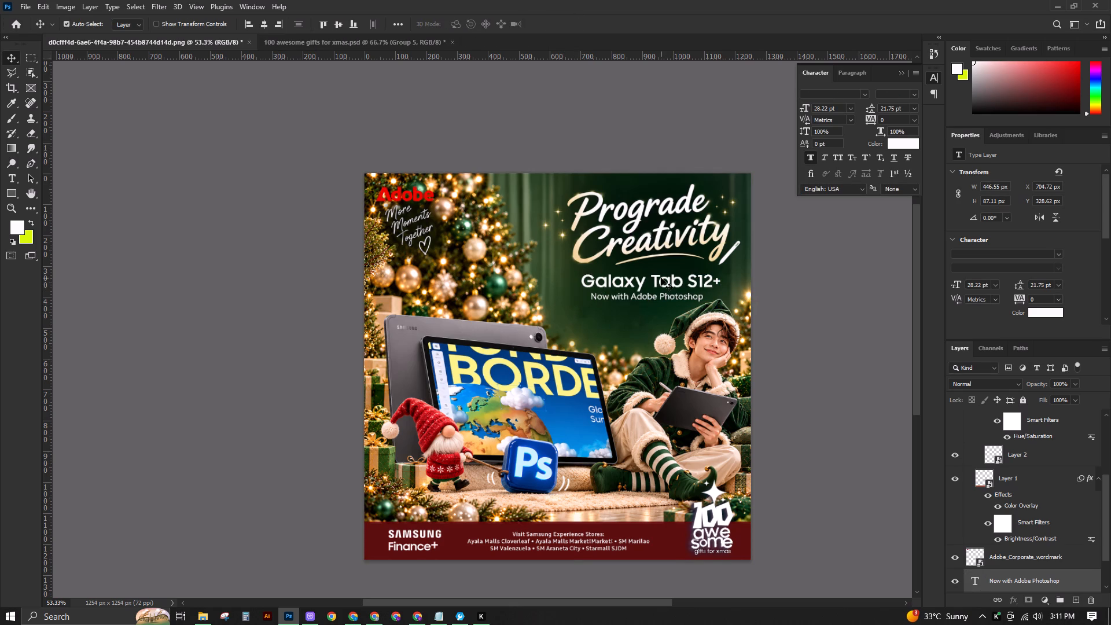
Scale the "Galaxy Tab S12+" and "Now with Adobe Photoshop" lines together to about 110.5% and centre them beneath the Prograde Creativity title.
key(ctrl+t)
shift+drag(579, 302, 570, 302)
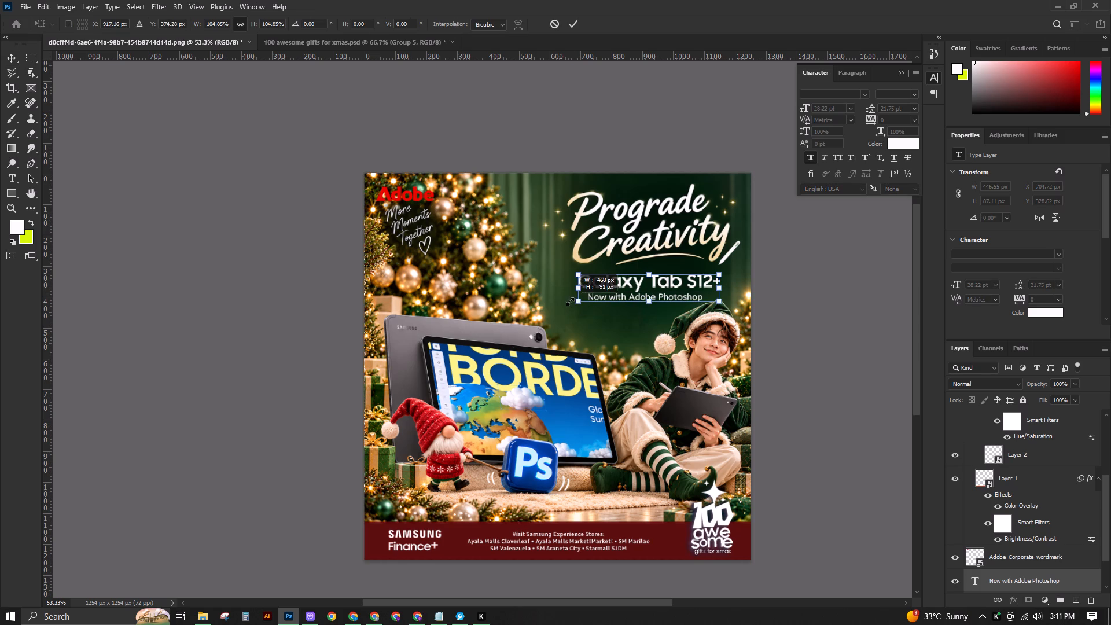
shift+drag(570, 302, 564, 302)
key(Return)
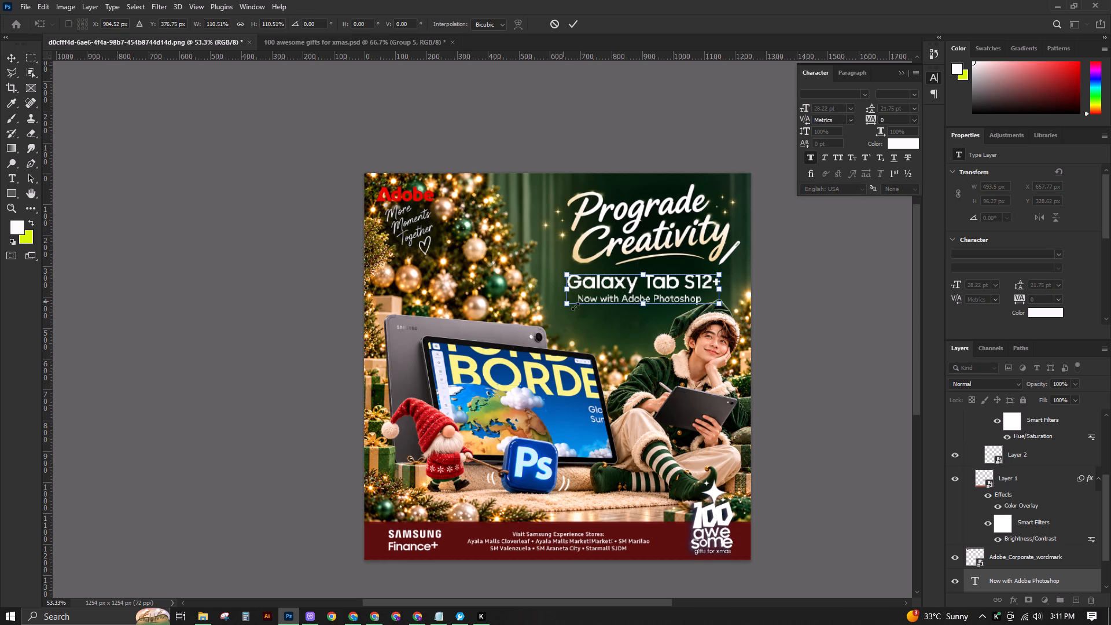
ctrl+drag(683, 295, 696, 296)
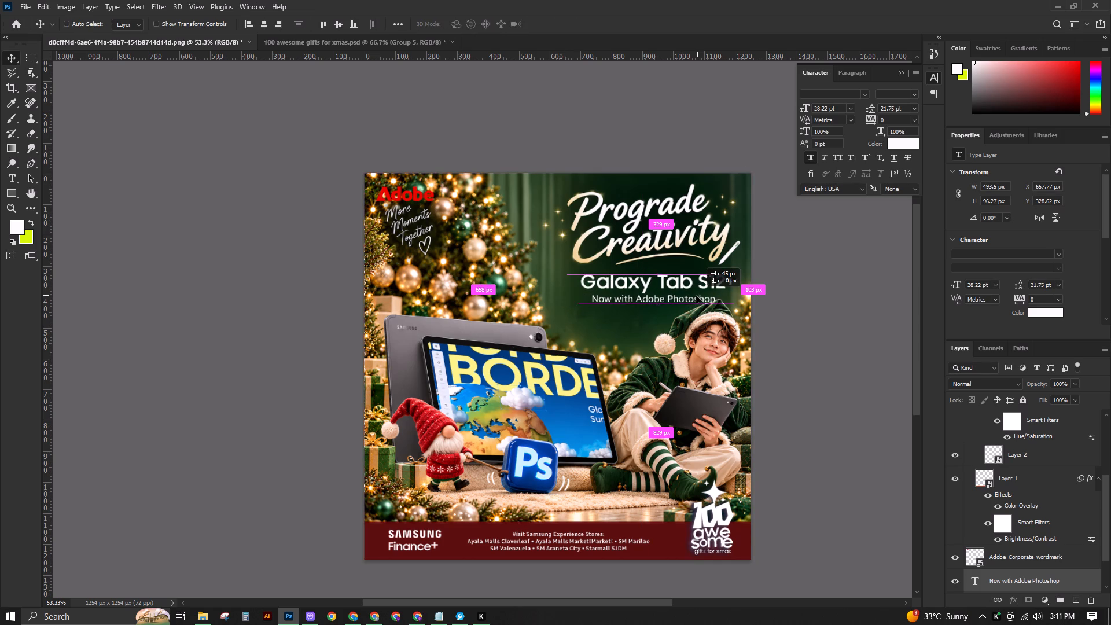
ctrl+drag(696, 296, 691, 295)
click(821, 312)
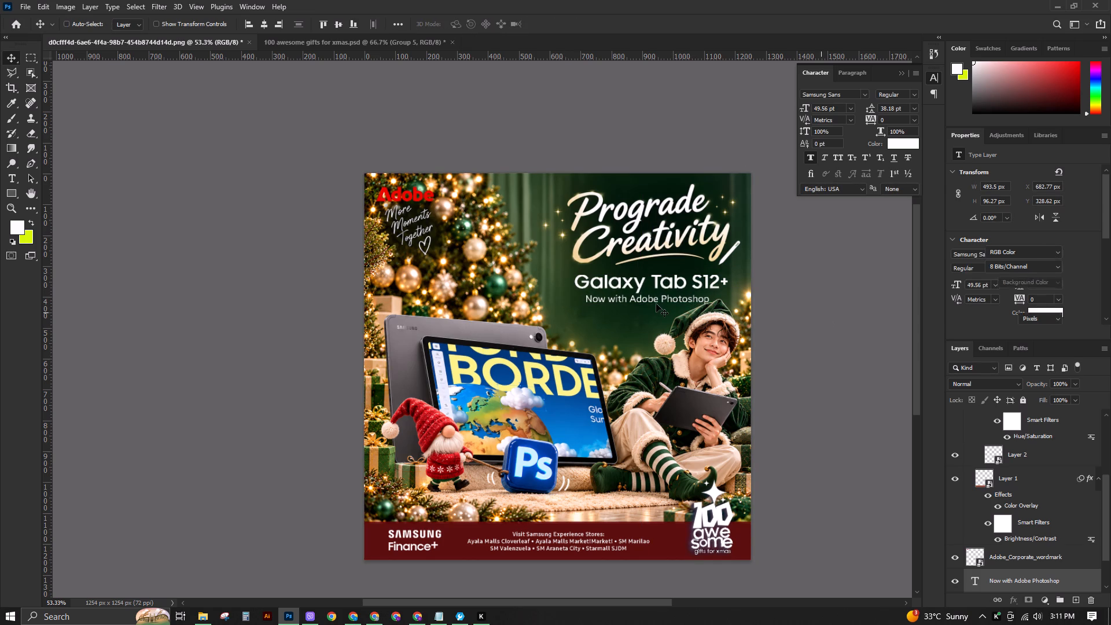
Apply faux italic to the "Now with Adobe Photoshop" line.
click(653, 301)
click(822, 160)
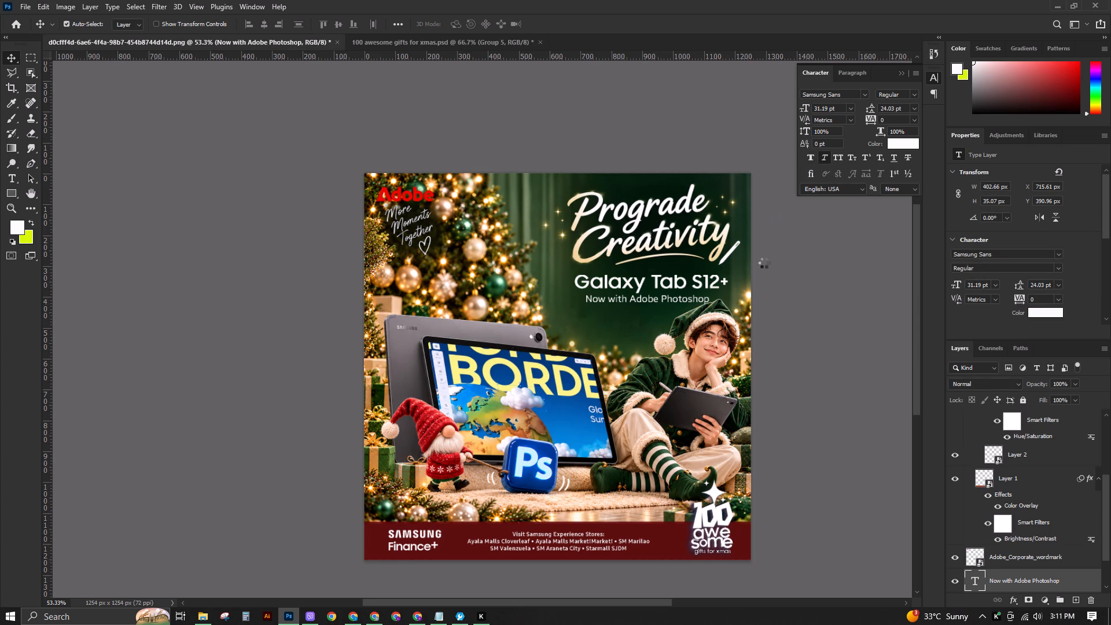
Nudge the "Now with Adobe Photoshop" line about 9 px right and 2 px down, to X 724.61 px, Y 392.96 px.
scroll(756, 328, down, 1)
ctrl+click(757, 323)
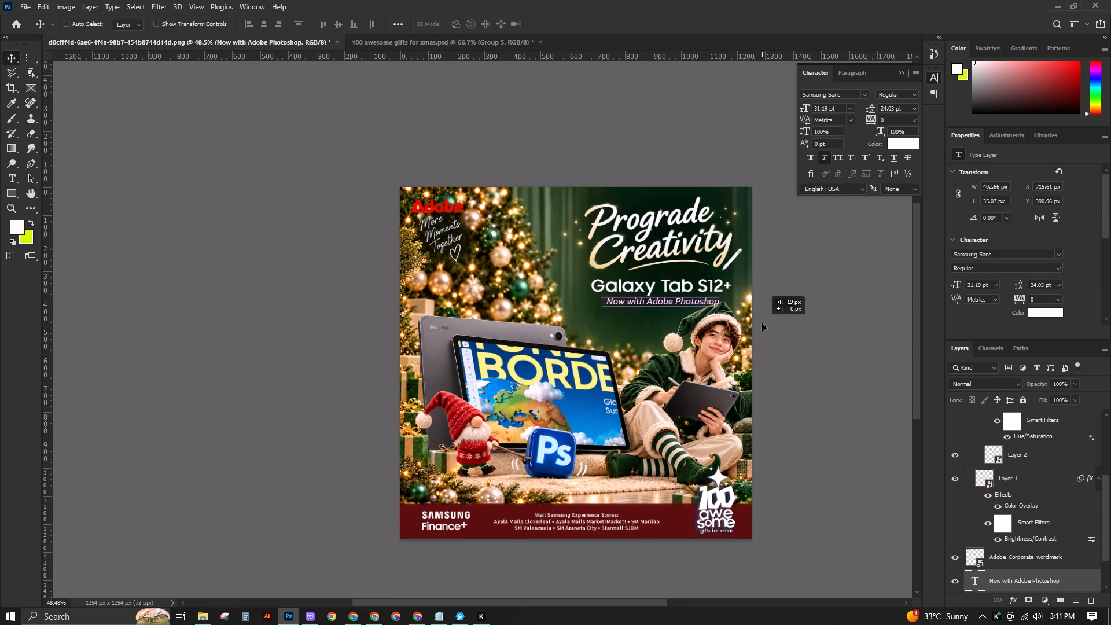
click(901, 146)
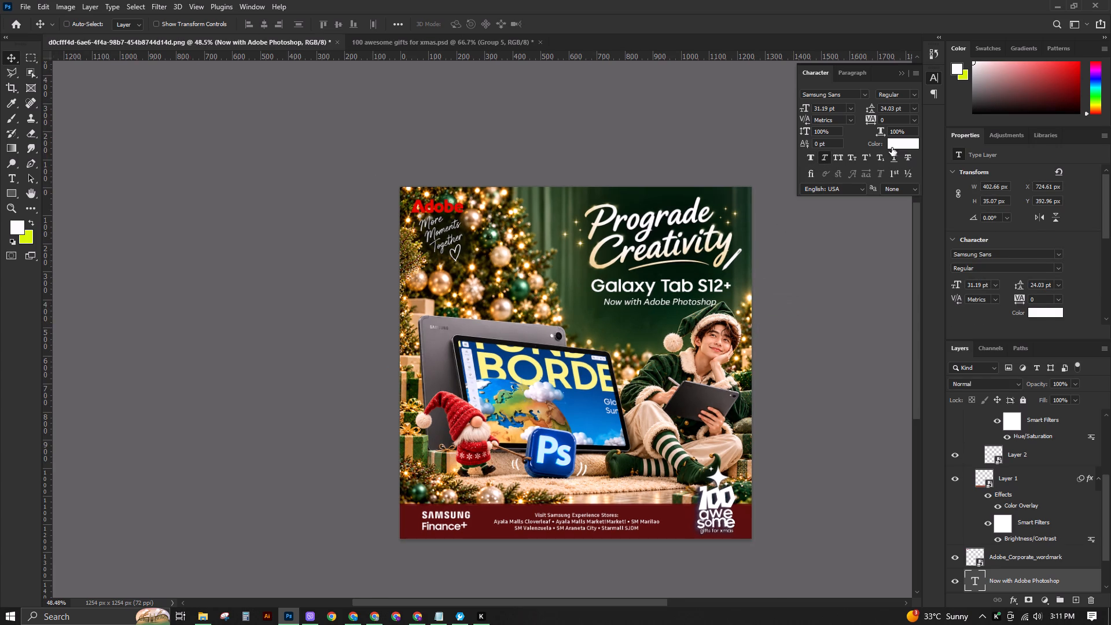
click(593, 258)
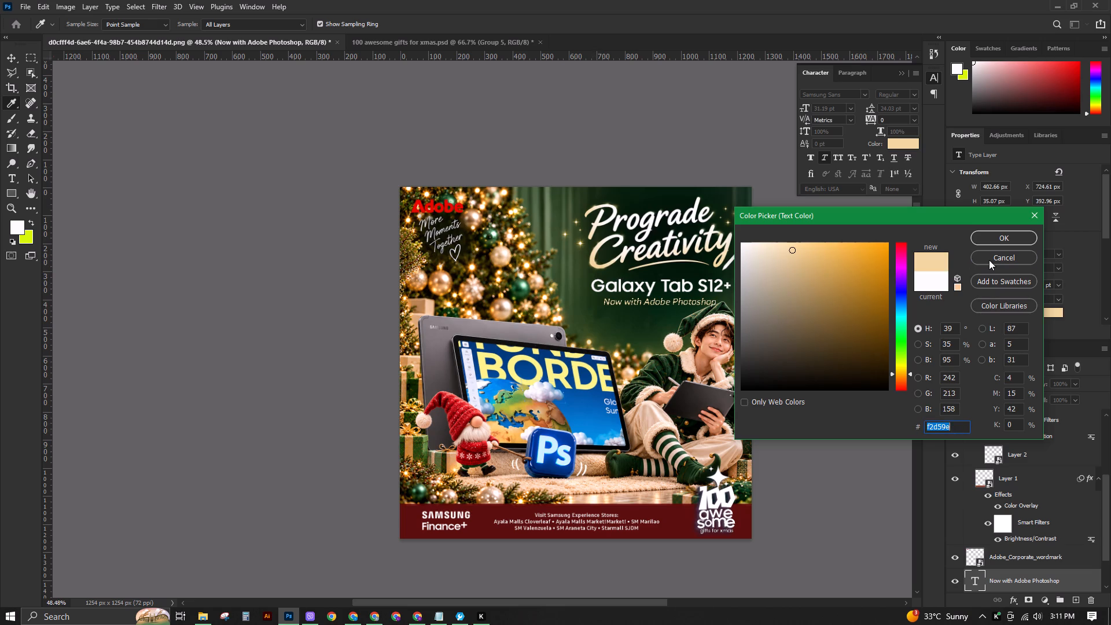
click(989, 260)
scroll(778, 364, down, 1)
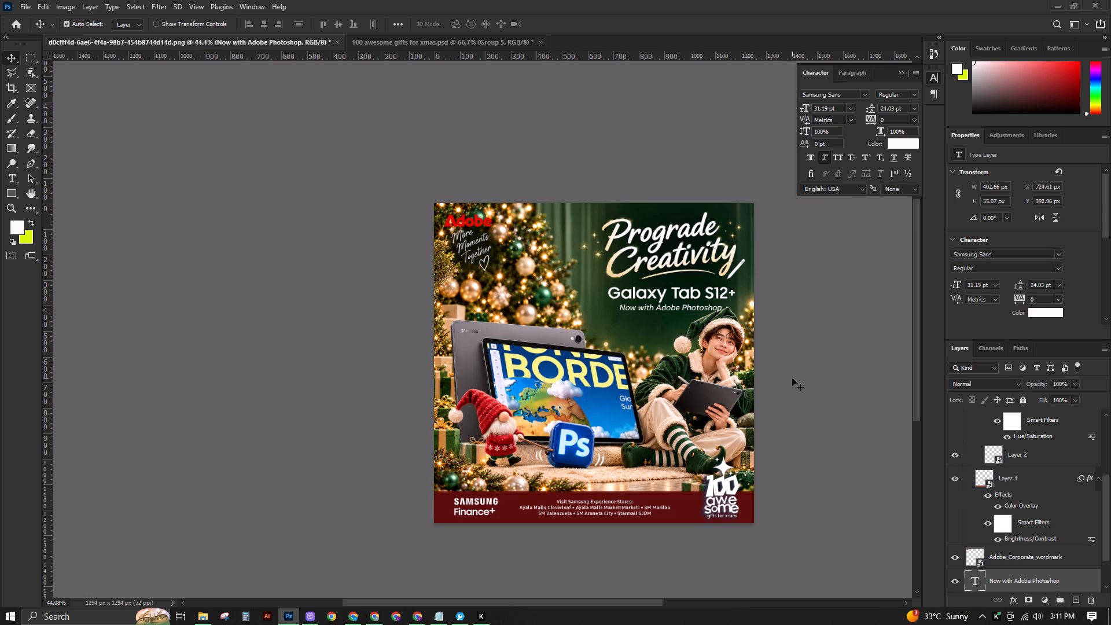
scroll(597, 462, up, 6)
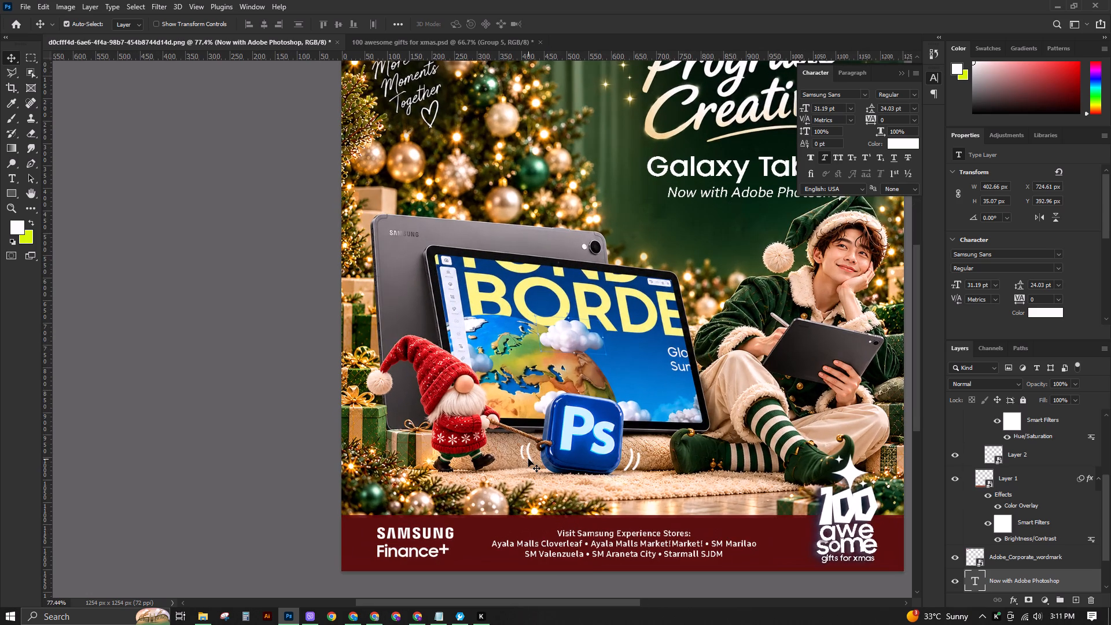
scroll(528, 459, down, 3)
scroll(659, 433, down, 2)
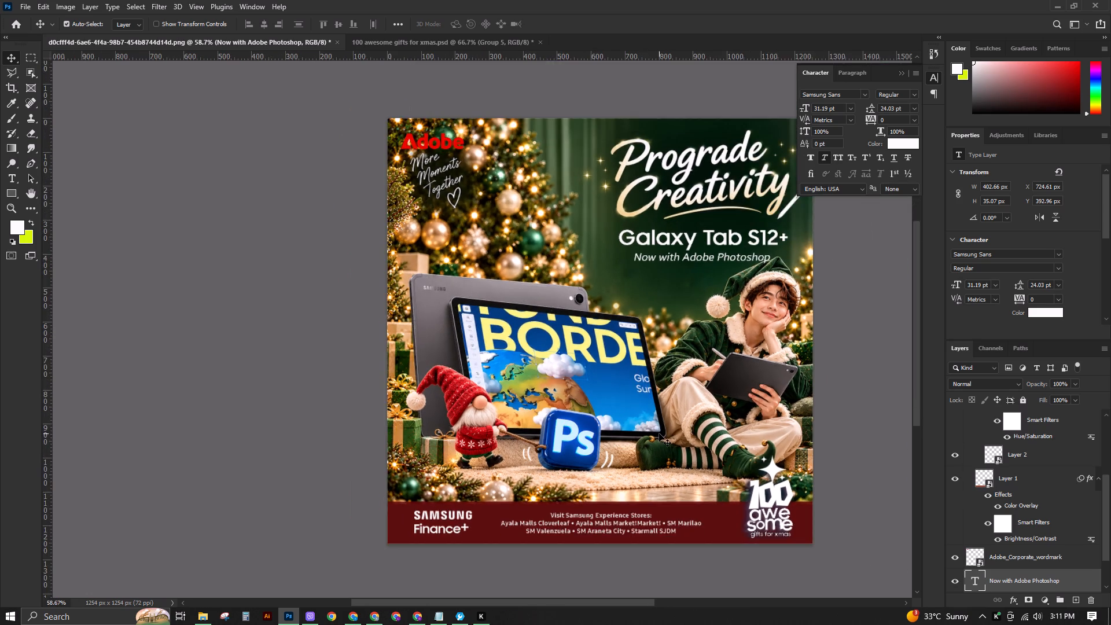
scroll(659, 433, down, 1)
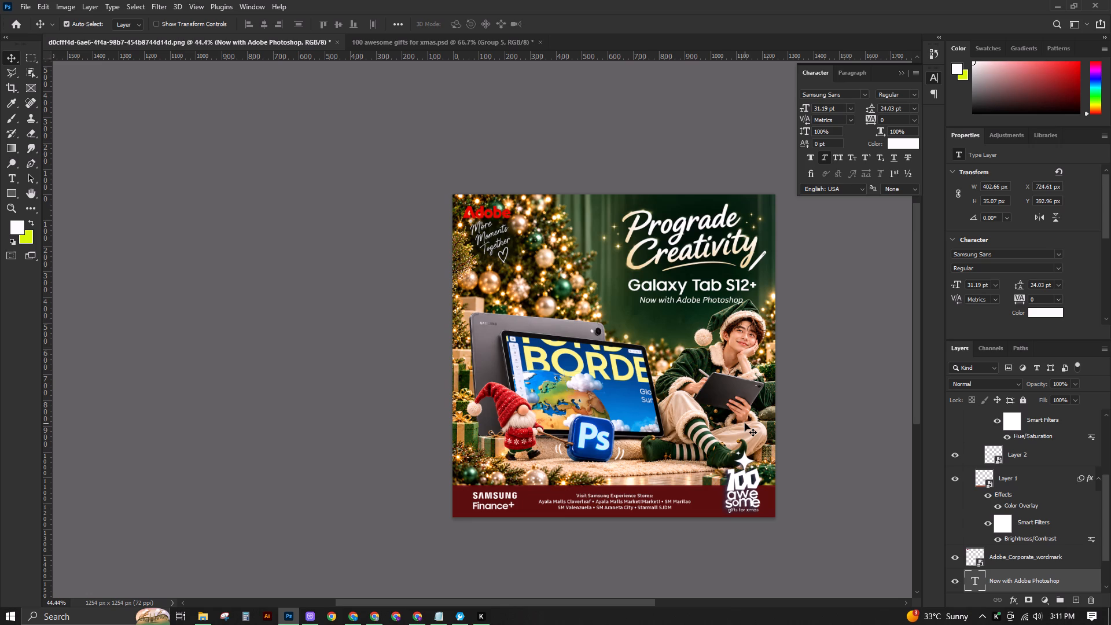
Reposition the red Adobe wordmark above "More Moments Together", at about X 64 px, Y 43 px.
scroll(745, 423, up, 1)
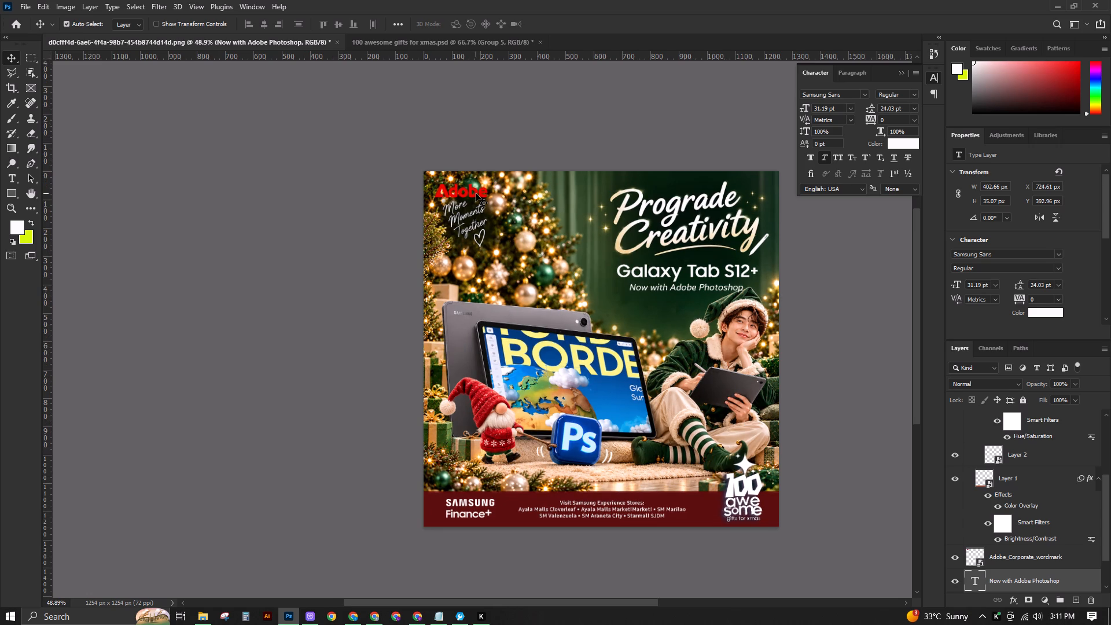
drag(475, 192, 700, 301)
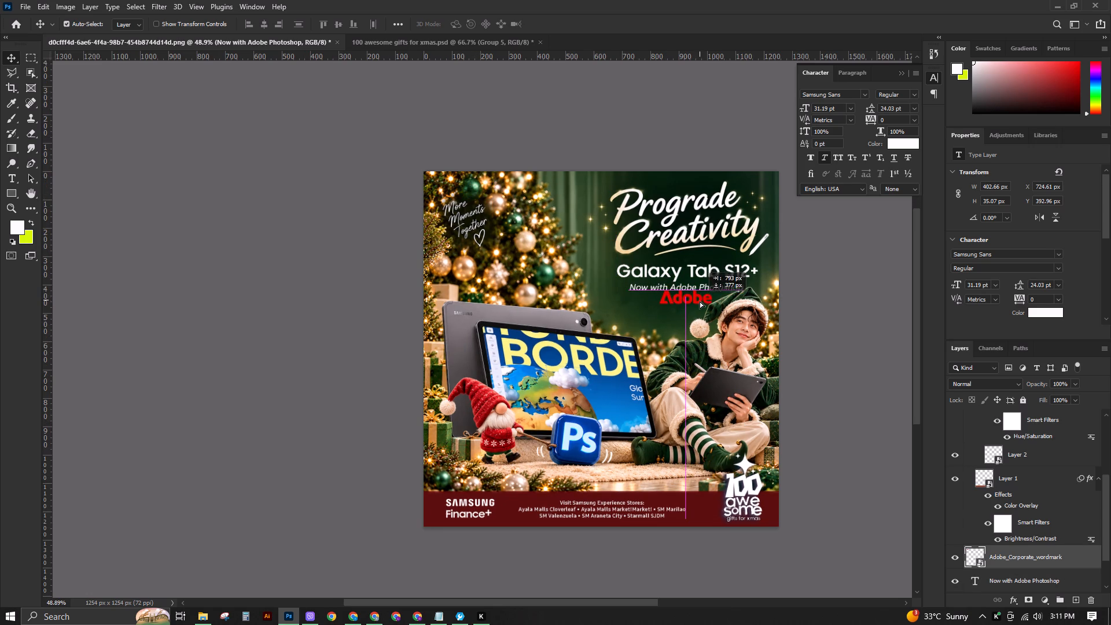
drag(700, 301, 480, 189)
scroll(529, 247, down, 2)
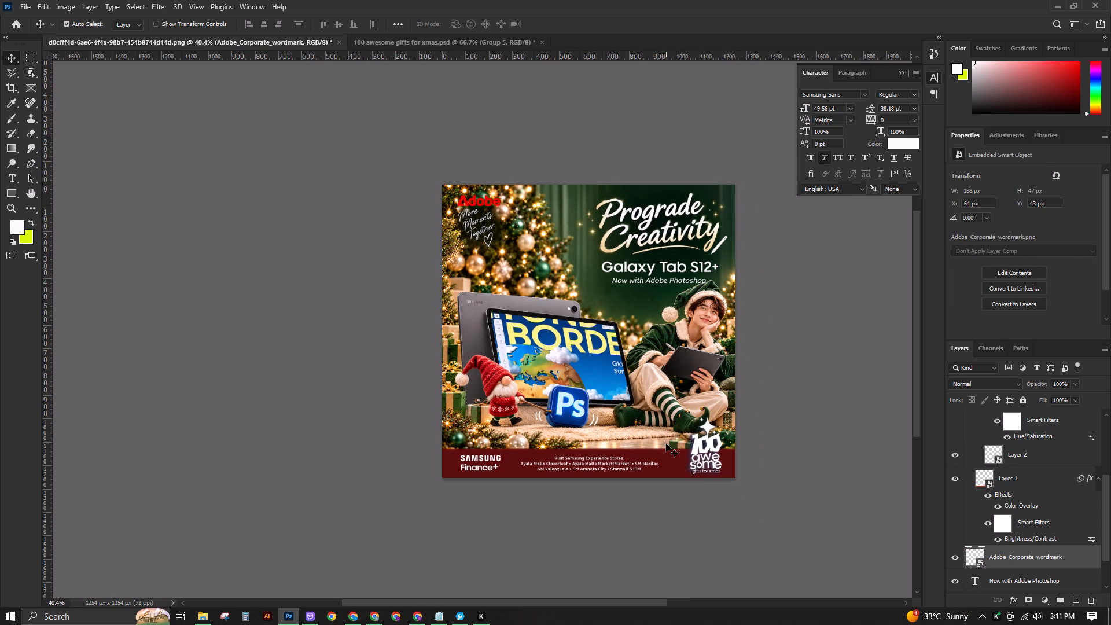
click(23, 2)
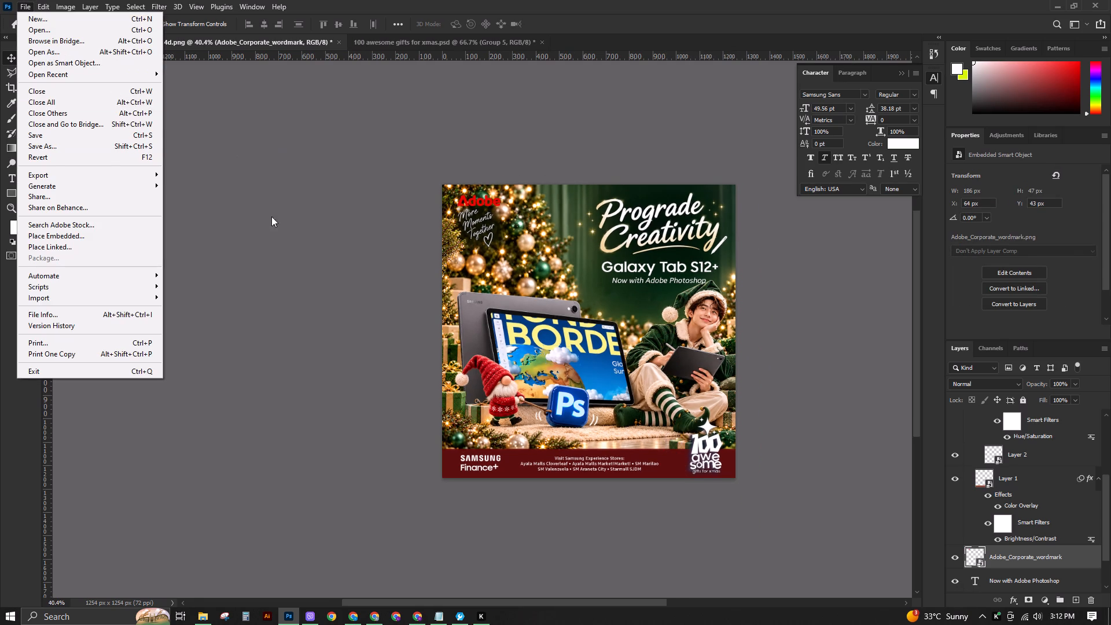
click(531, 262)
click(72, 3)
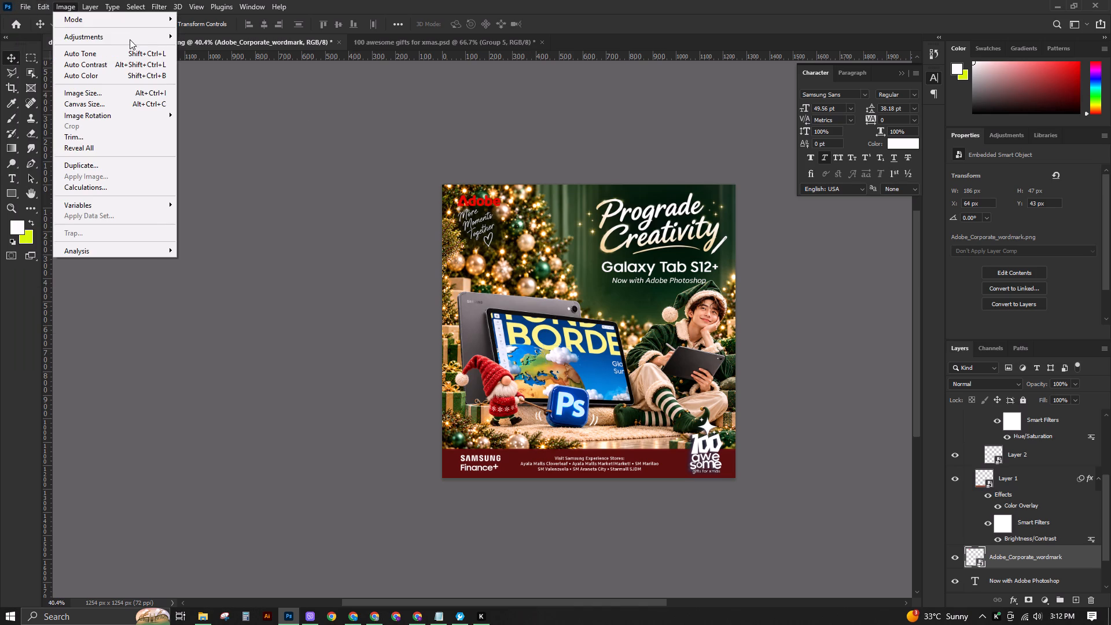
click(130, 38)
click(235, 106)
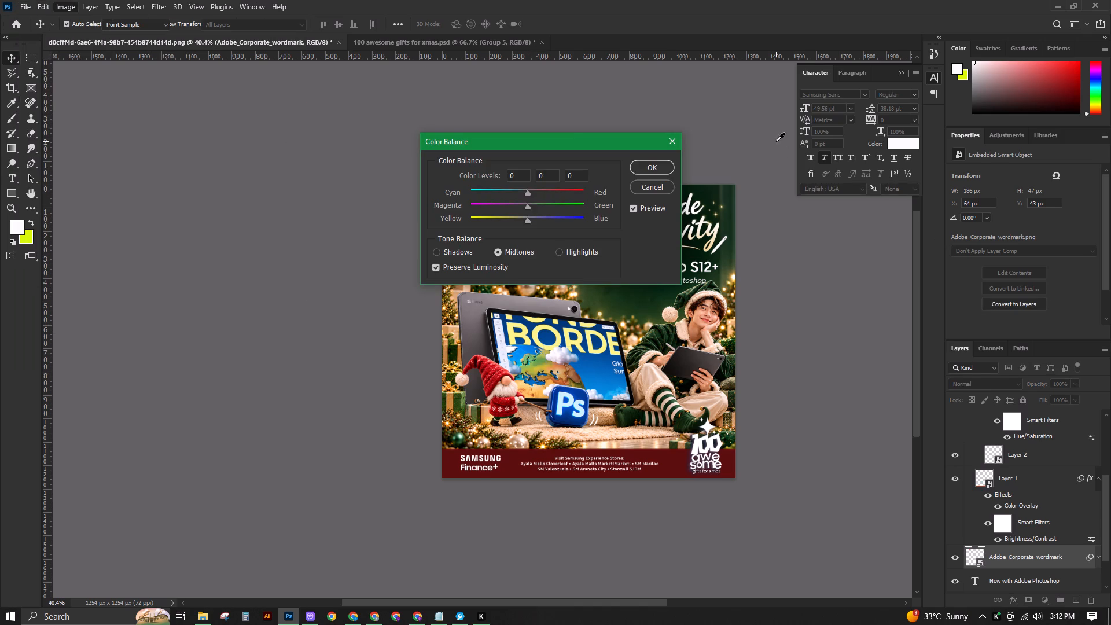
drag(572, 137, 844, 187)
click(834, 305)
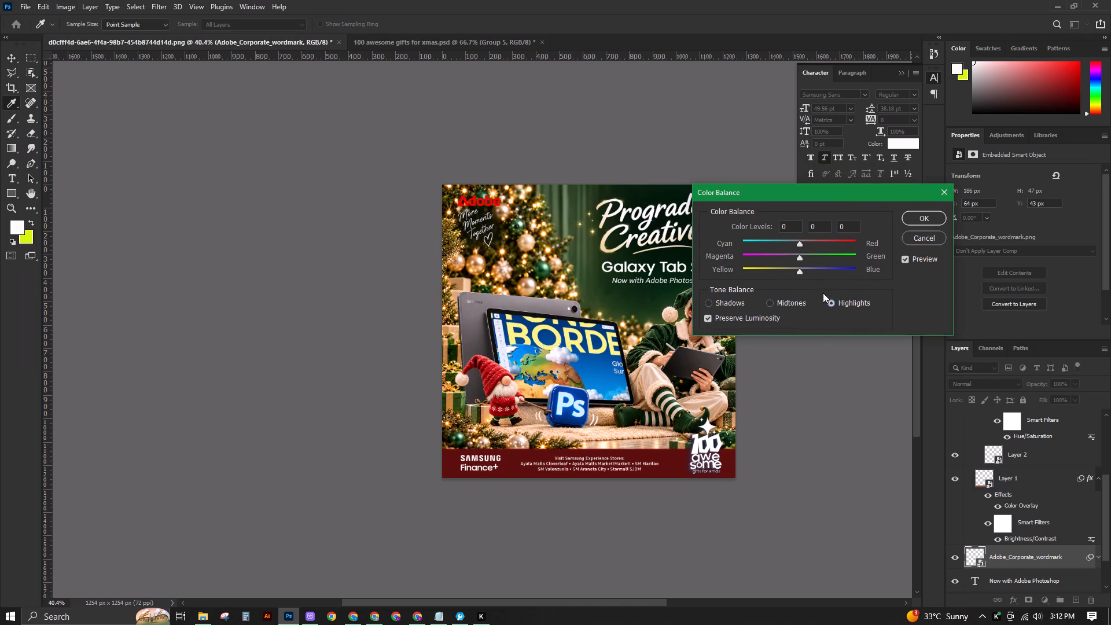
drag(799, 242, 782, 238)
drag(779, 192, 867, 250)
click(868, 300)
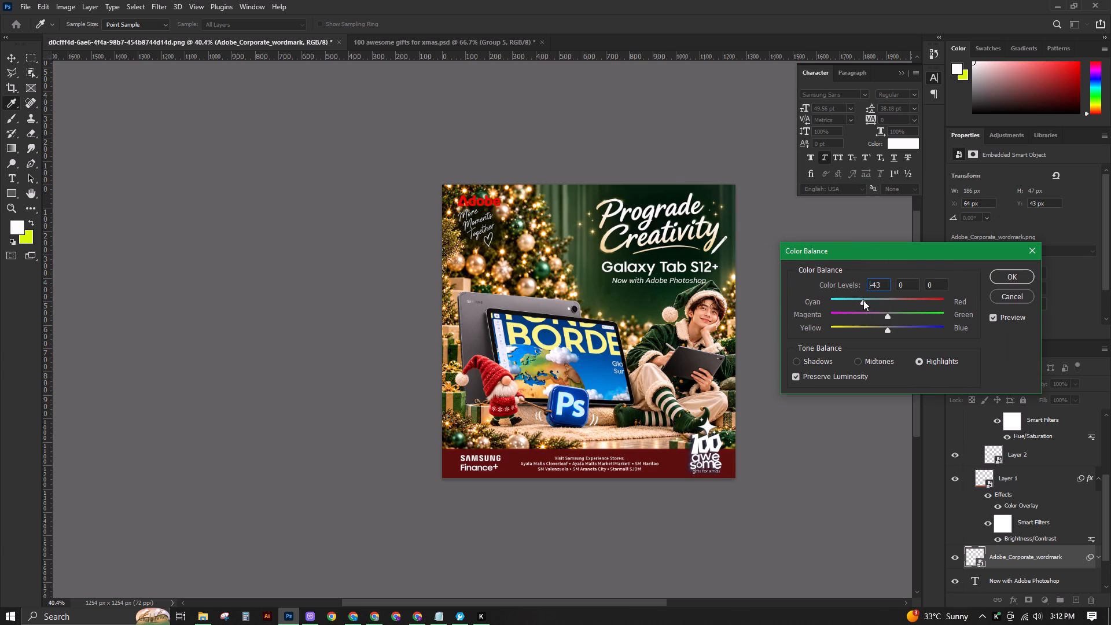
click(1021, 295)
Apply Color Balance to the background image on Layer 0, setting the highlights to Cyan/Red +4, Magenta/Green 0 and Yellow/Blue +31.
scroll(1046, 502, down, 14)
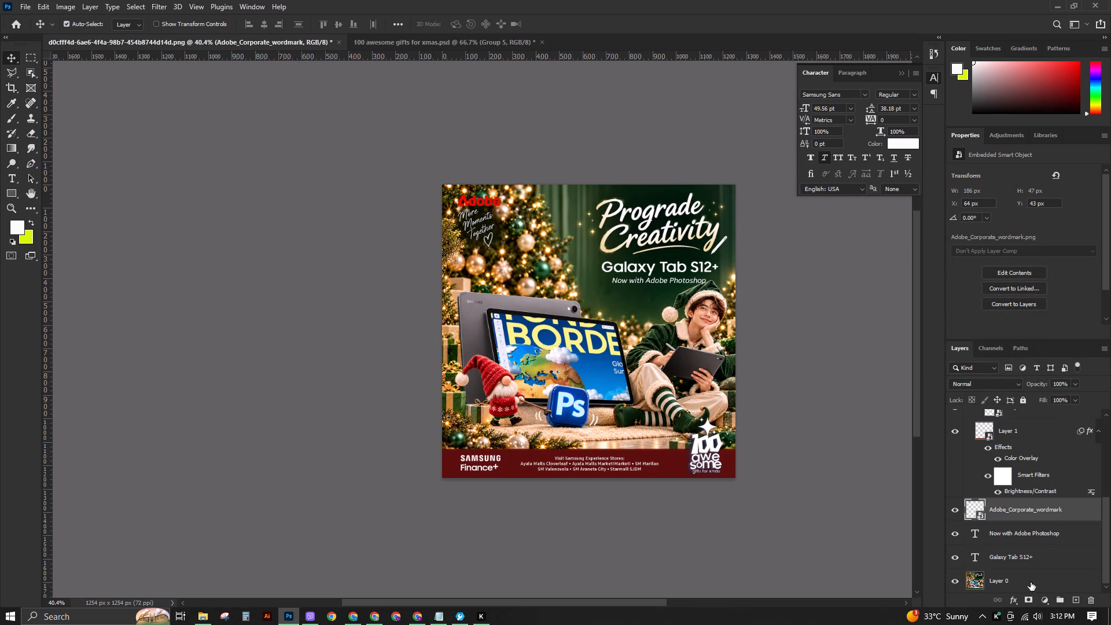
click(1031, 582)
click(58, 10)
click(106, 35)
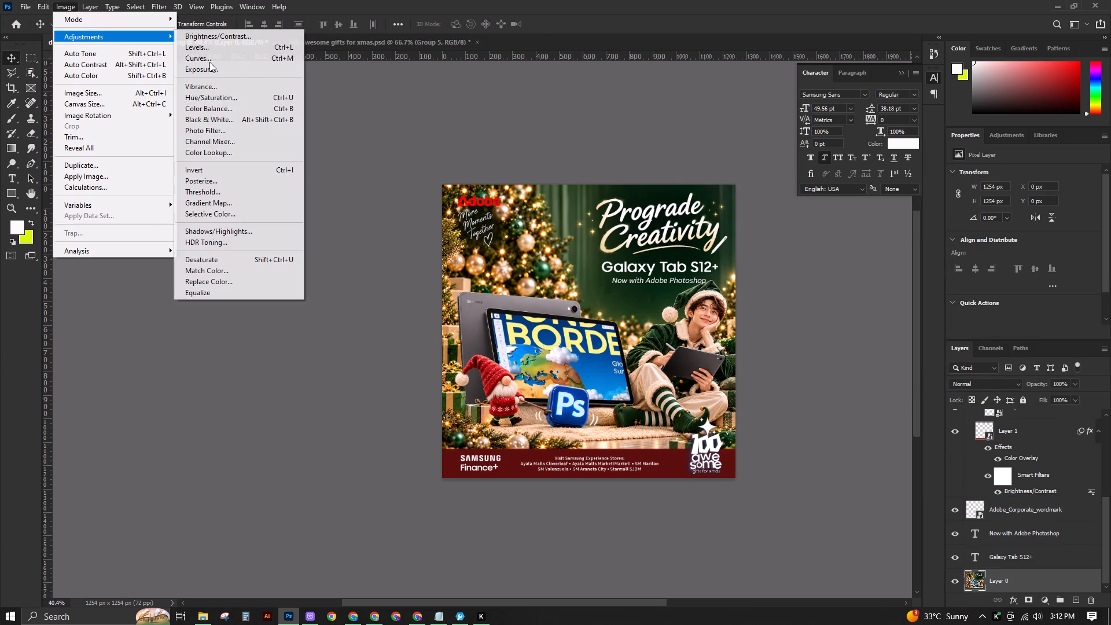
click(240, 106)
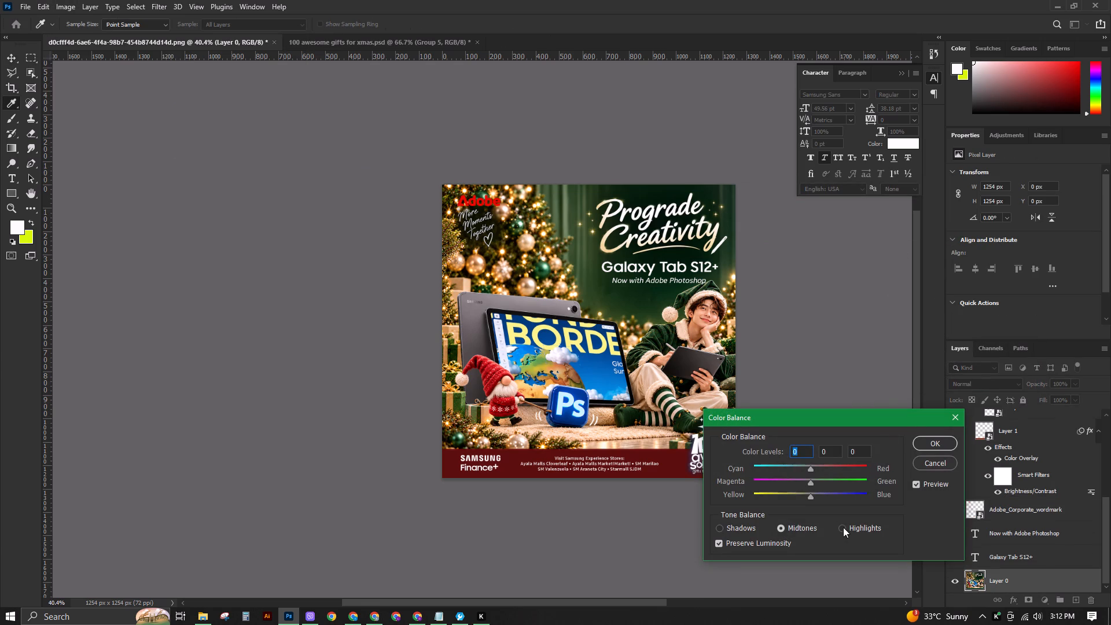
click(843, 527)
click(811, 468)
drag(809, 496, 830, 498)
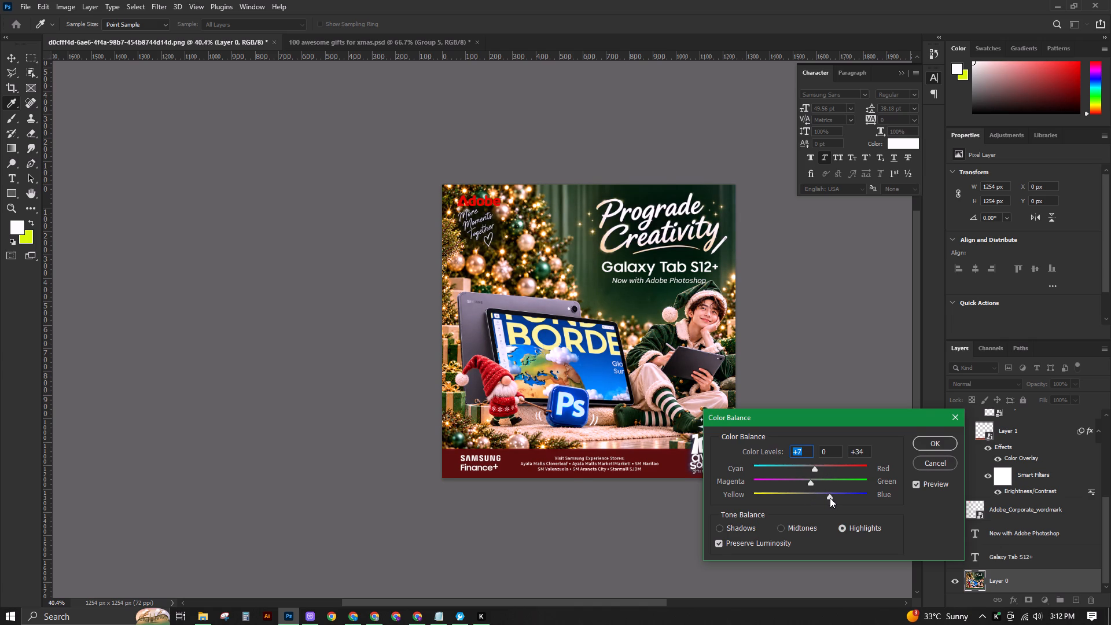
drag(830, 498, 830, 498)
drag(830, 498, 828, 498)
click(814, 469)
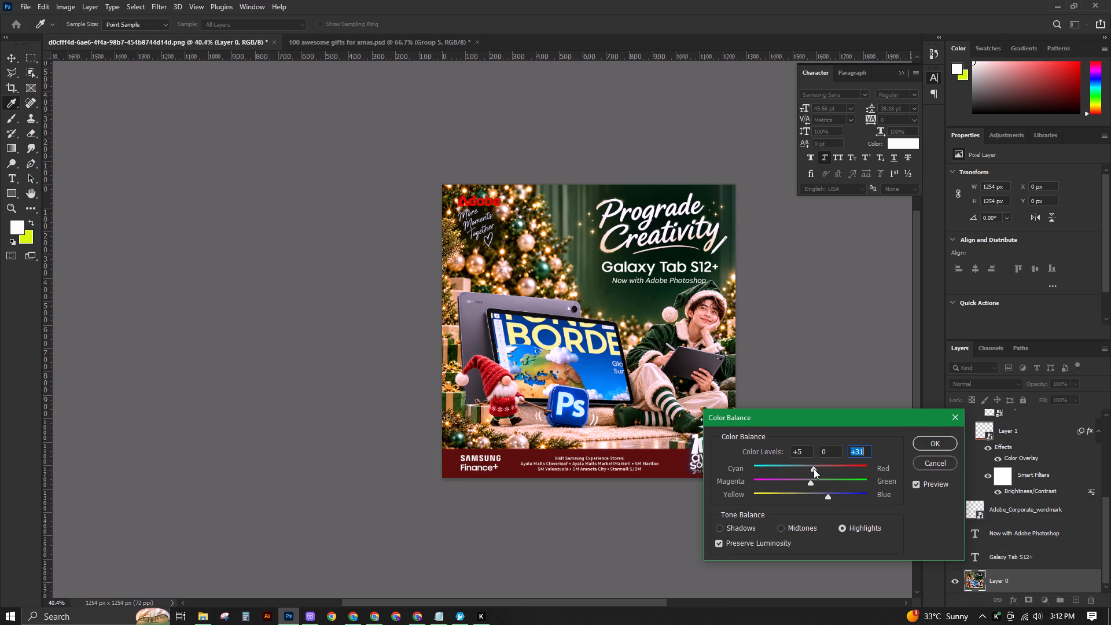
click(948, 447)
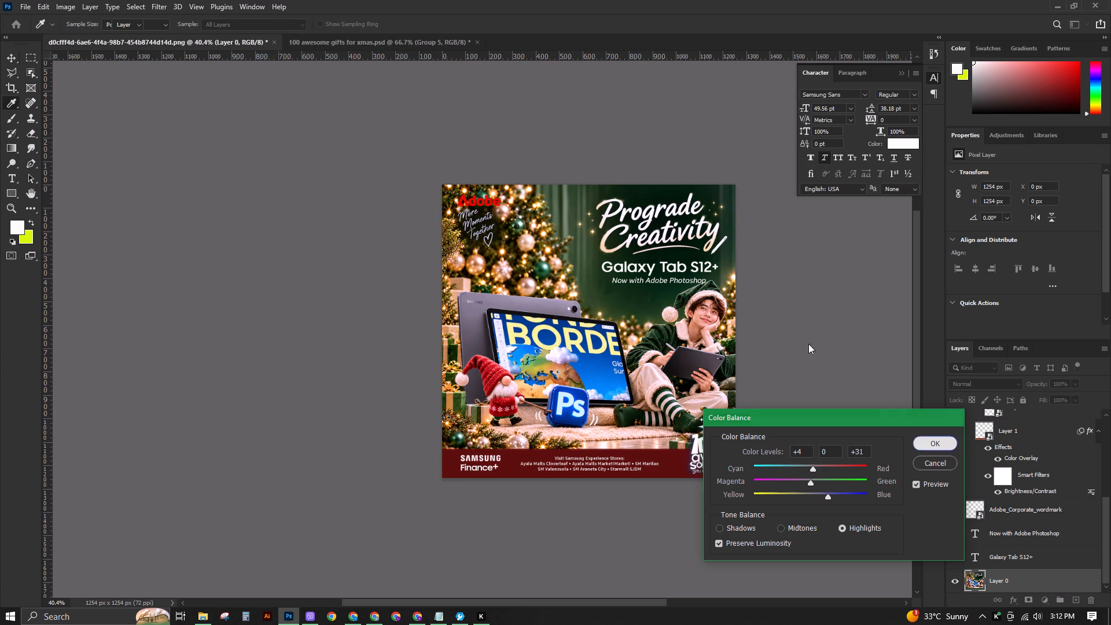
Open the Color Overlay effect of Layer 1, the red footer band, for editing.
scroll(774, 305, down, 2)
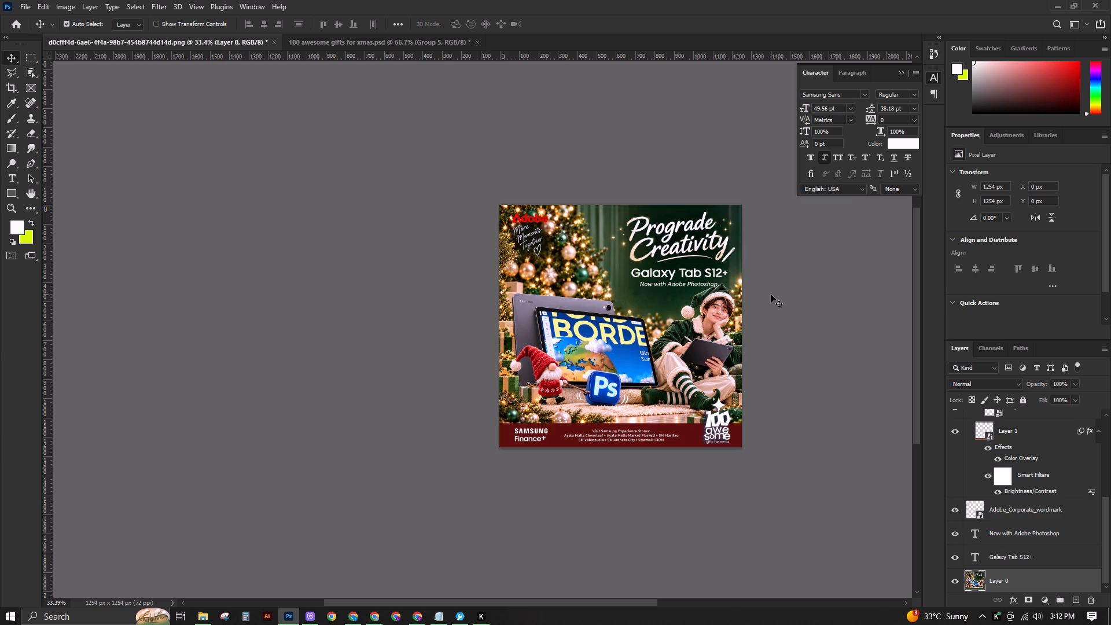
click(701, 430)
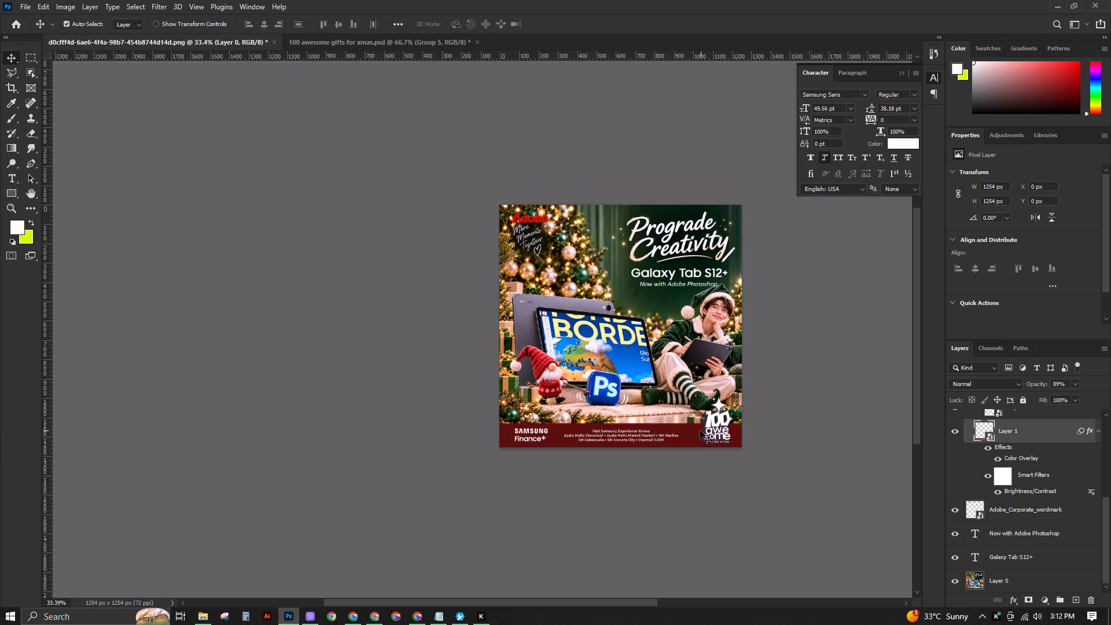
double_click(1023, 457)
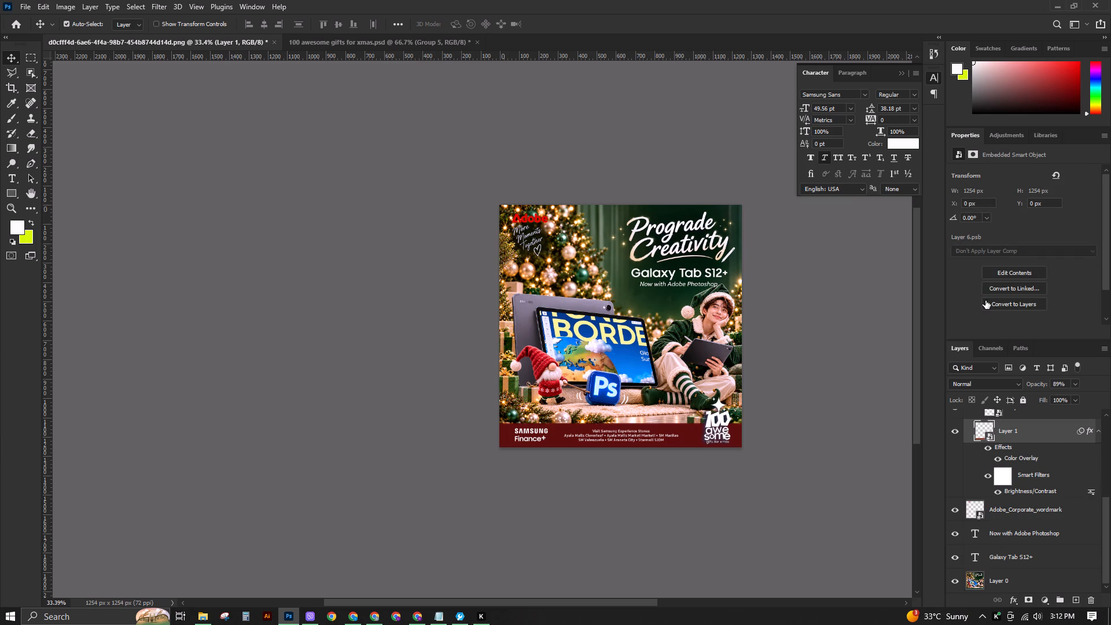
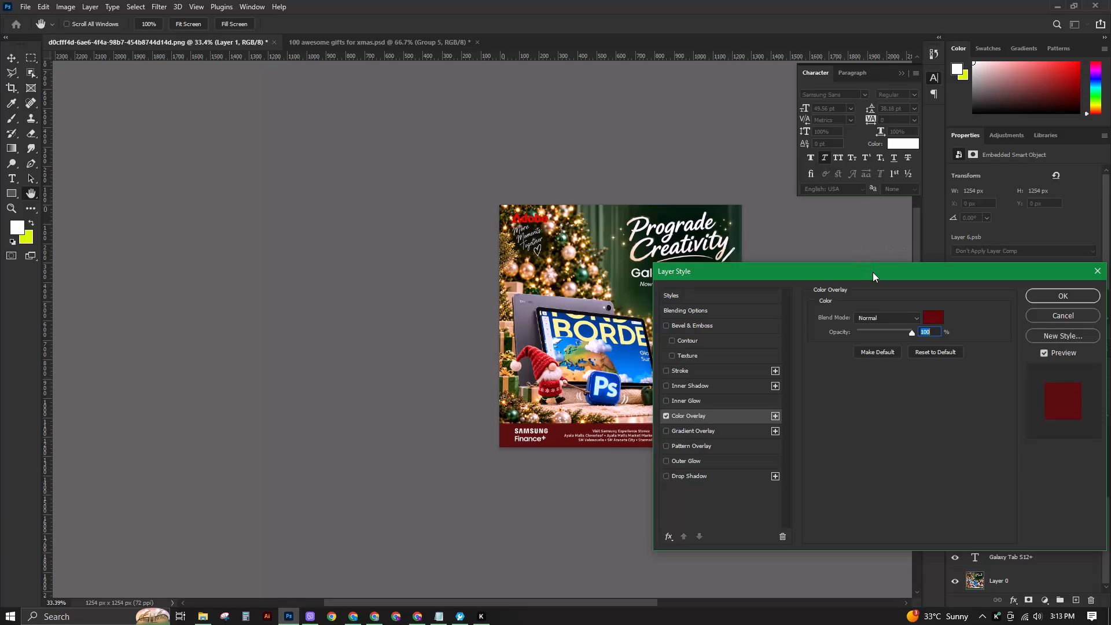
Change the footer band's Color Overlay to dark navy #0a1833, working from the blue of the Ps icon.
drag(873, 273, 876, 273)
drag(876, 273, 902, 284)
click(961, 326)
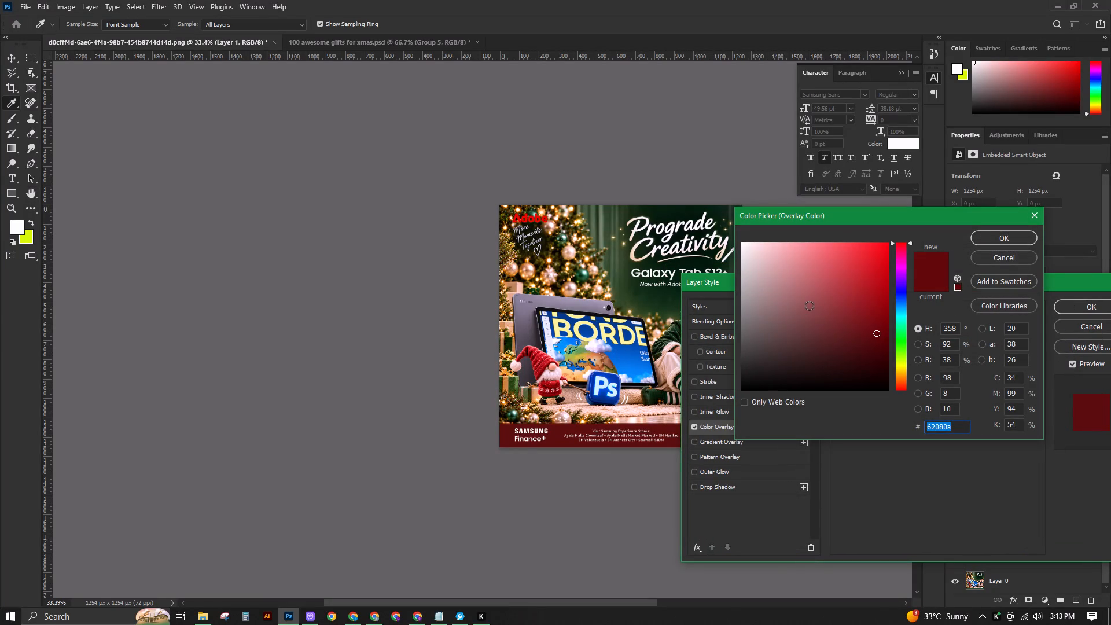
click(903, 293)
drag(873, 312, 872, 321)
drag(870, 328, 870, 332)
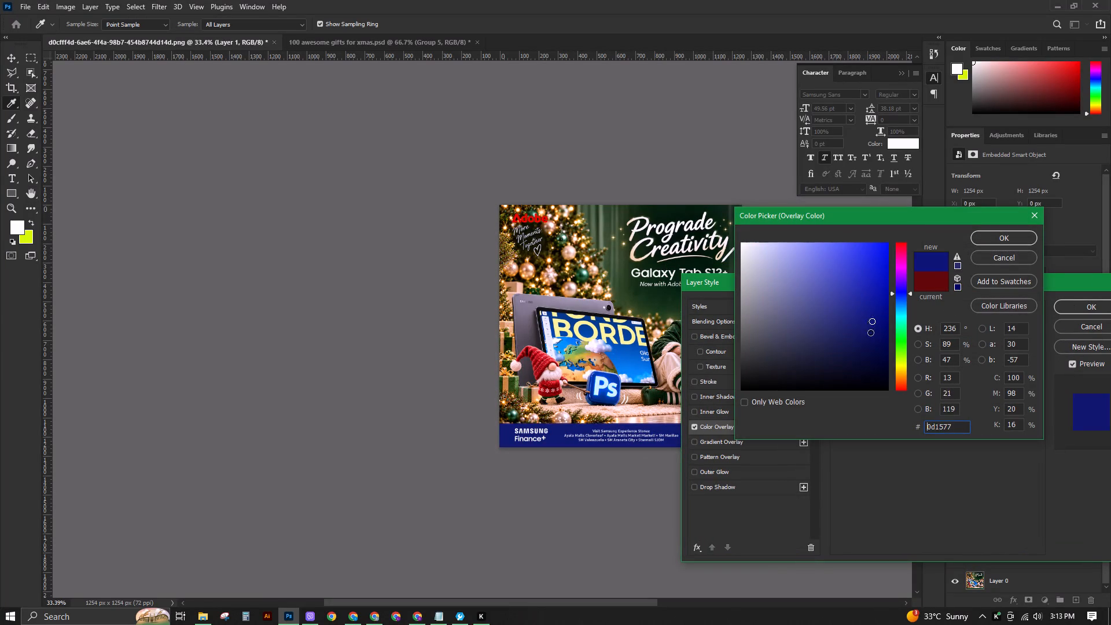
drag(870, 332, 860, 361)
click(572, 398)
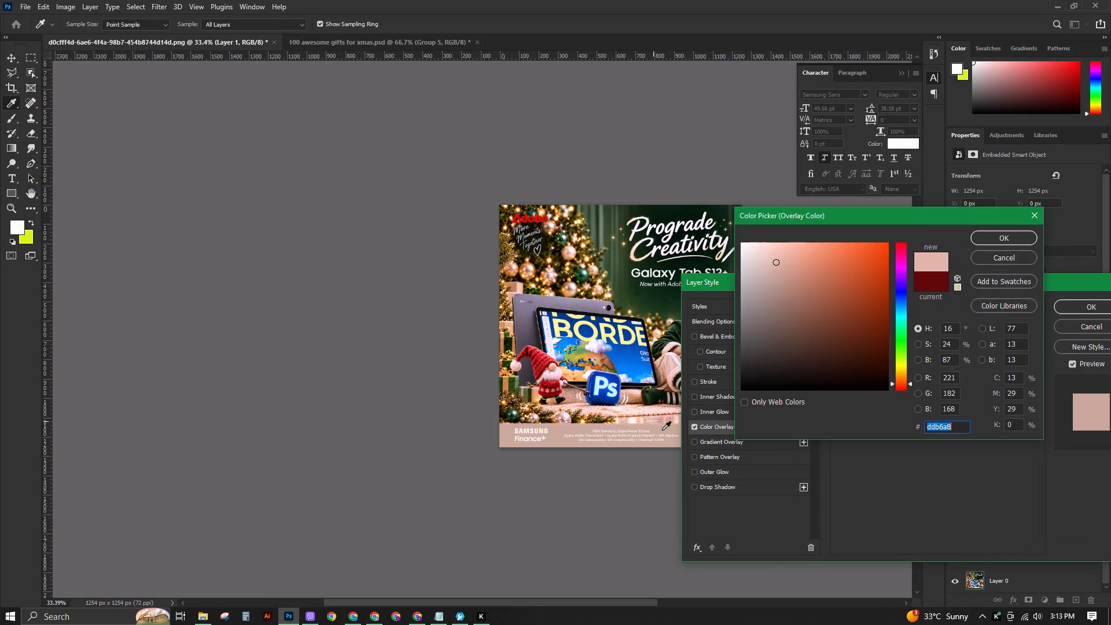
click(601, 400)
click(873, 343)
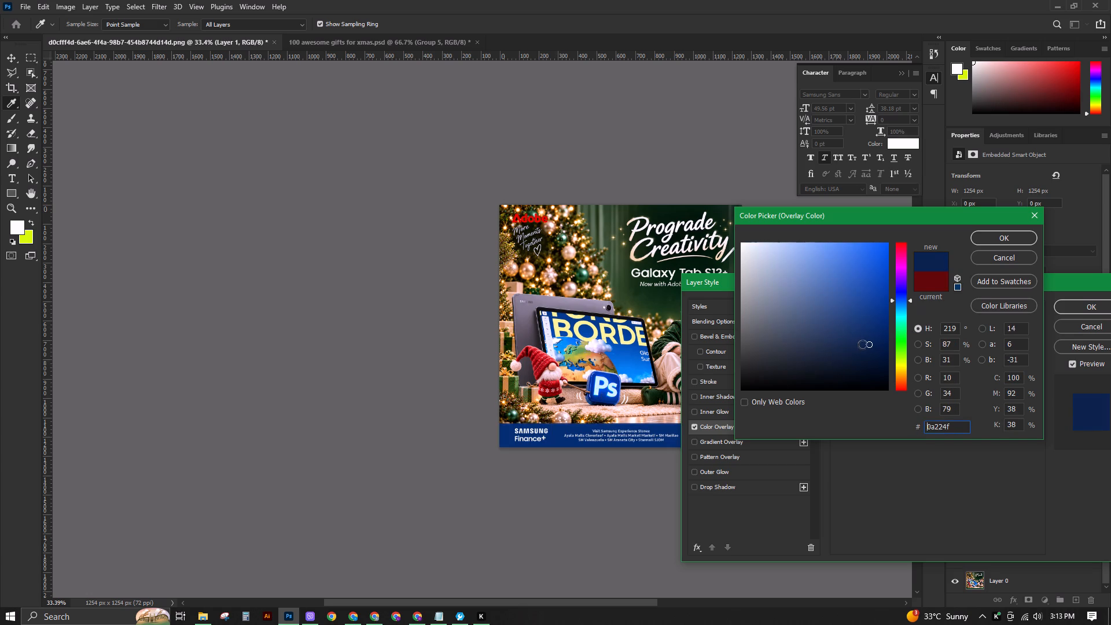
click(844, 353)
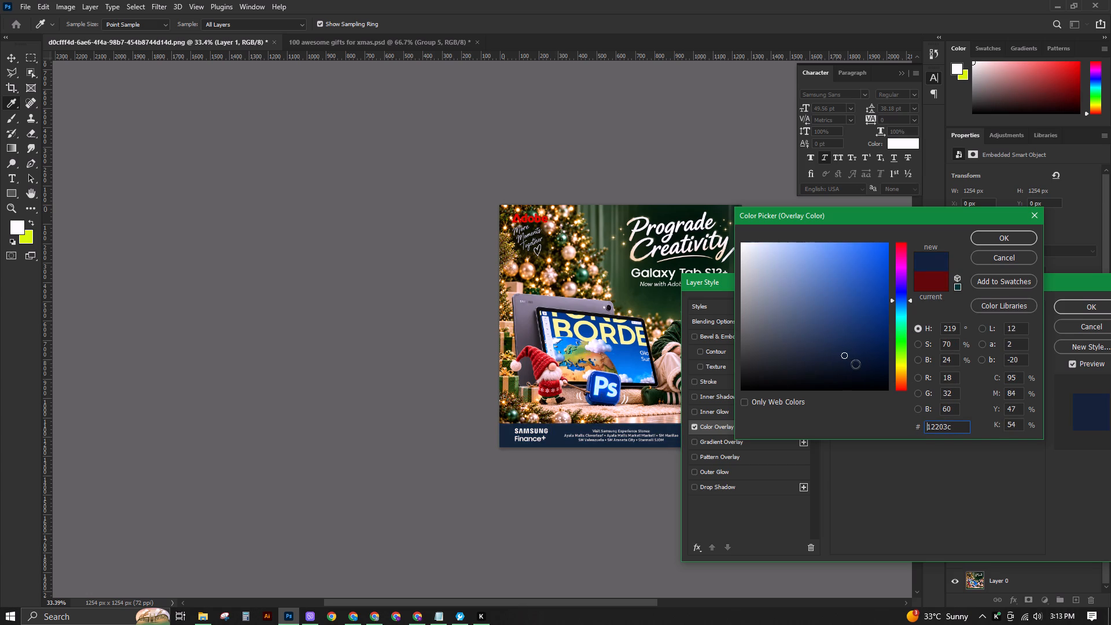
click(858, 365)
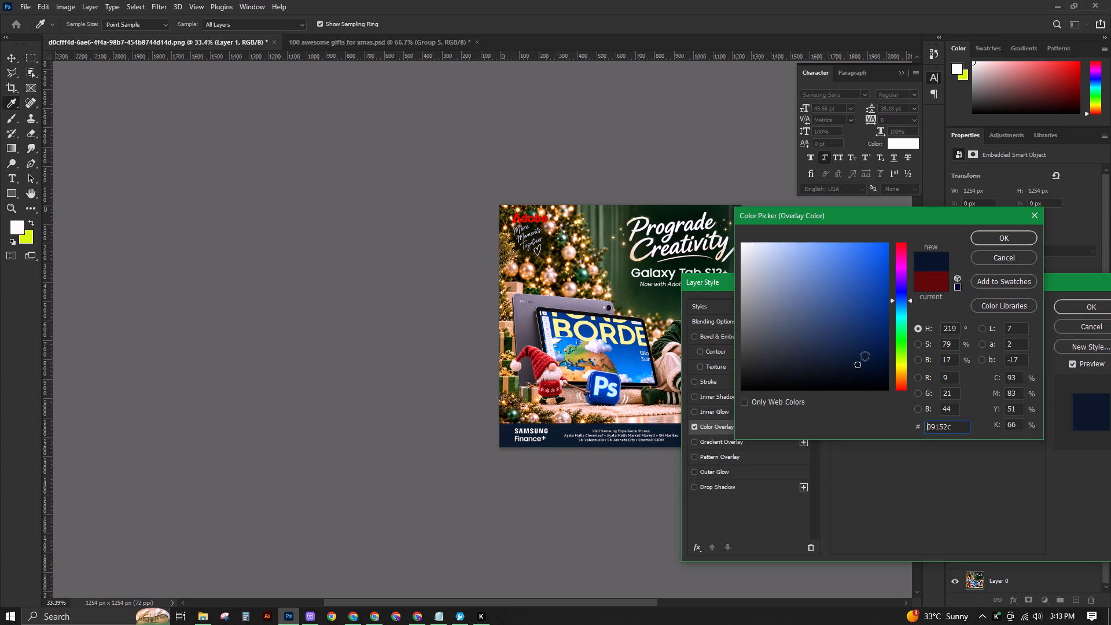
click(860, 361)
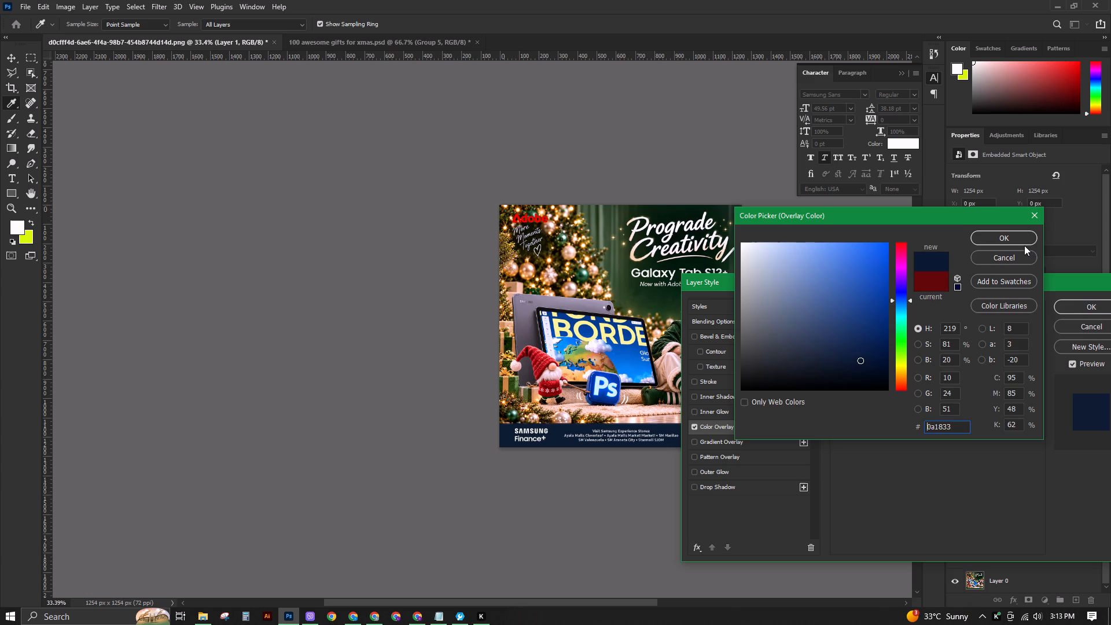
click(1014, 235)
click(1067, 301)
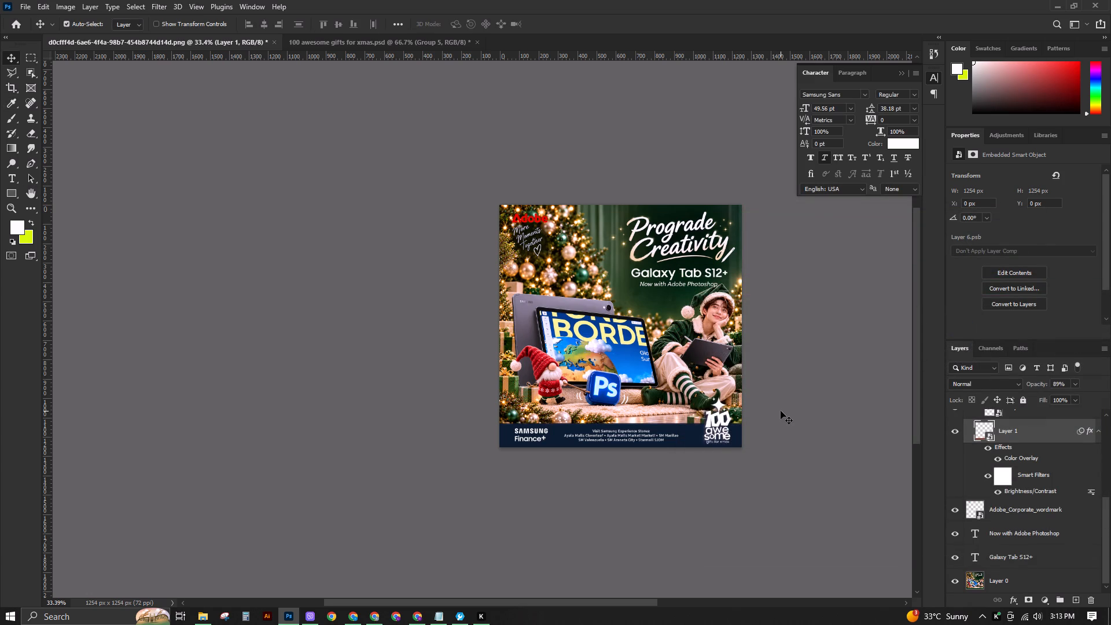
Export the poster to the 100 awesome gifts folder as "55_CHRSTMAS SALE_SAMSUNG GALAXY TAB S12 PLUS_100 awesome gifts for xmas".
scroll(781, 410, up, 2)
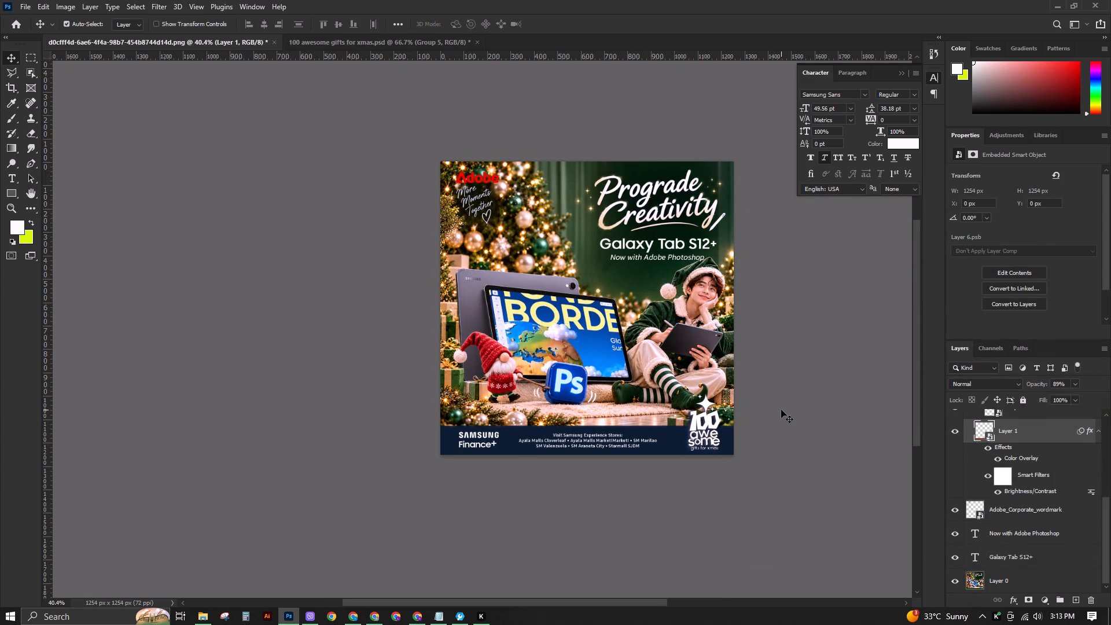
click(28, 8)
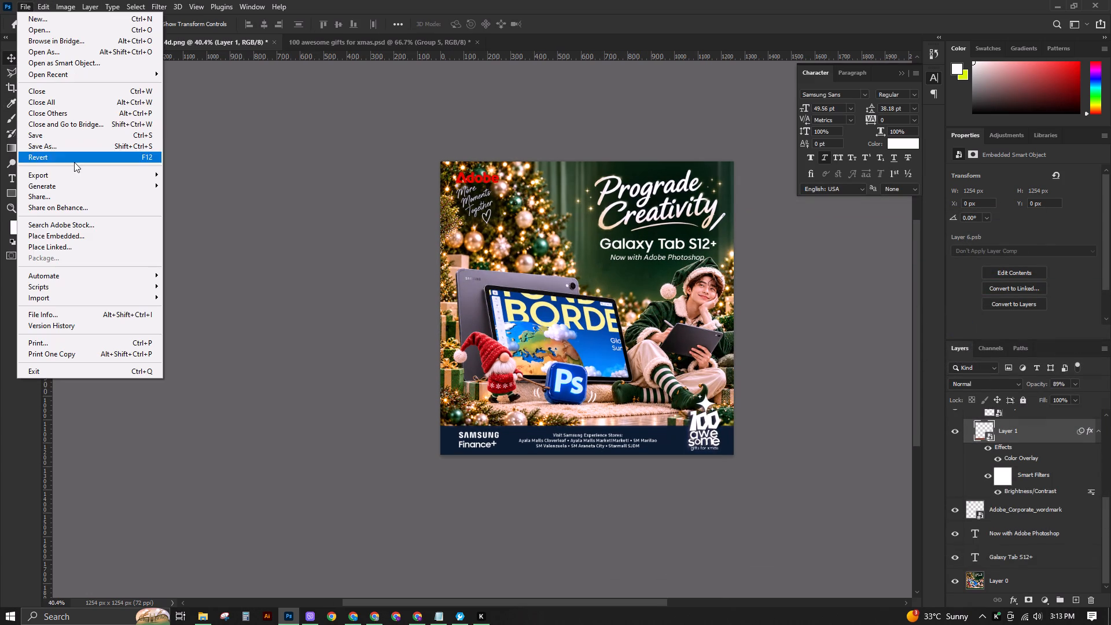
click(75, 173)
click(245, 175)
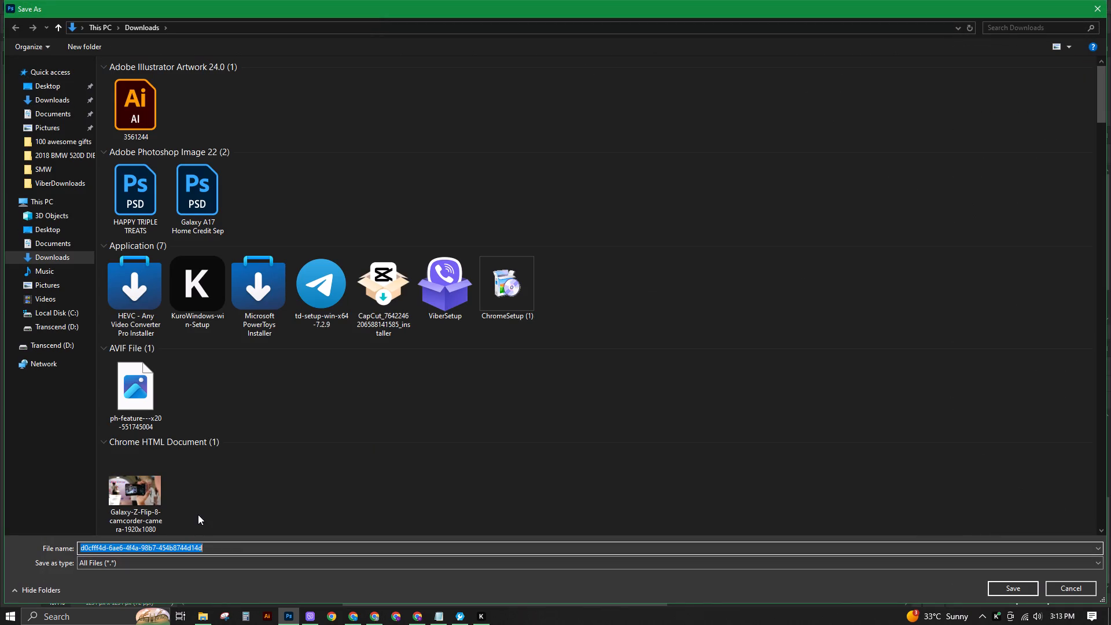
click(61, 143)
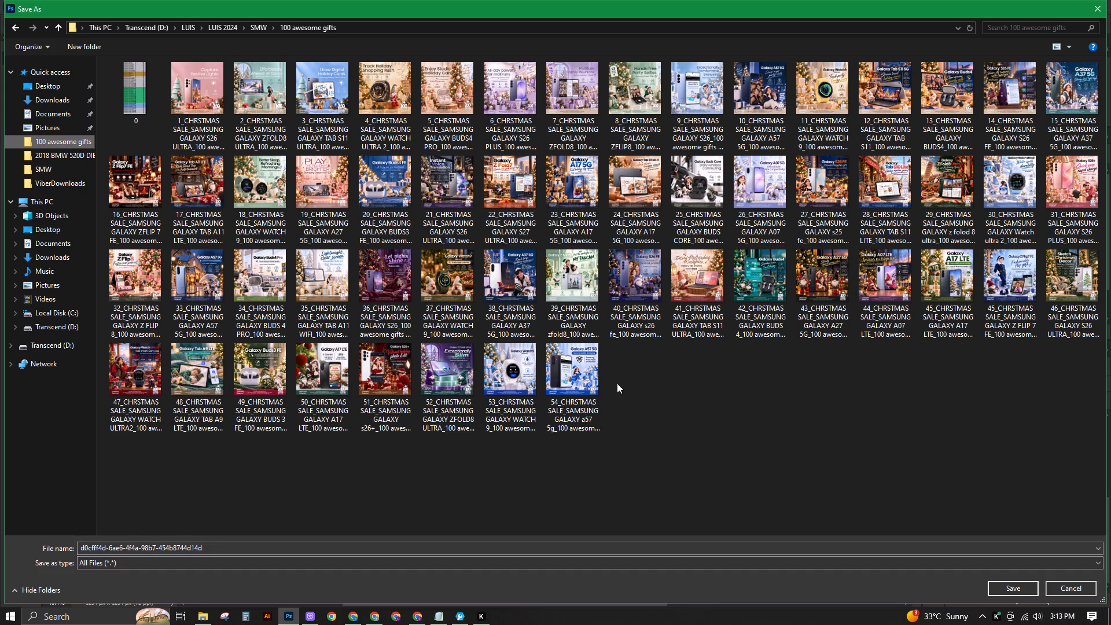
click(574, 377)
double_click(89, 546)
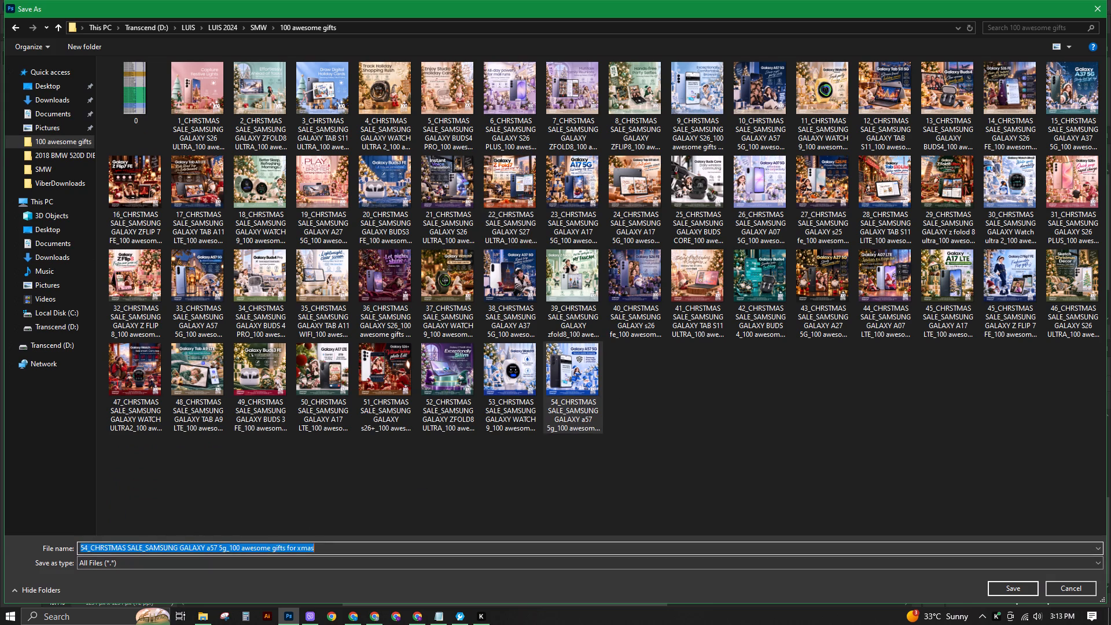
key(BackSpace)
key(5)
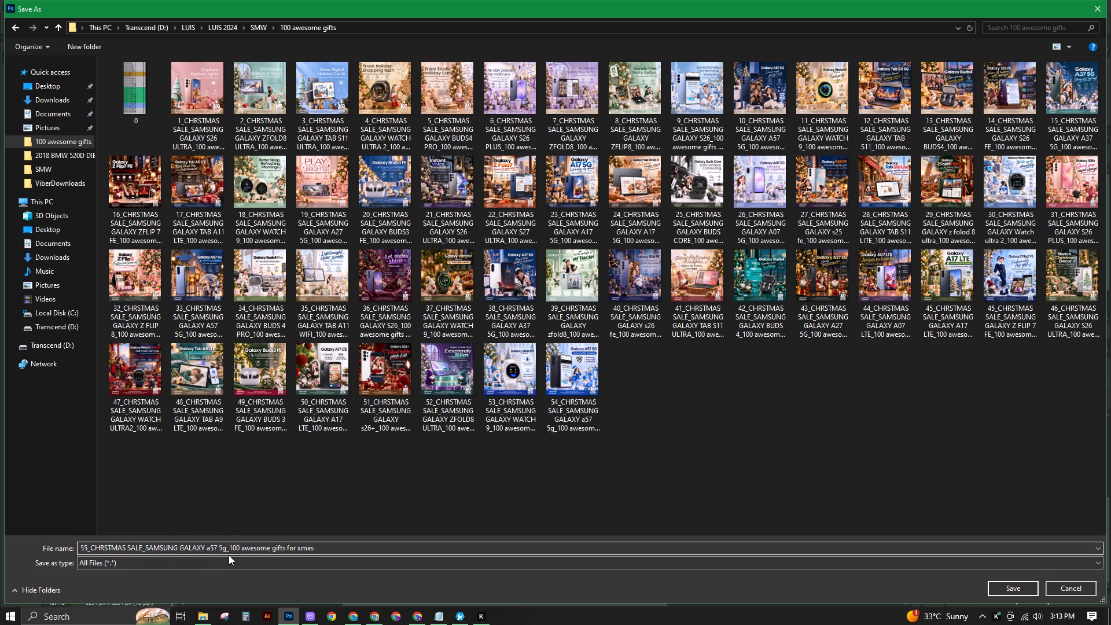
drag(207, 549, 225, 548)
text(TAB S12)
key(space)
text(PLUS)
click(994, 586)
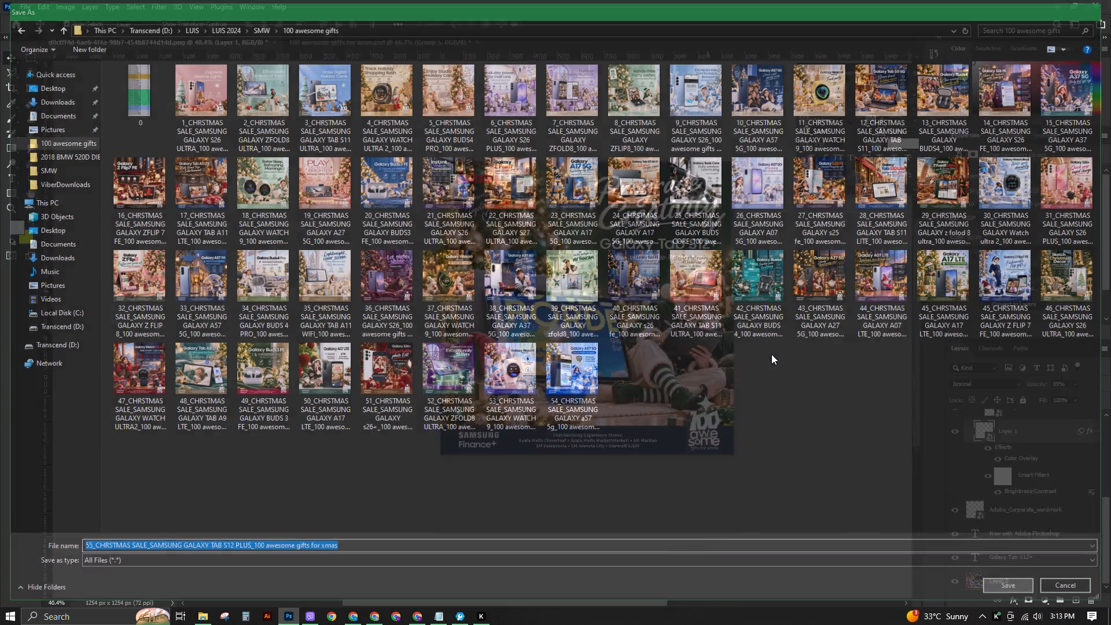
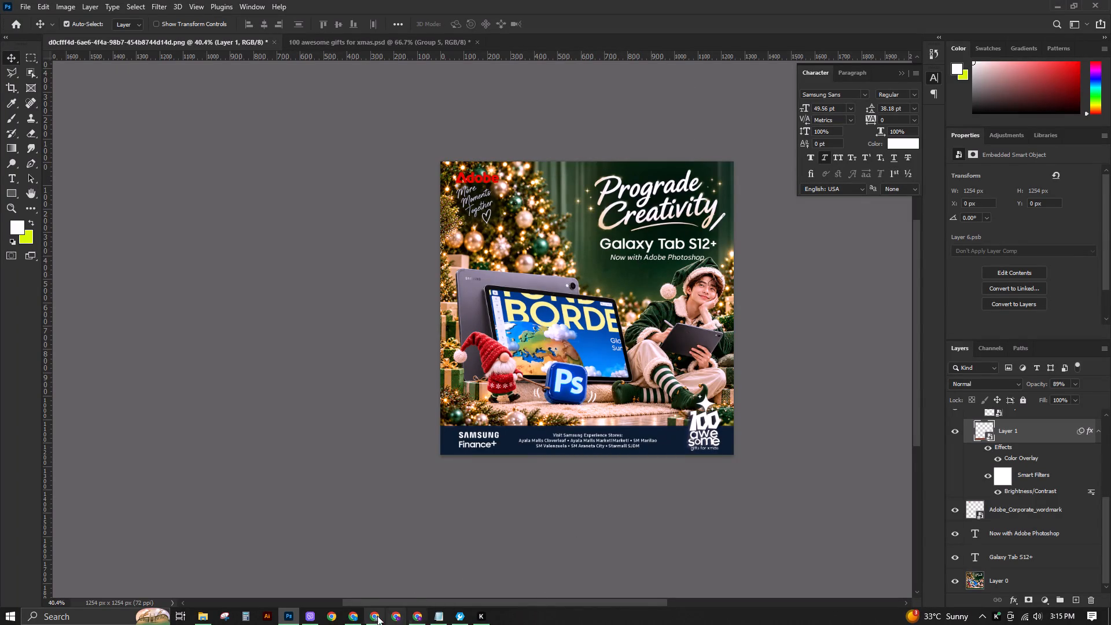
Switch to the browser and close the leftover ADOBE LOGO image search.
click(351, 614)
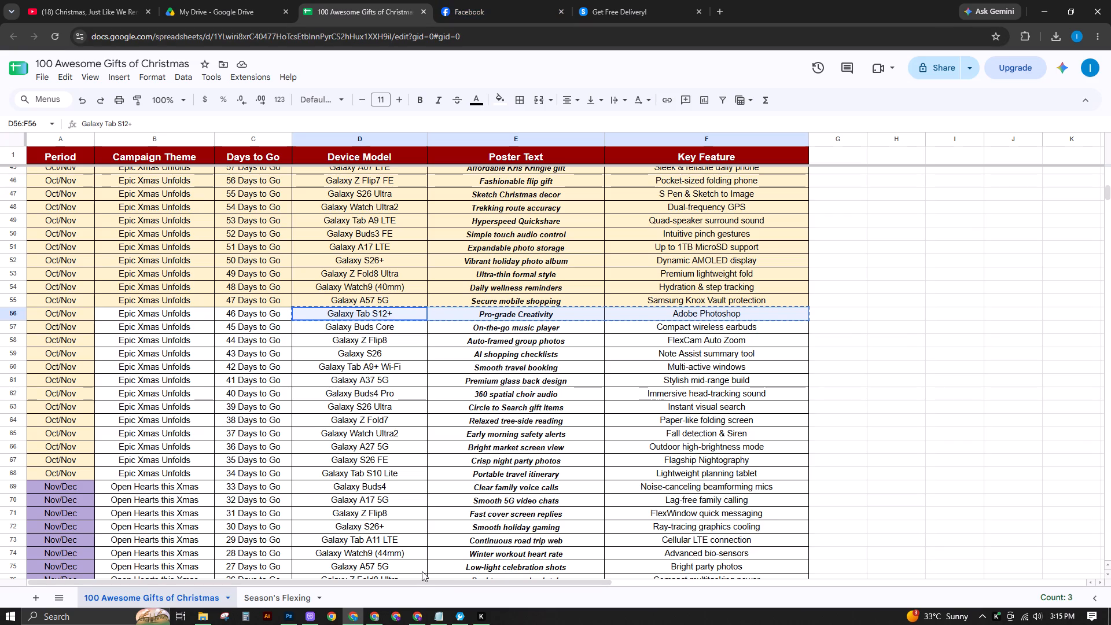
click(373, 619)
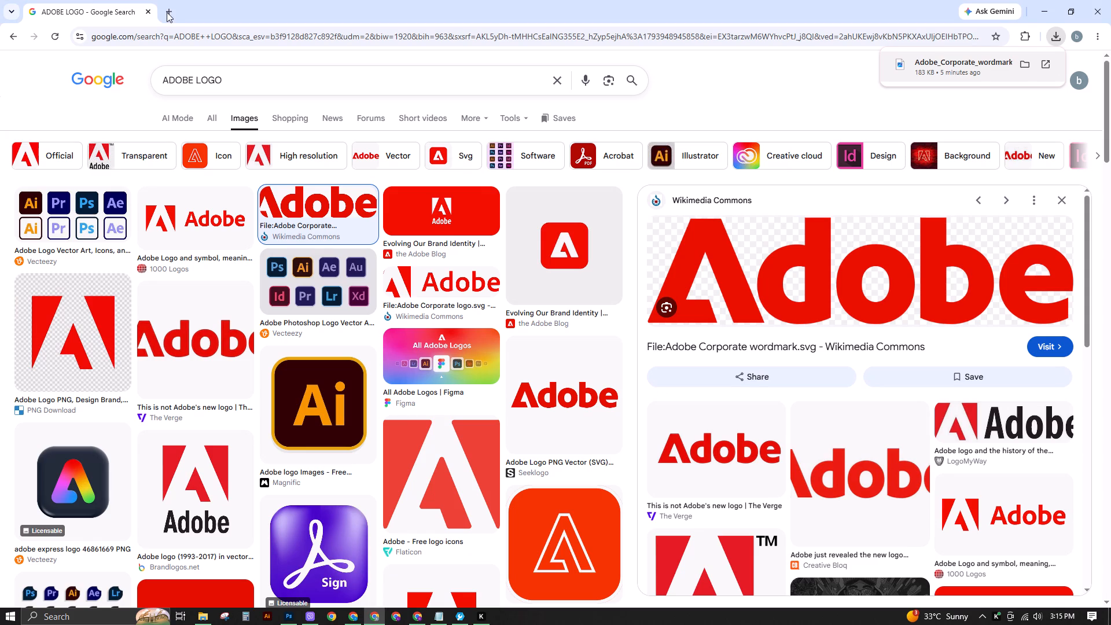
click(146, 12)
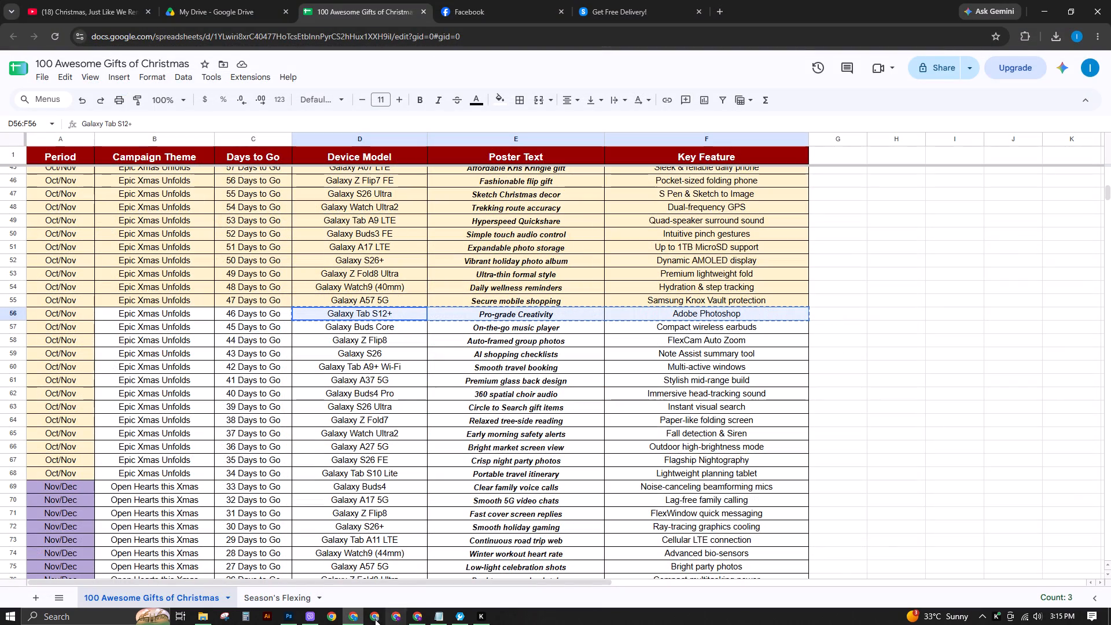
Search Google Images for "ADOBE LOGO" in the spreadsheet's browser window, browse the logo variants, and return to the Photoshop poster.
click(723, 10)
text(ADOBE LOGO)
key(Return)
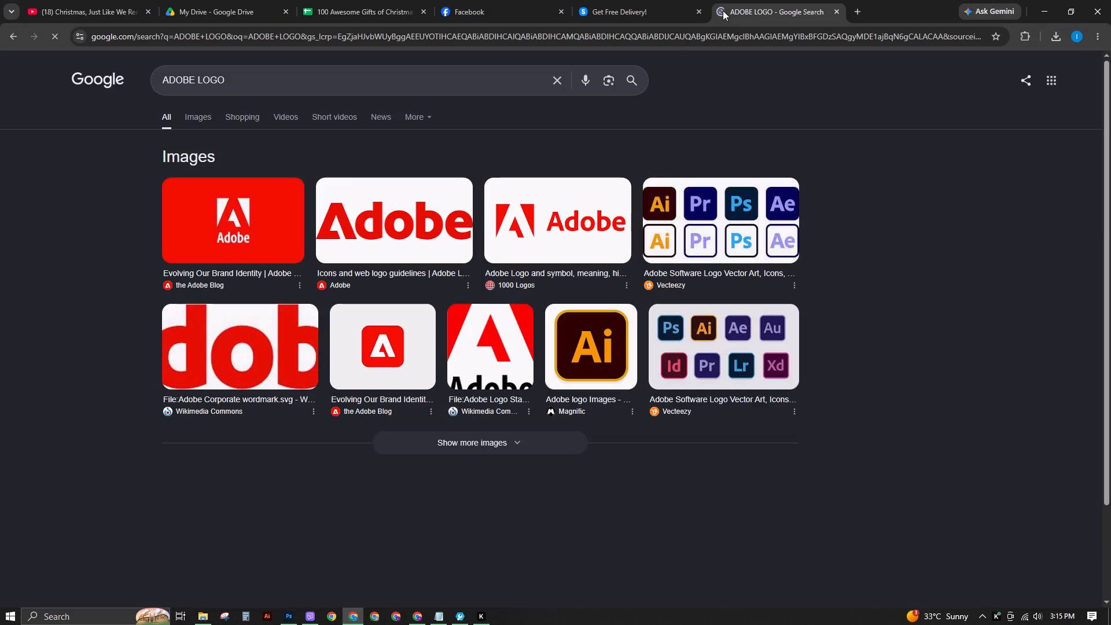
click(204, 119)
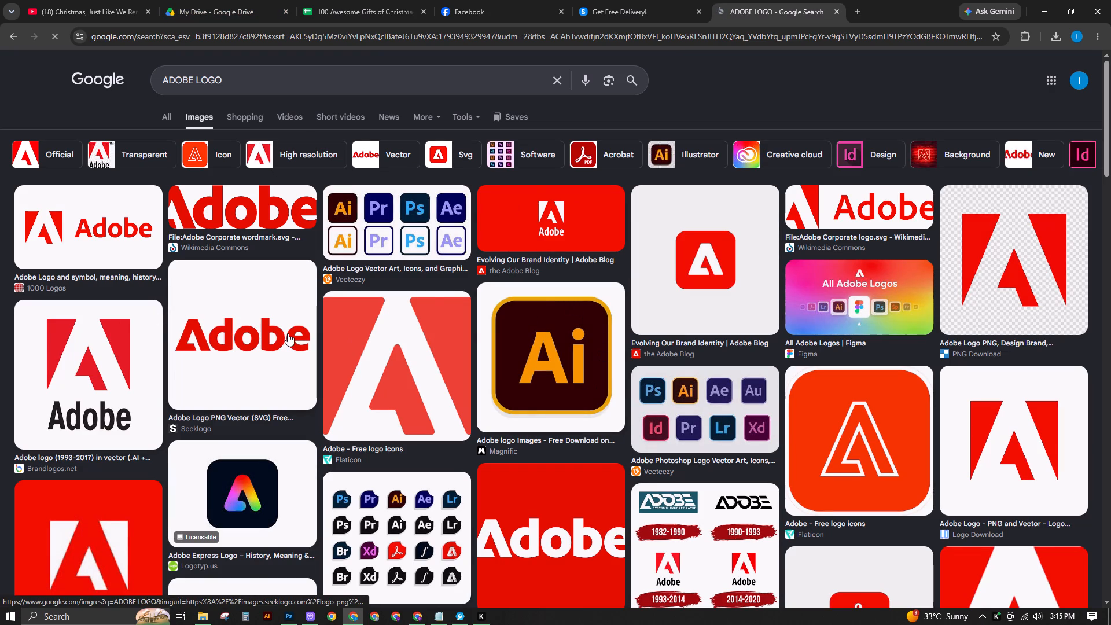
scroll(291, 347, down, 2)
scroll(342, 417, down, 1)
scroll(461, 446, down, 1)
scroll(270, 509, down, 3)
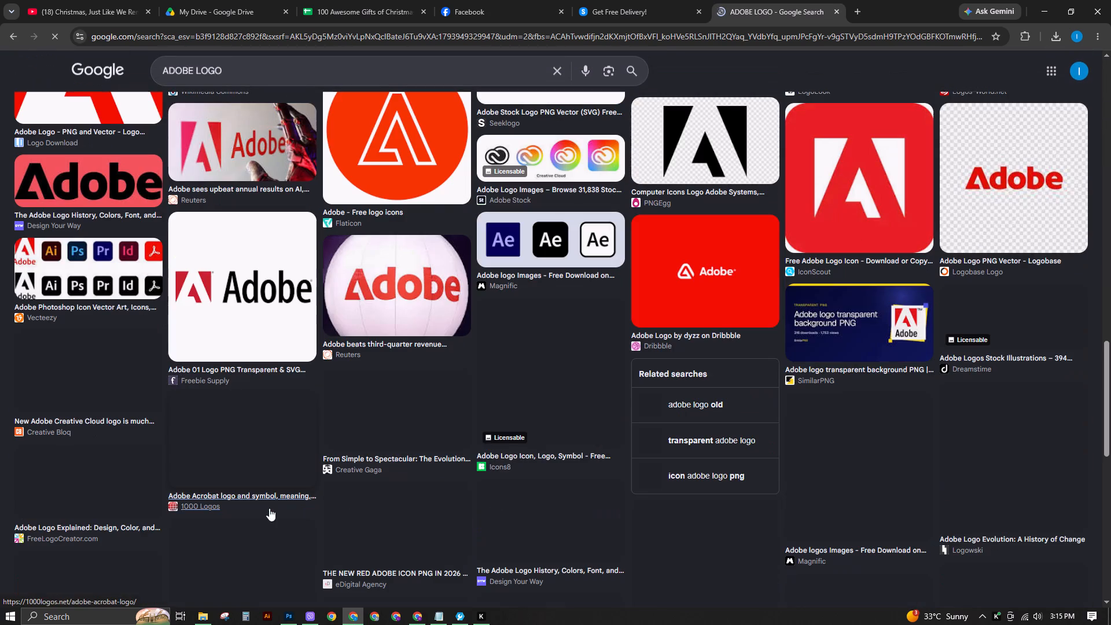
scroll(505, 454, down, 2)
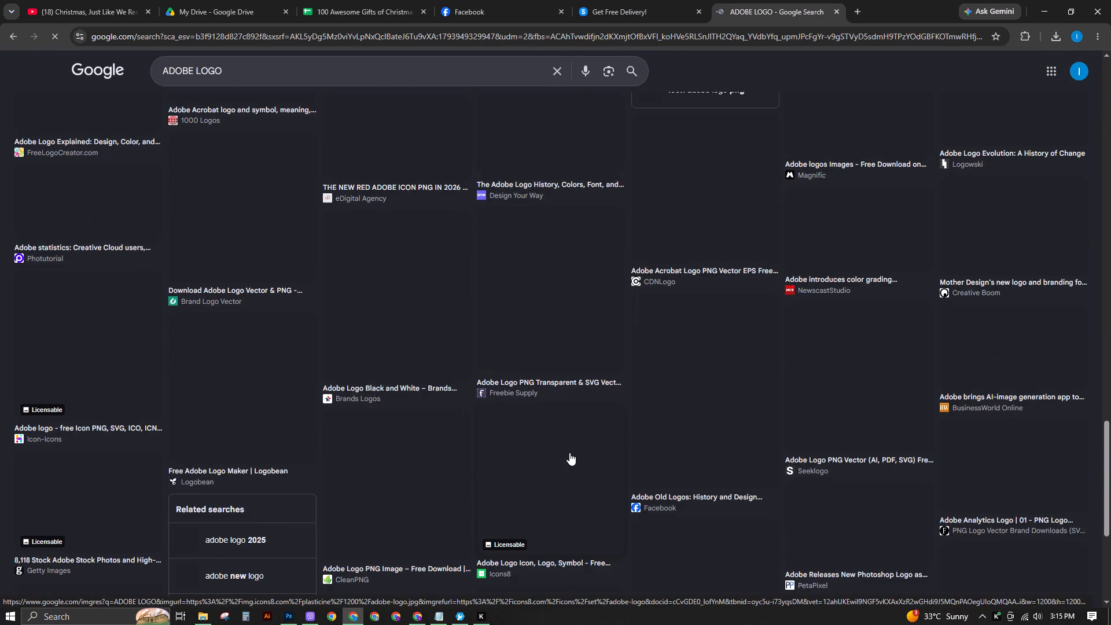
scroll(569, 453, up, 2)
scroll(589, 347, up, 7)
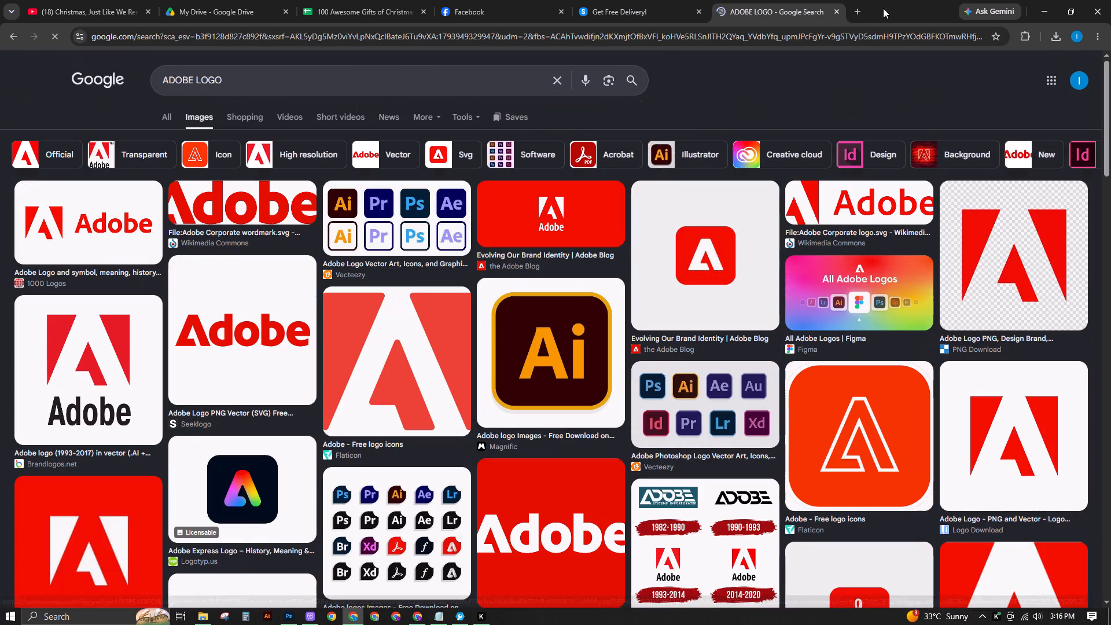
click(836, 11)
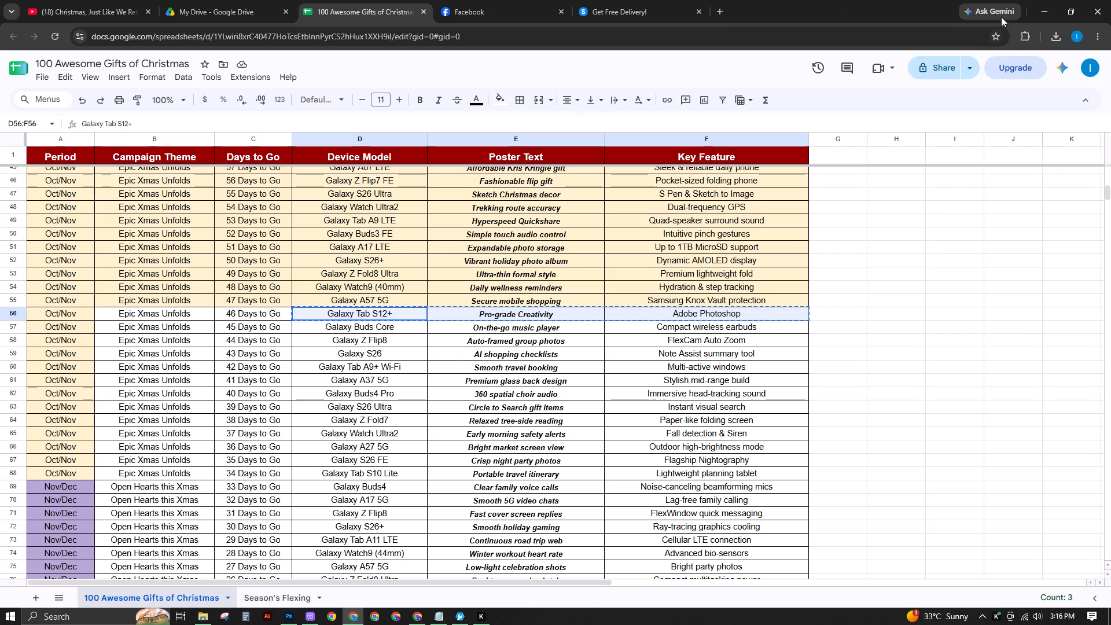
click(1039, 6)
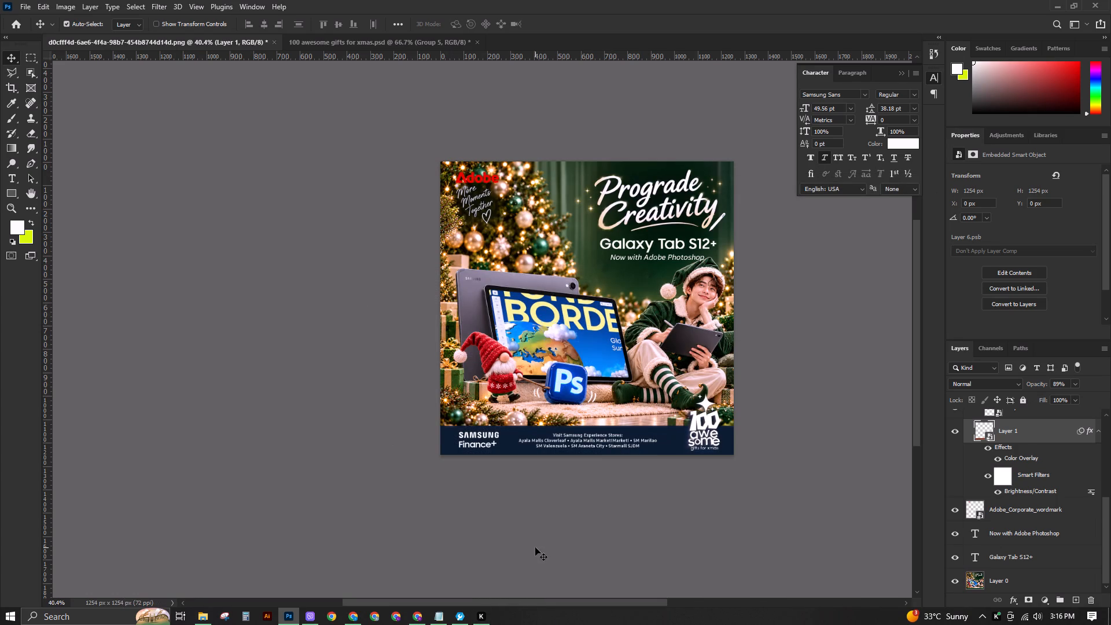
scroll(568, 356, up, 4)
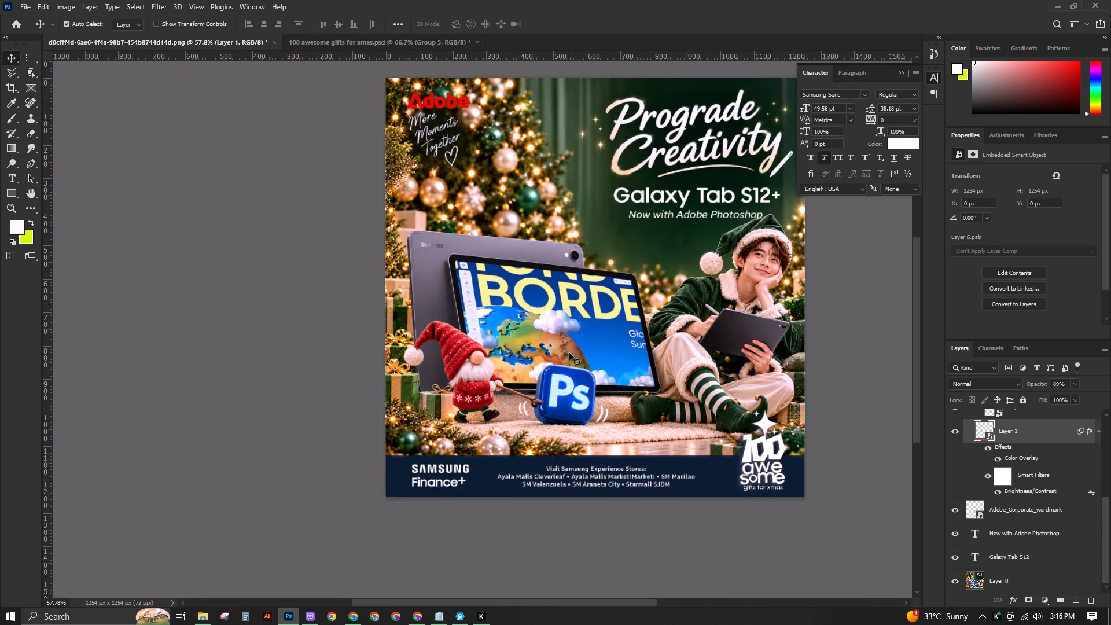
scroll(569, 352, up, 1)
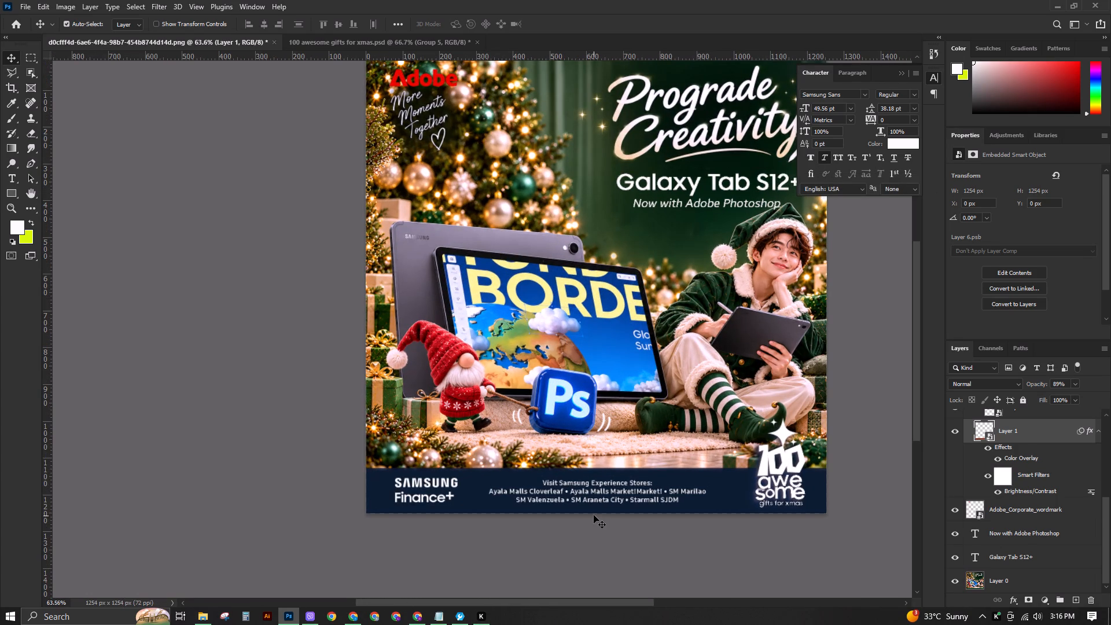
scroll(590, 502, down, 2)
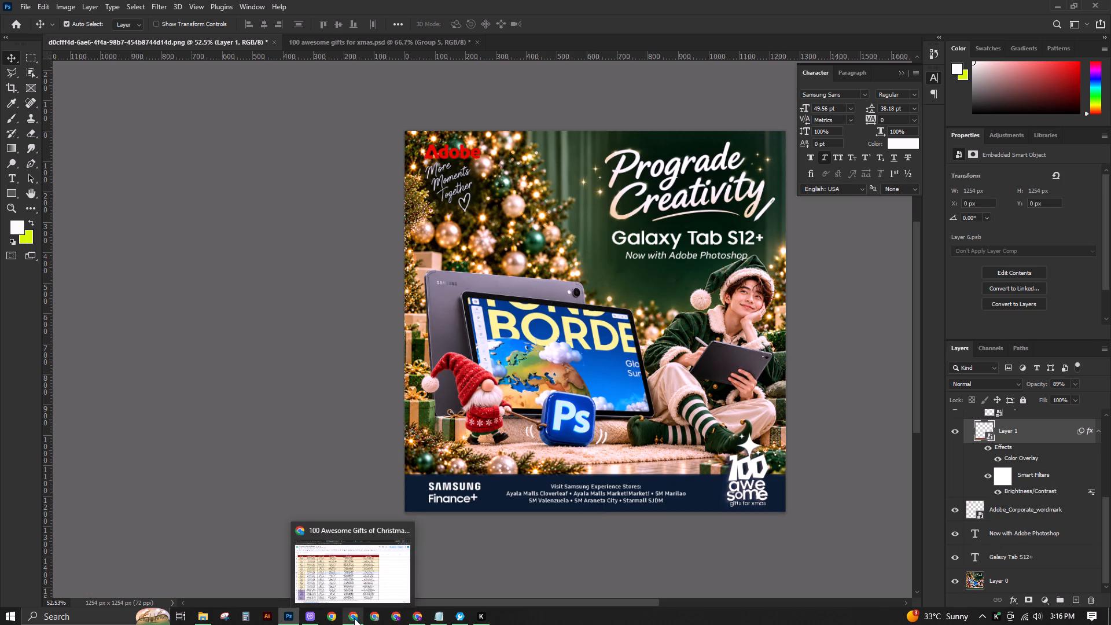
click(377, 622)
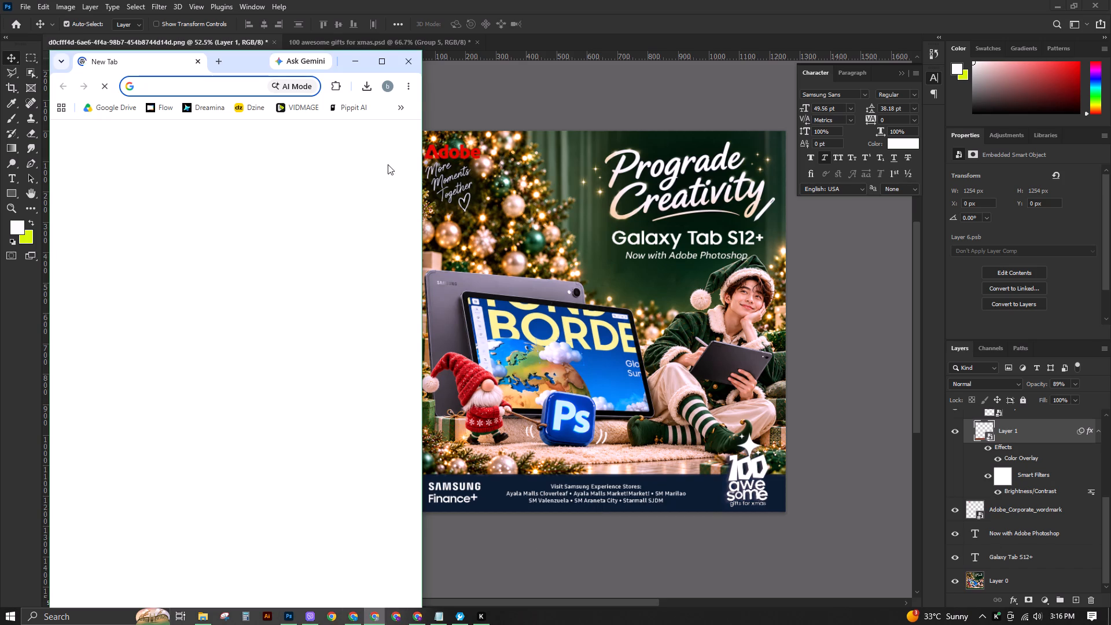
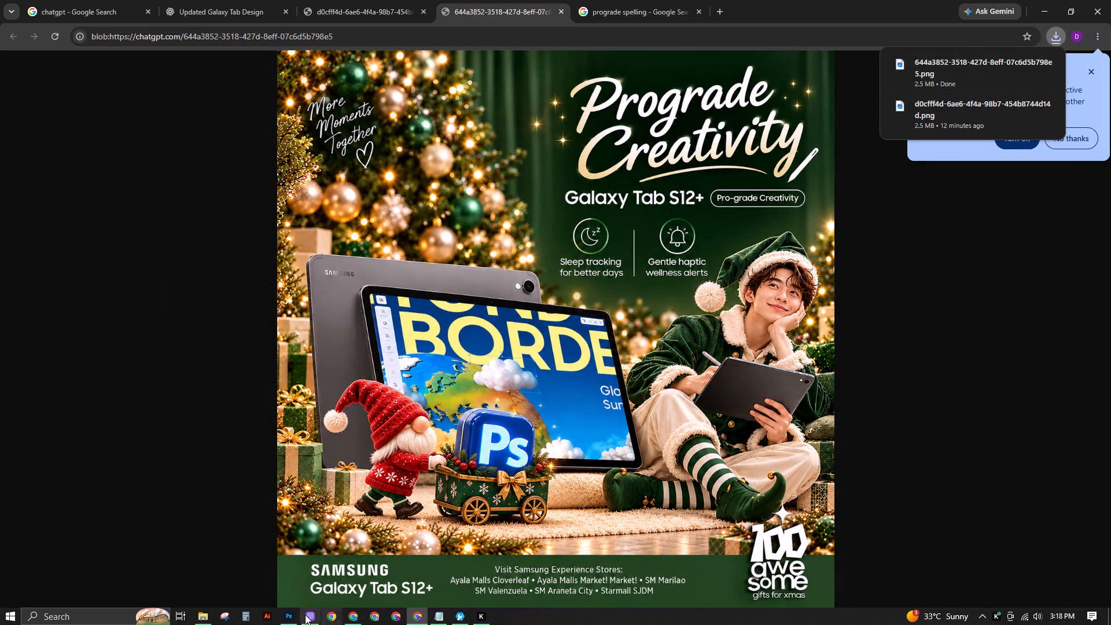
Switch to Photoshop and select the background picture, Layer 0, in the Prograde Creativity poster.
click(289, 613)
click(577, 291)
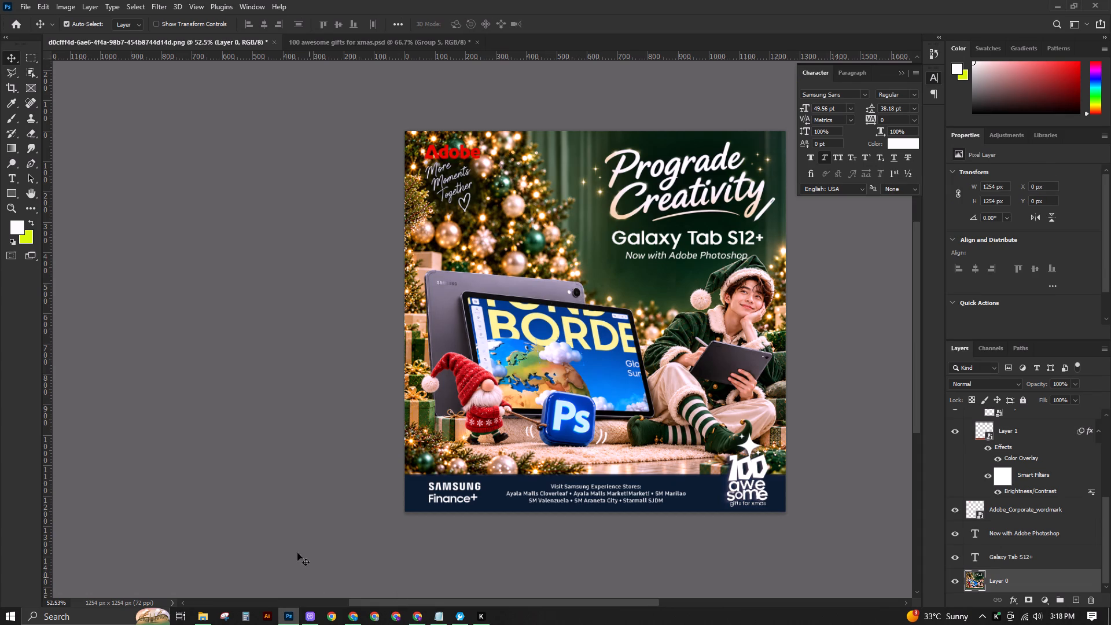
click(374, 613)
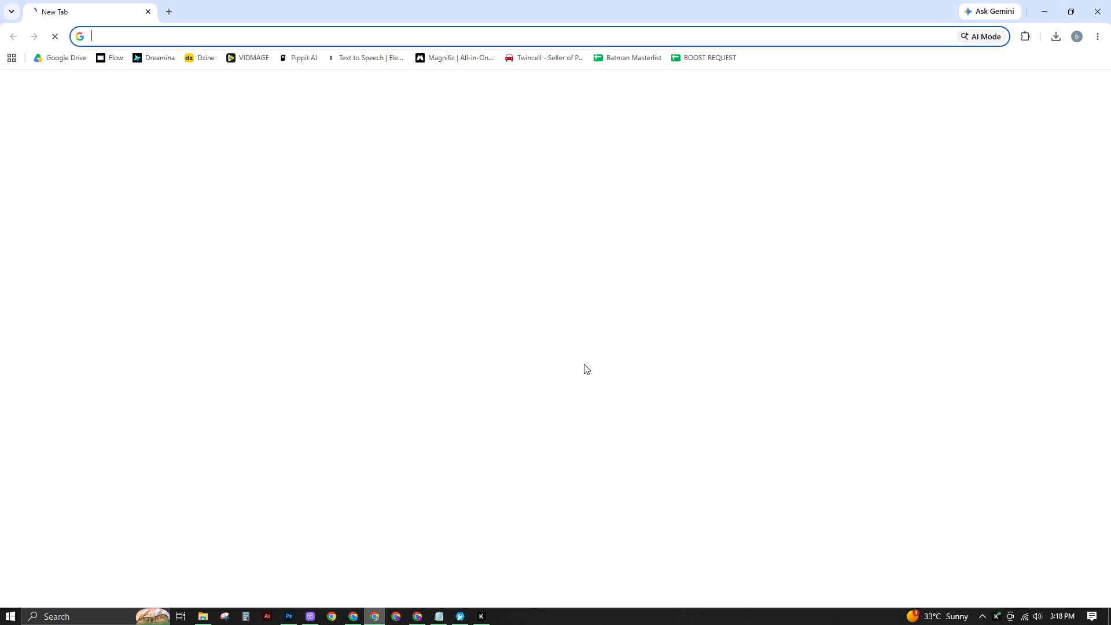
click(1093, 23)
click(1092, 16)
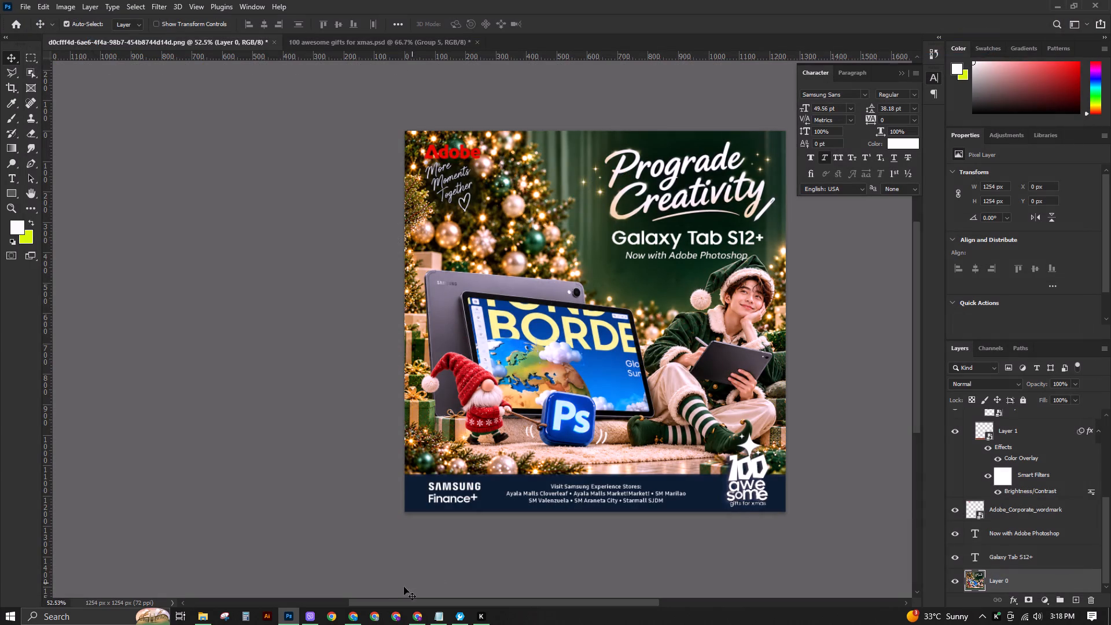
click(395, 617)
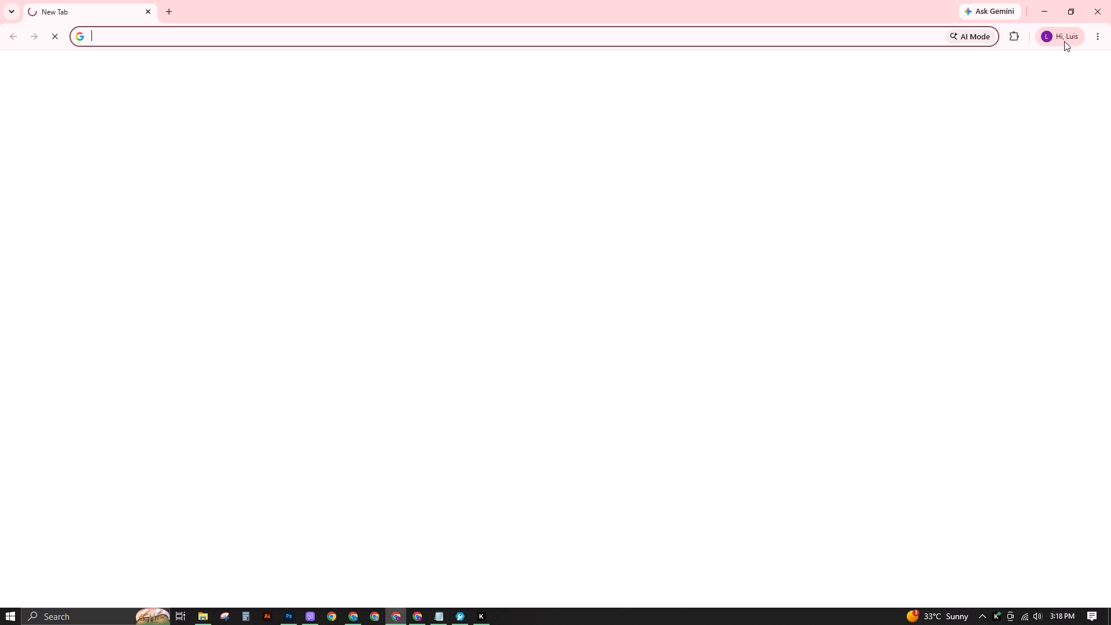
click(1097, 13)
Place the downloaded gnome-and-cart PNG from the browser into the Photoshop poster at full canvas size, directly above Layer 0.
click(413, 623)
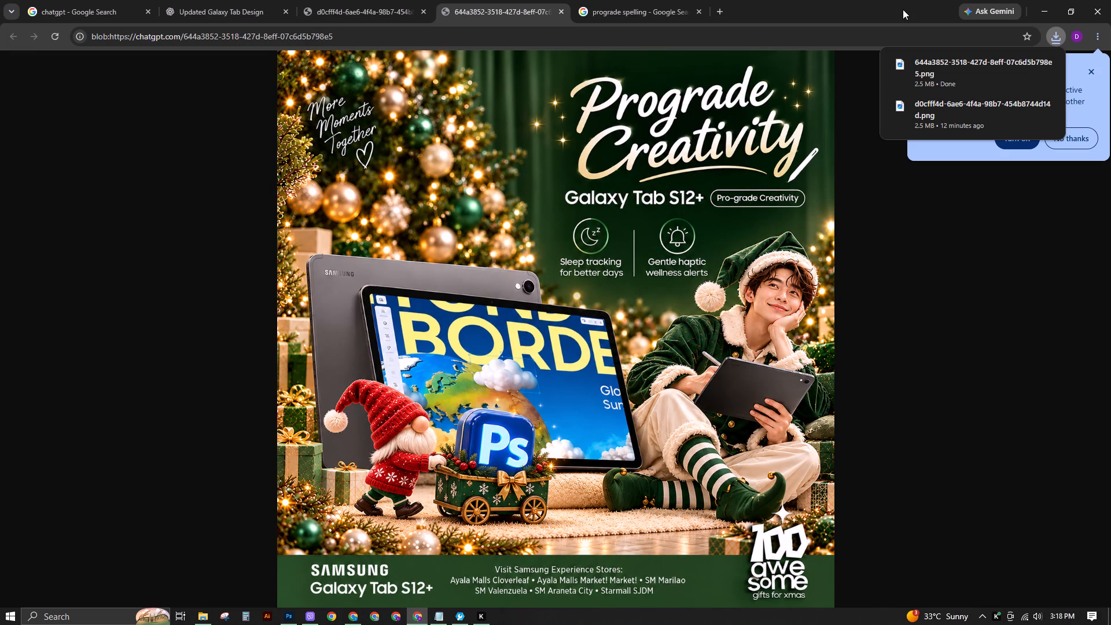
drag(921, 60, 291, 617)
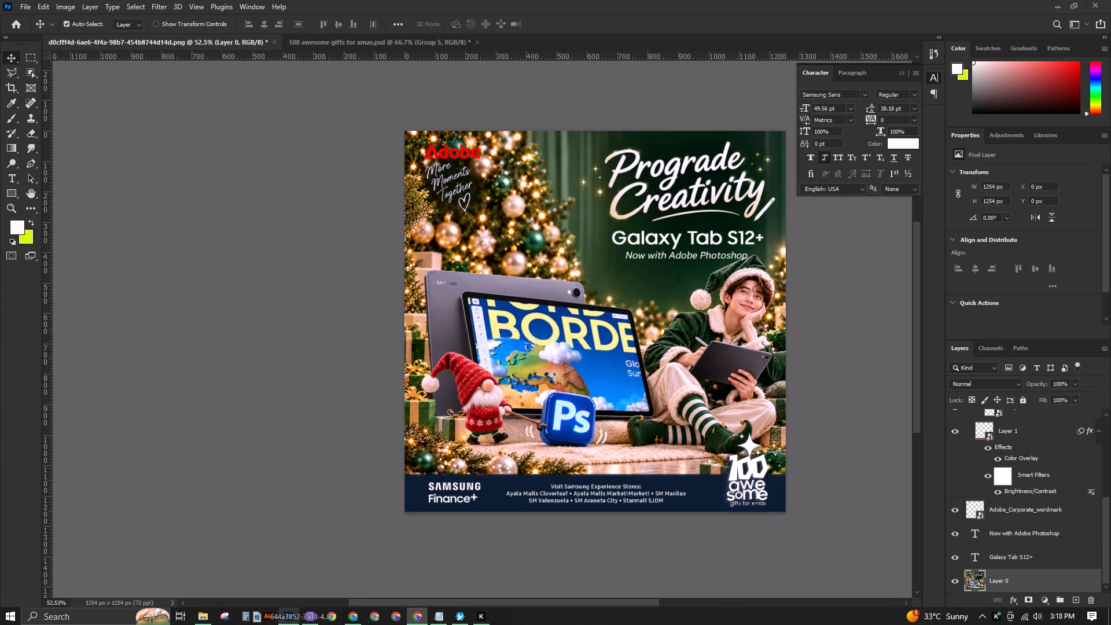
drag(291, 617, 591, 312)
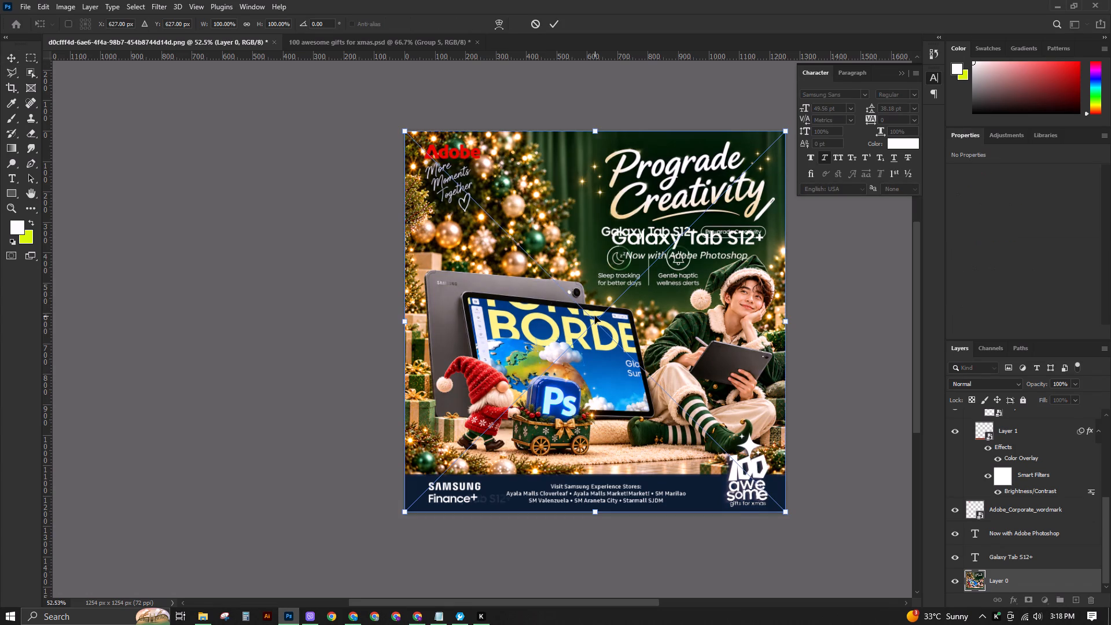
key(Return)
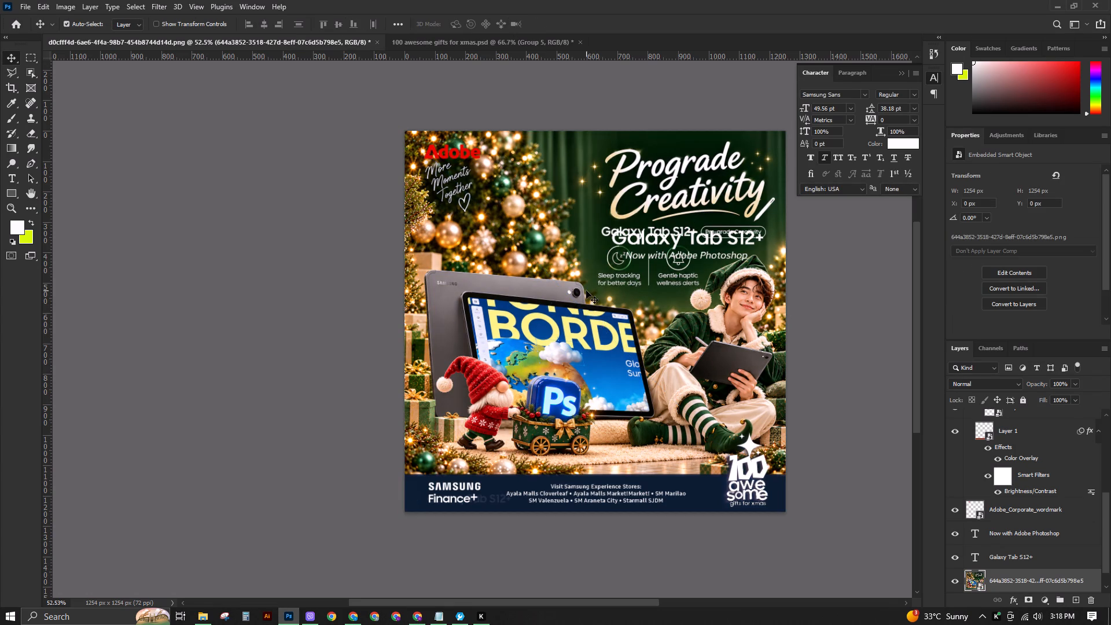
Rasterize the placed gnome-and-cart image layer.
drag(537, 598, 590, 603)
scroll(1013, 552, down, 5)
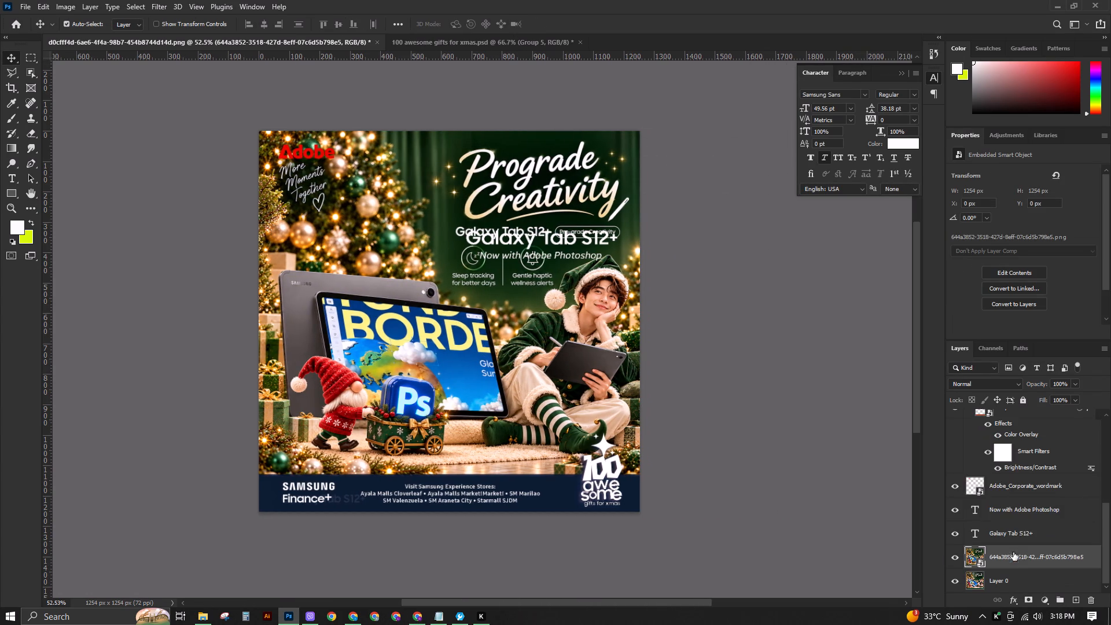
right_click(1038, 557)
click(978, 269)
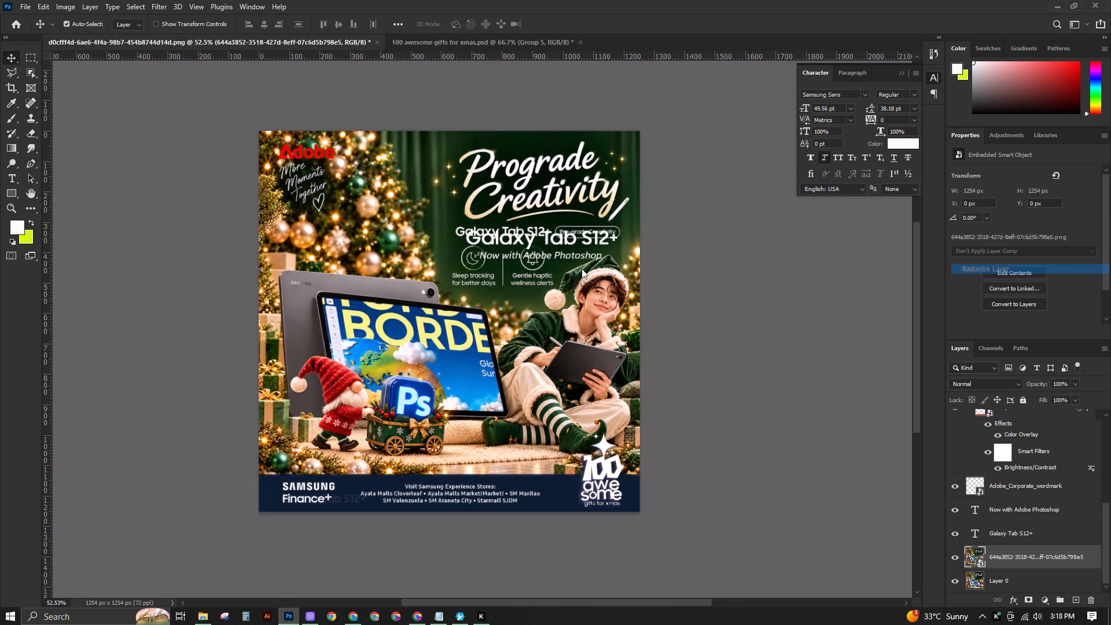
Erase the upper part of the rasterized layer, including its duplicate Galaxy Tab S12+ text, using the Eraser at size 700.
key(e)
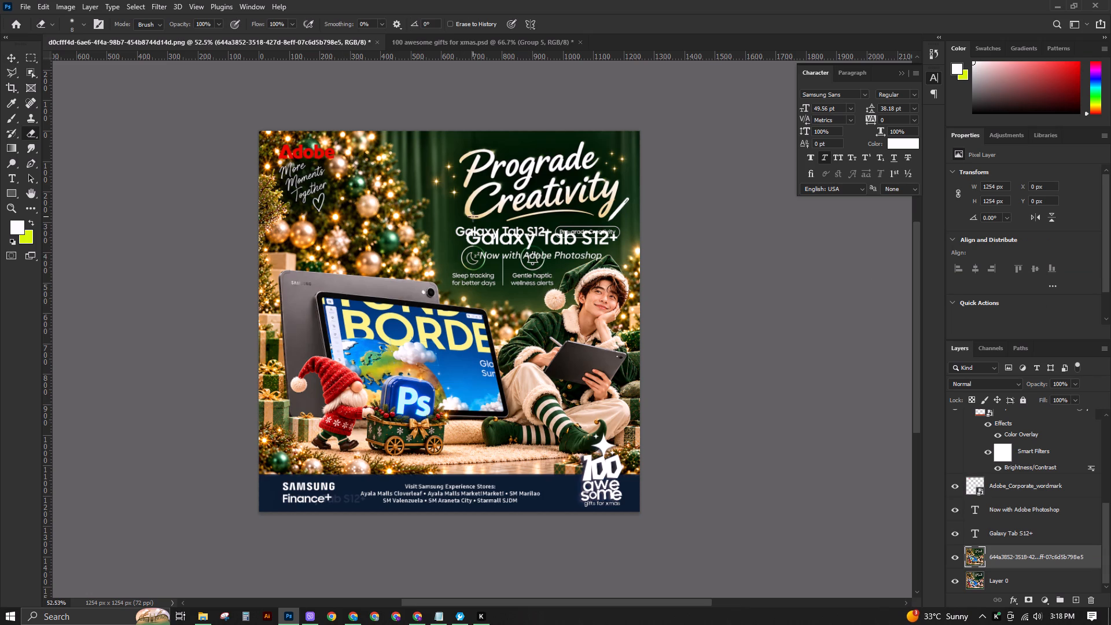
text(EE)
text(]]]])
drag(32, 137, 85, 128)
key(bracketright)
key(bracketright)
key(bracketright)
key(bracketright)
key(bracketright)
key(bracketright)
key(bracketright)
key(bracketright)
key(bracketright)
key(bracketright)
key(bracketright)
key(bracketright)
key(bracketright)
key(bracketright)
key(bracketright)
key(bracketright)
key(bracketright)
key(bracketright)
key(bracketright)
key(bracketright)
key(bracketright)
key(bracketright)
key(bracketright)
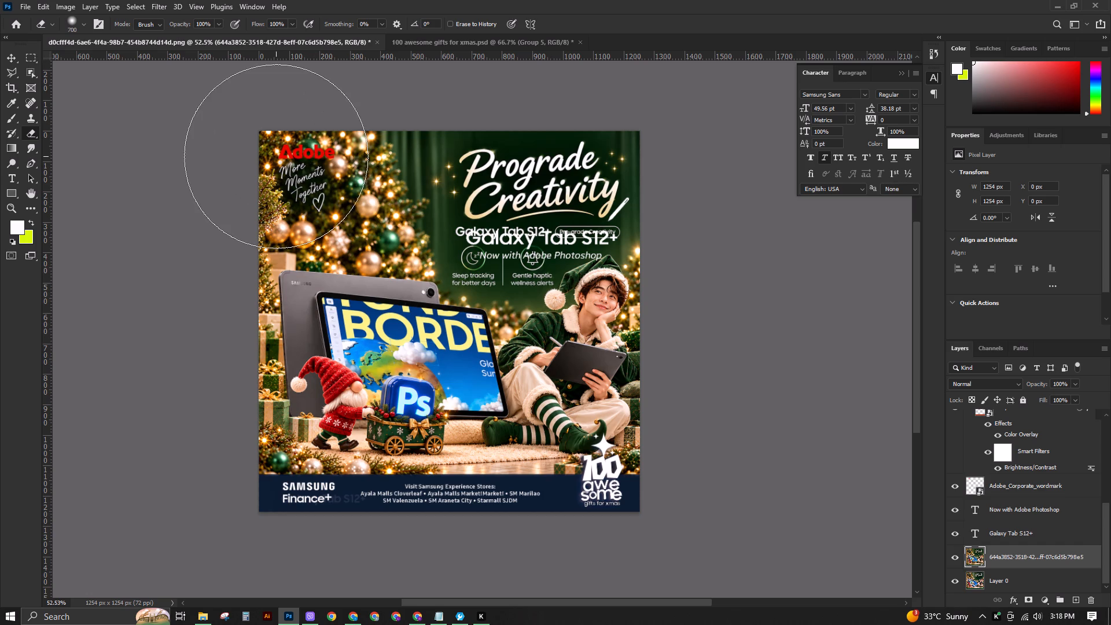
drag(266, 175, 595, 186)
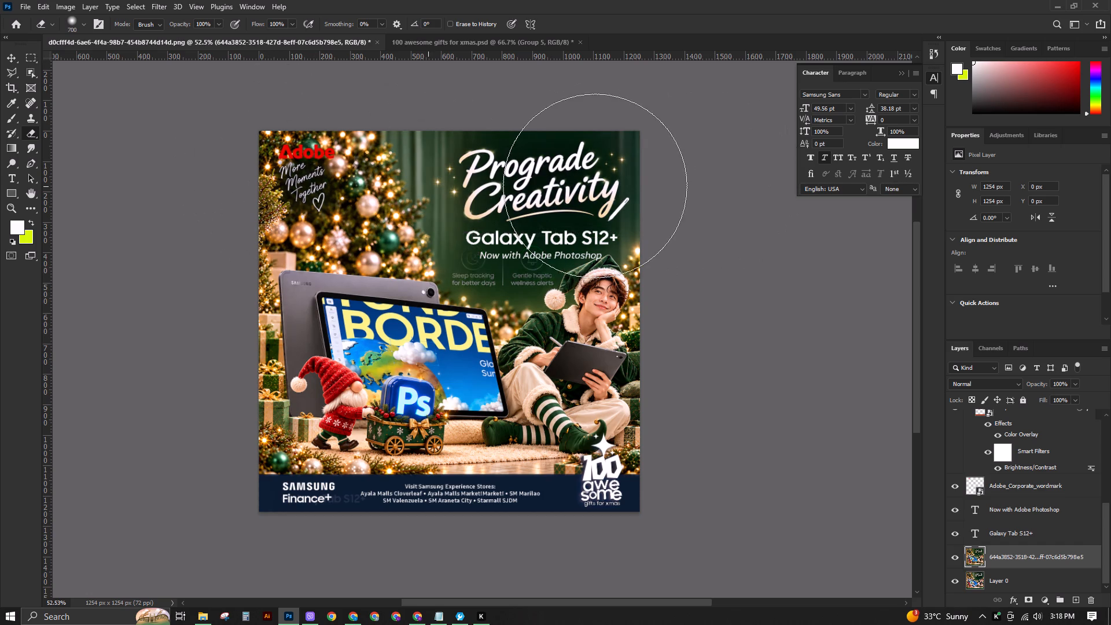
drag(595, 186, 602, 186)
Erase the layer's leftover sleep tracking and wellness alerts captions and its areas around the tablet and elf, with the Eraser at size 250.
key(bracketright)
key(bracketright)
key(bracketright)
key(bracketright)
key(bracketleft)
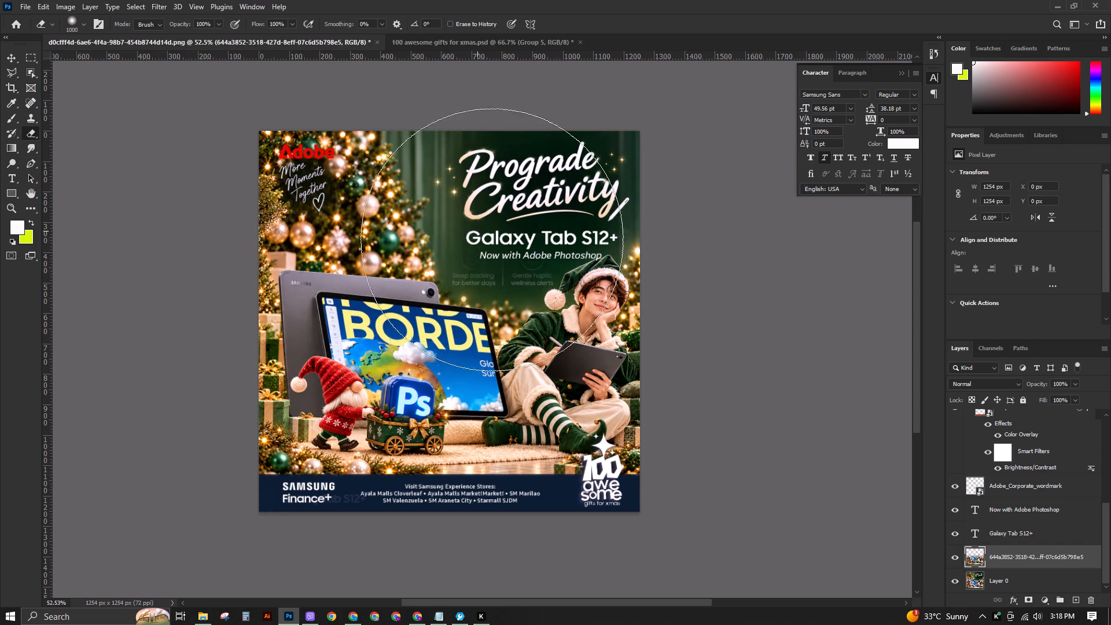
key(bracketleft)
key(bracketleft)
key(bracketleft)
text([[)
key(bracketleft)
key(bracketleft)
key(bracketleft)
drag(472, 259, 442, 286)
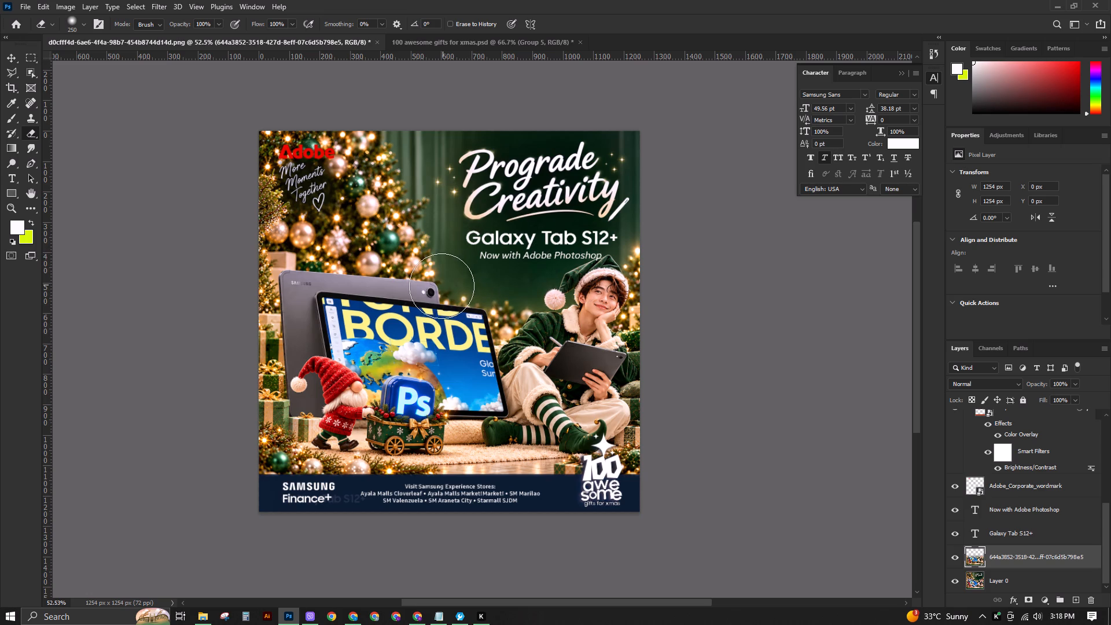
drag(442, 286, 587, 361)
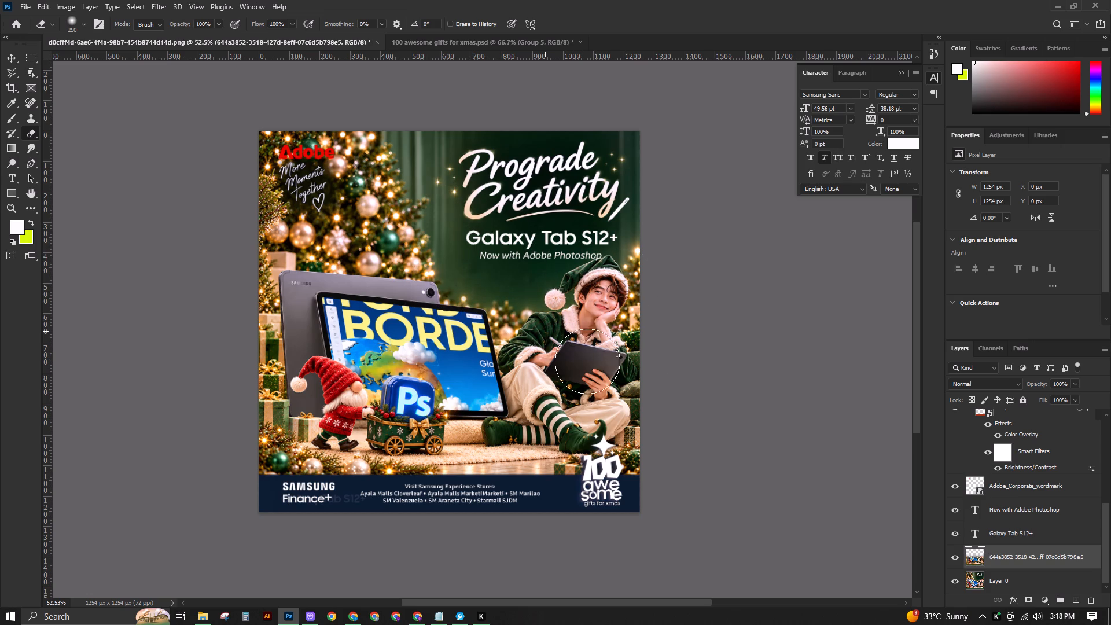
drag(587, 361, 234, 242)
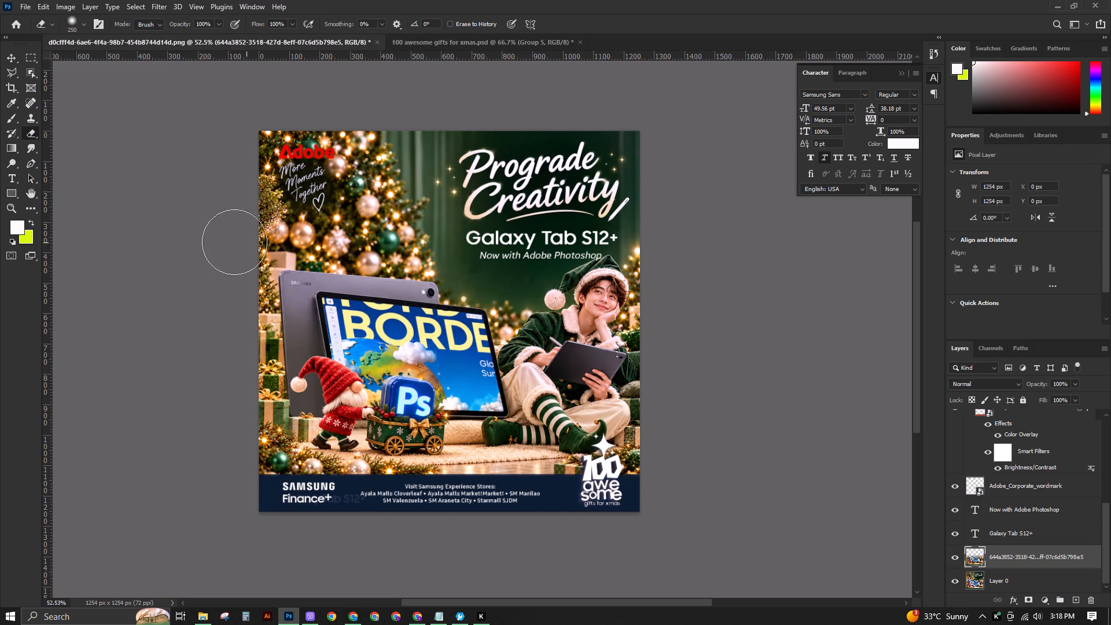
drag(234, 242, 300, 303)
drag(300, 303, 643, 343)
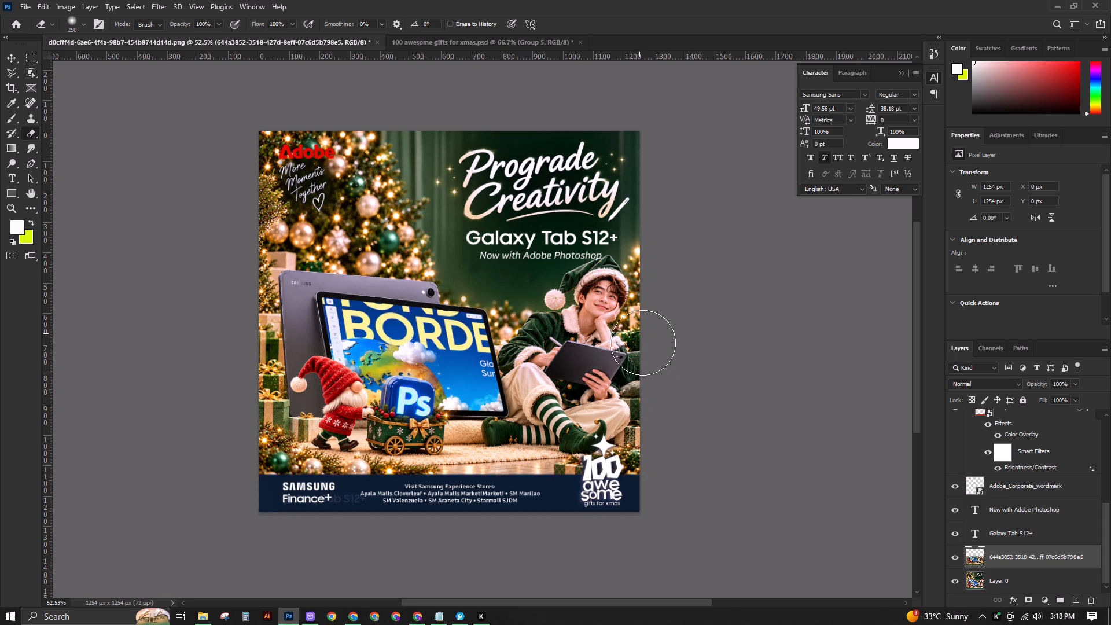
Erase the layer's duplicate footer text and the area around the 100 awesome gifts logo, with the Eraser at size 150.
key(bracketleft)
key(bracketleft)
key(bracketleft)
drag(262, 505, 372, 502)
drag(372, 502, 703, 499)
drag(252, 486, 377, 494)
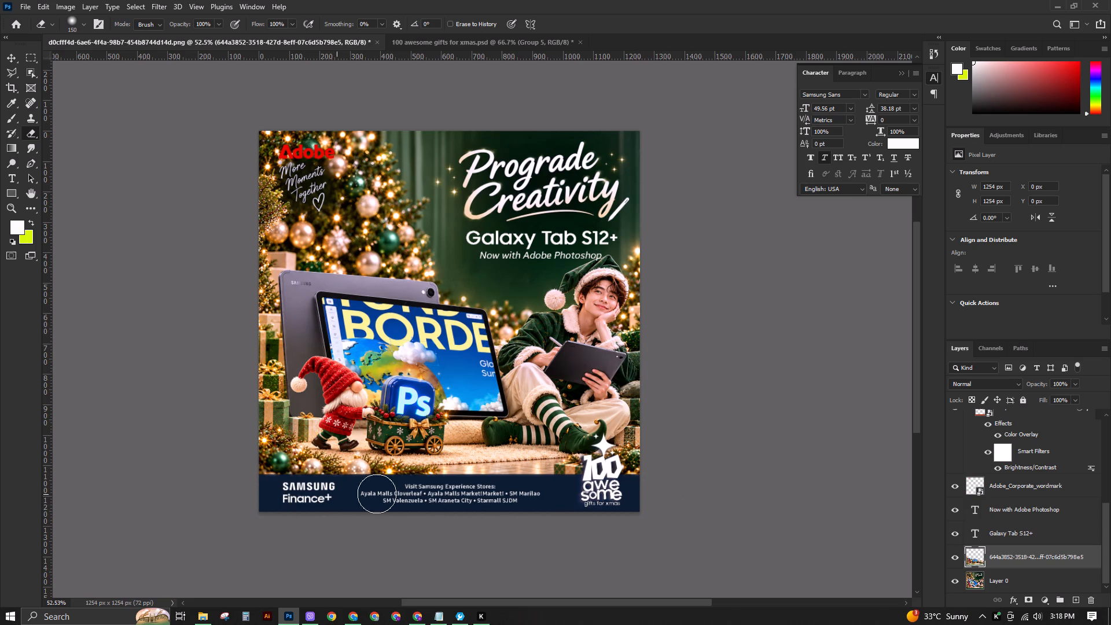
drag(377, 494, 718, 478)
drag(553, 478, 719, 431)
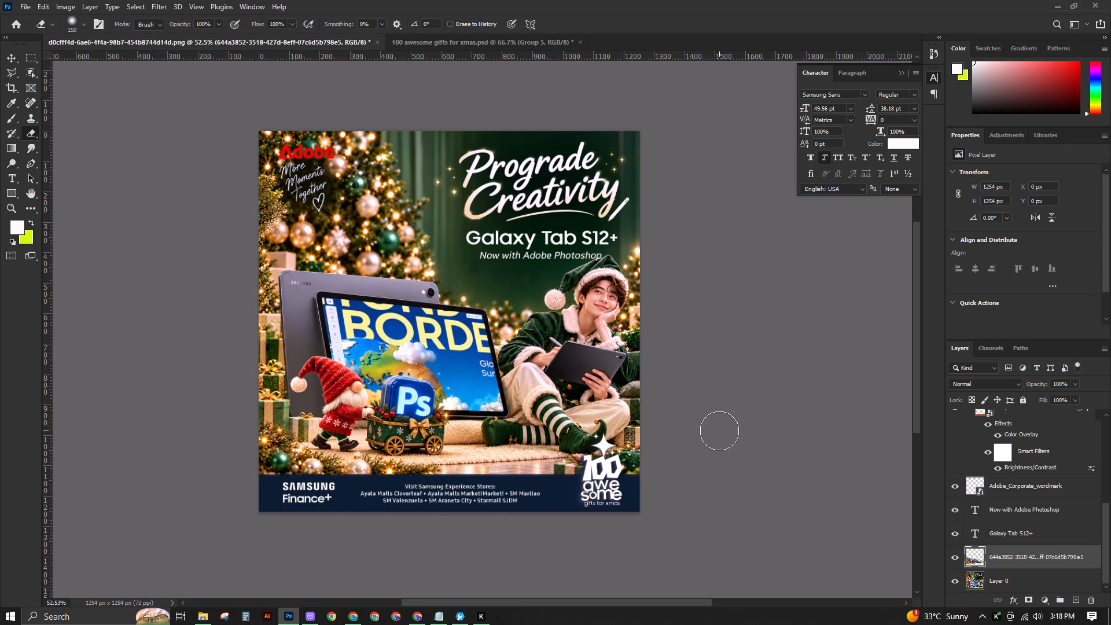
drag(606, 464, 684, 344)
Quick-export the poster as PNG, replacing the existing number 55 SAMSUNG GALAXY TAB S12 PLUS file in the 100 awesome gifts folder.
click(0, 57)
click(6, 60)
click(29, 6)
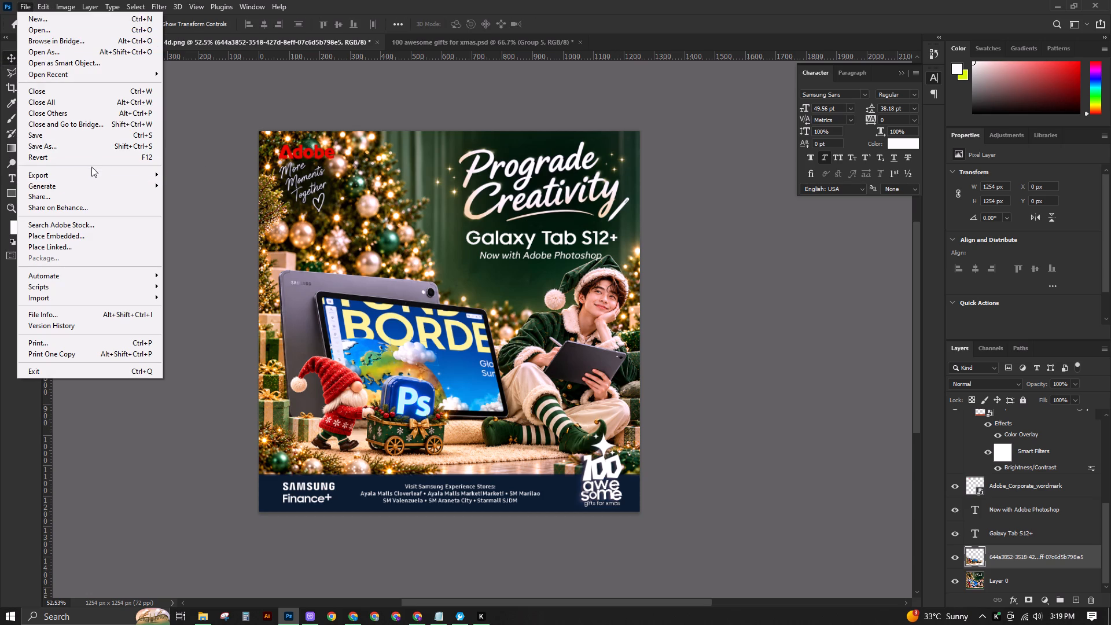
click(95, 173)
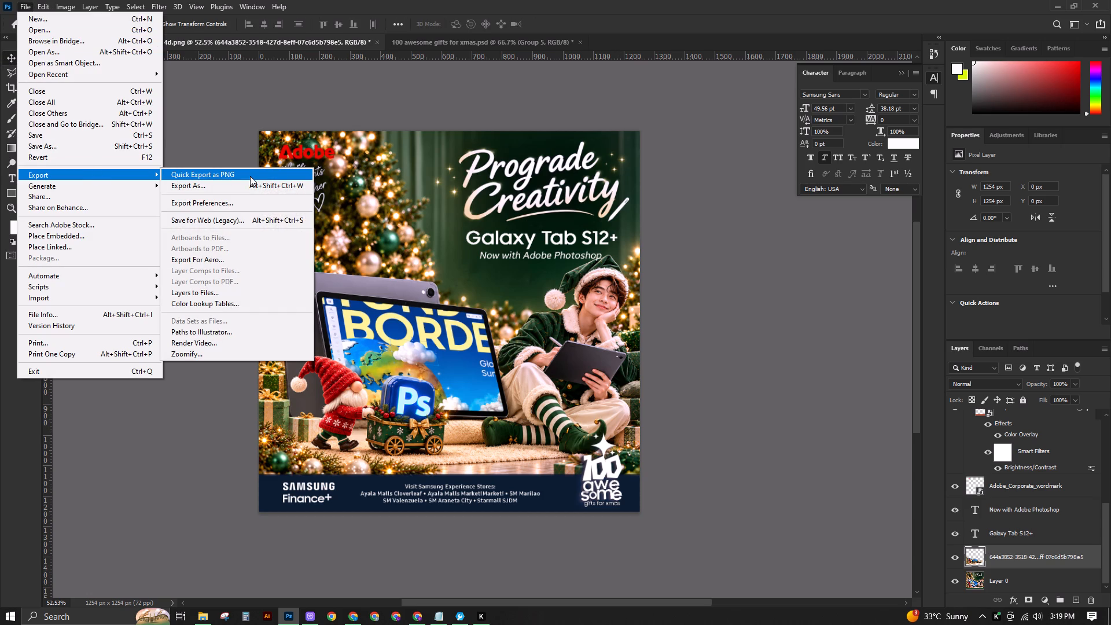
click(250, 176)
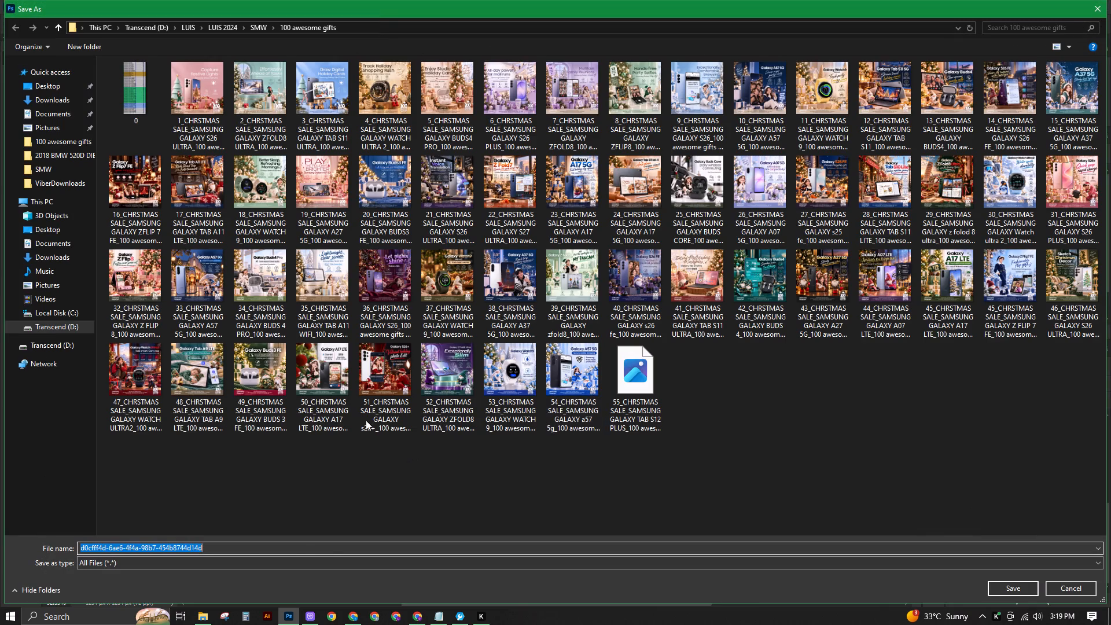
click(624, 400)
click(1020, 590)
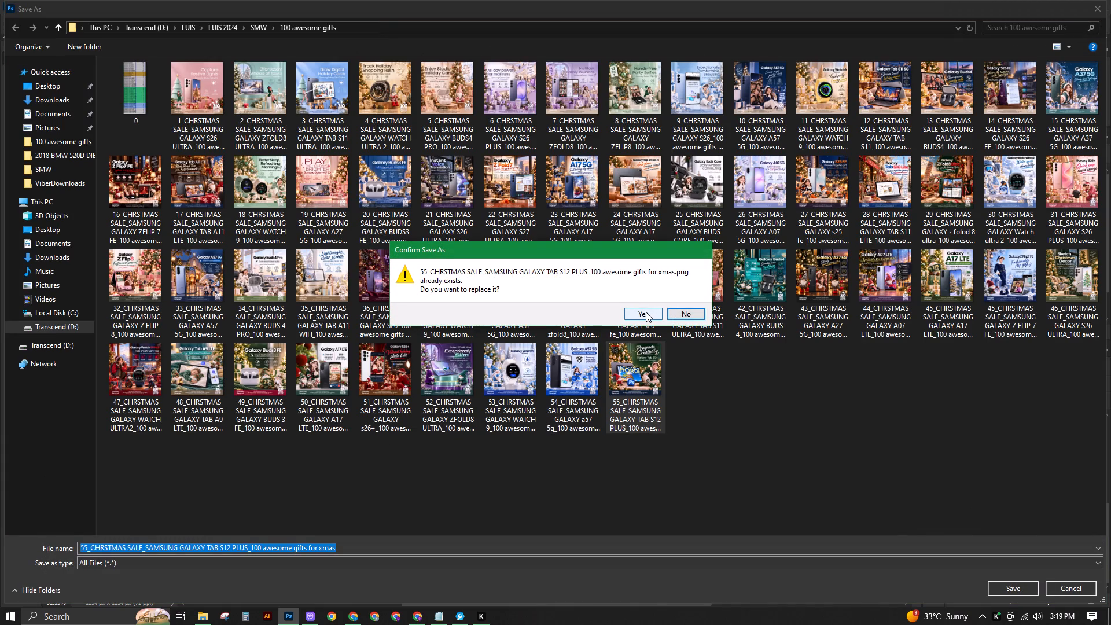
click(646, 312)
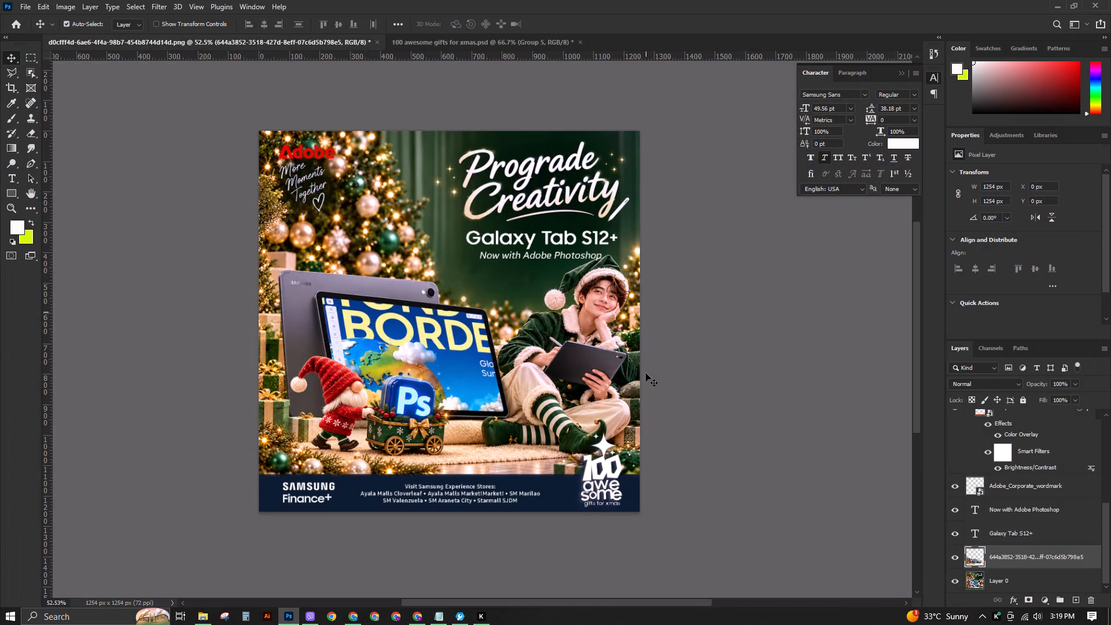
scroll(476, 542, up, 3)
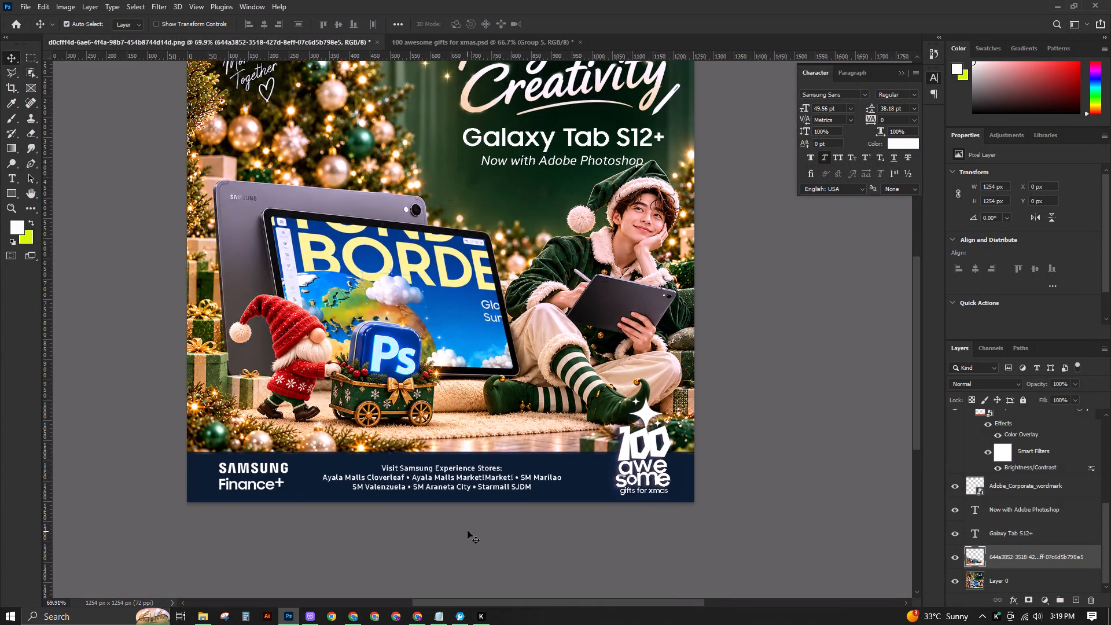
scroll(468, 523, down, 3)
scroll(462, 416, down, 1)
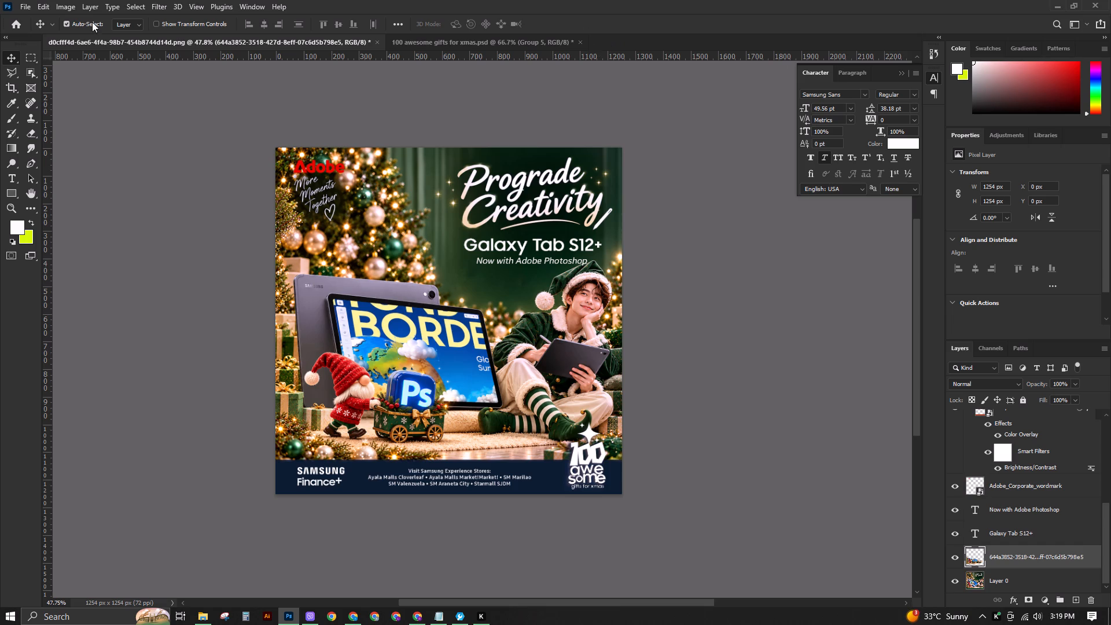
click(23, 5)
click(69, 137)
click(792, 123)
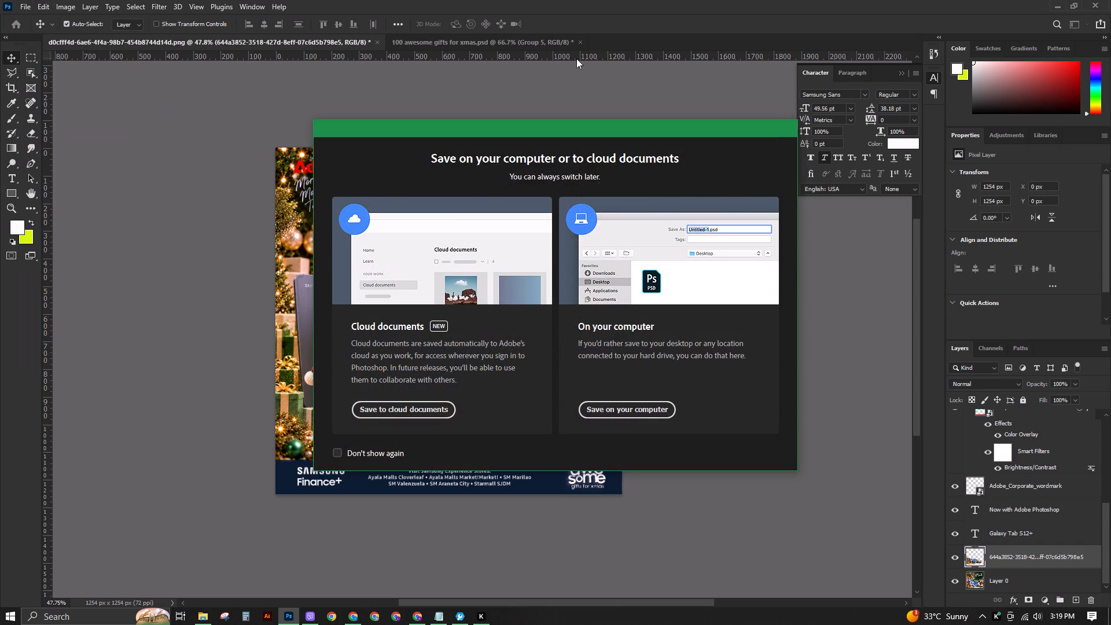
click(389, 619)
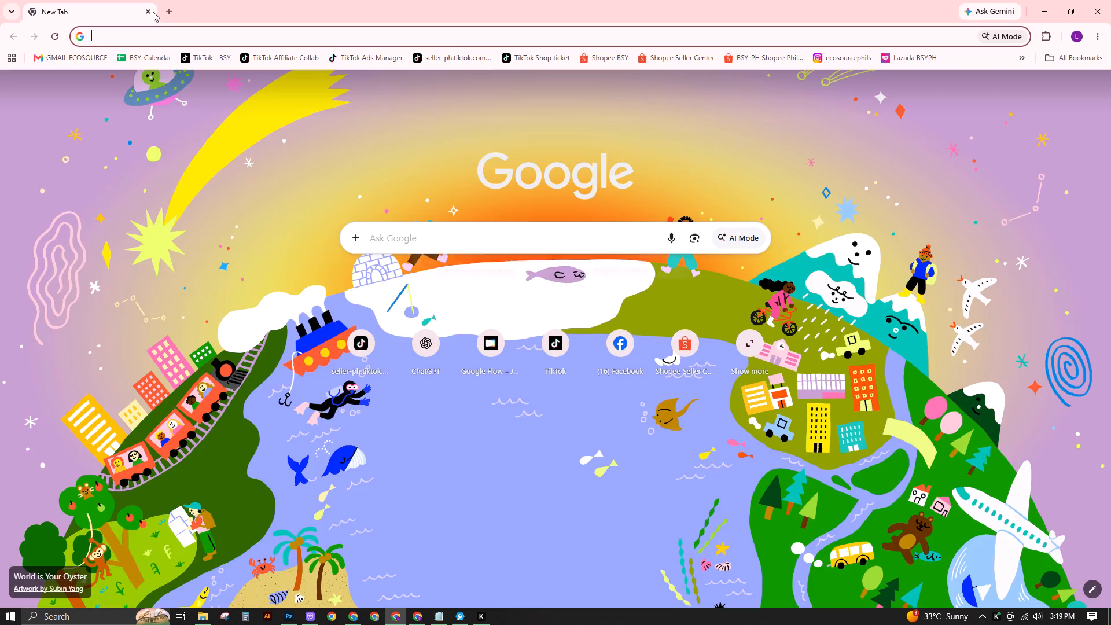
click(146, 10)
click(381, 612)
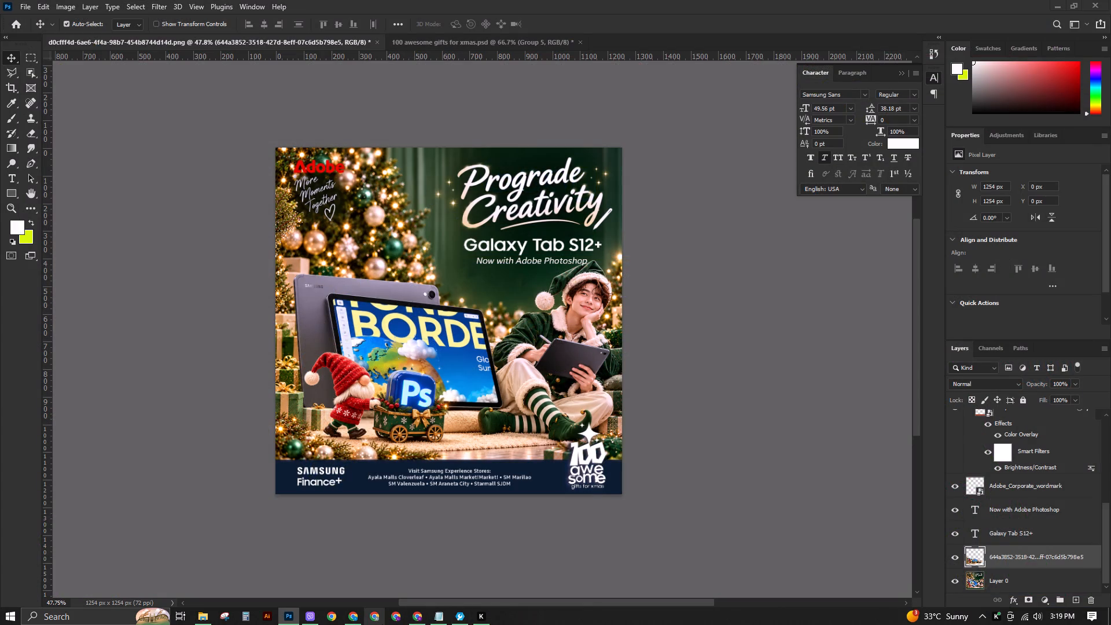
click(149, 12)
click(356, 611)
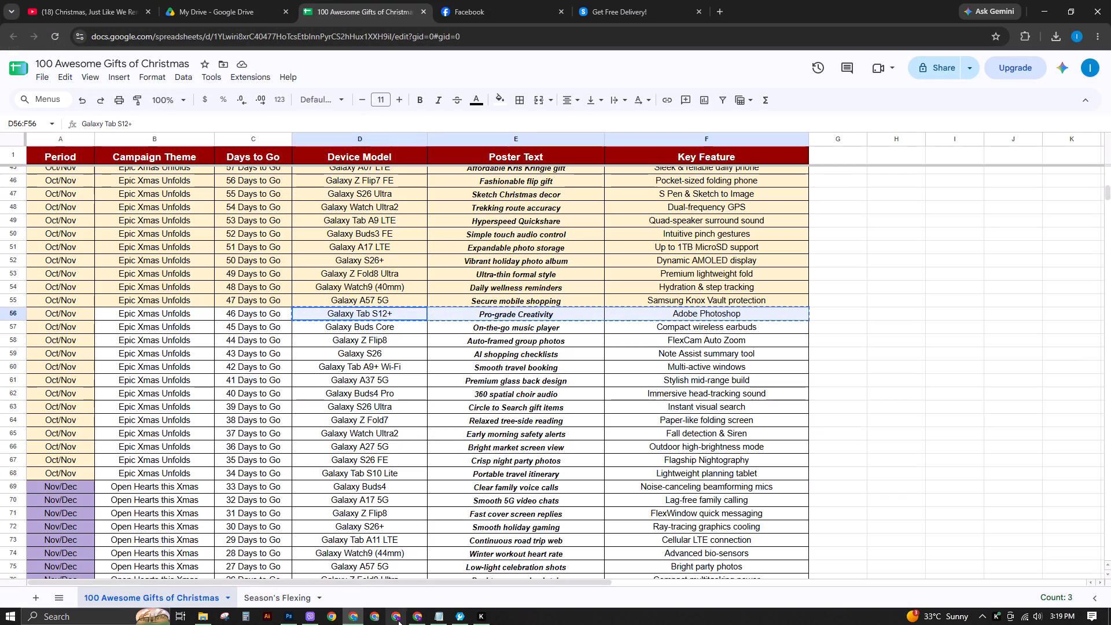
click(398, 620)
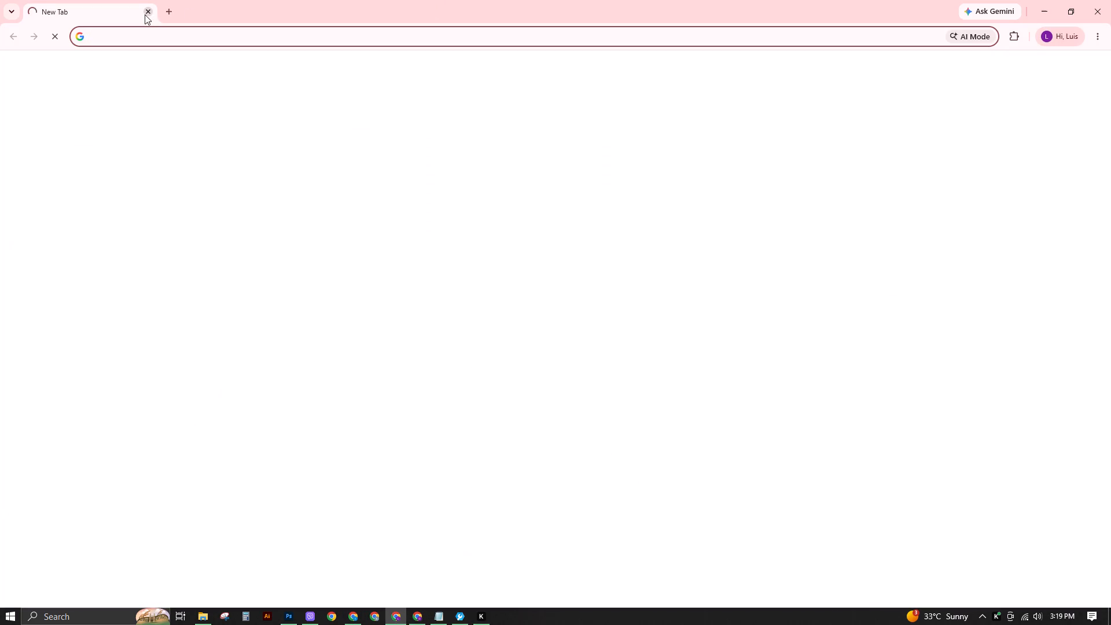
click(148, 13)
click(412, 620)
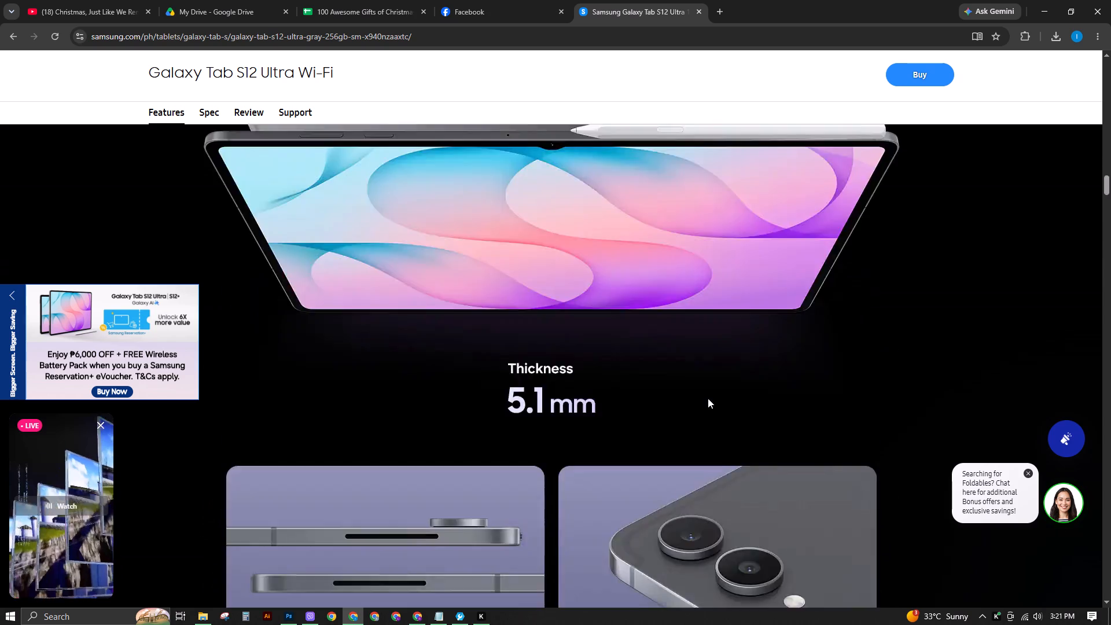
scroll(708, 398, down, 5)
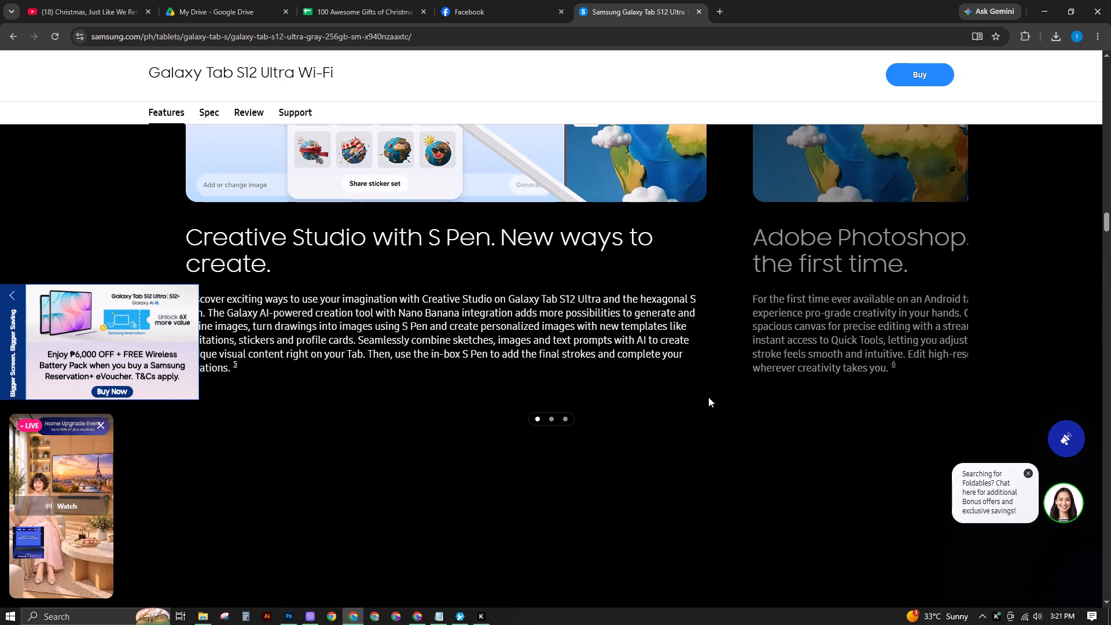
scroll(494, 299, down, 1)
click(10, 293)
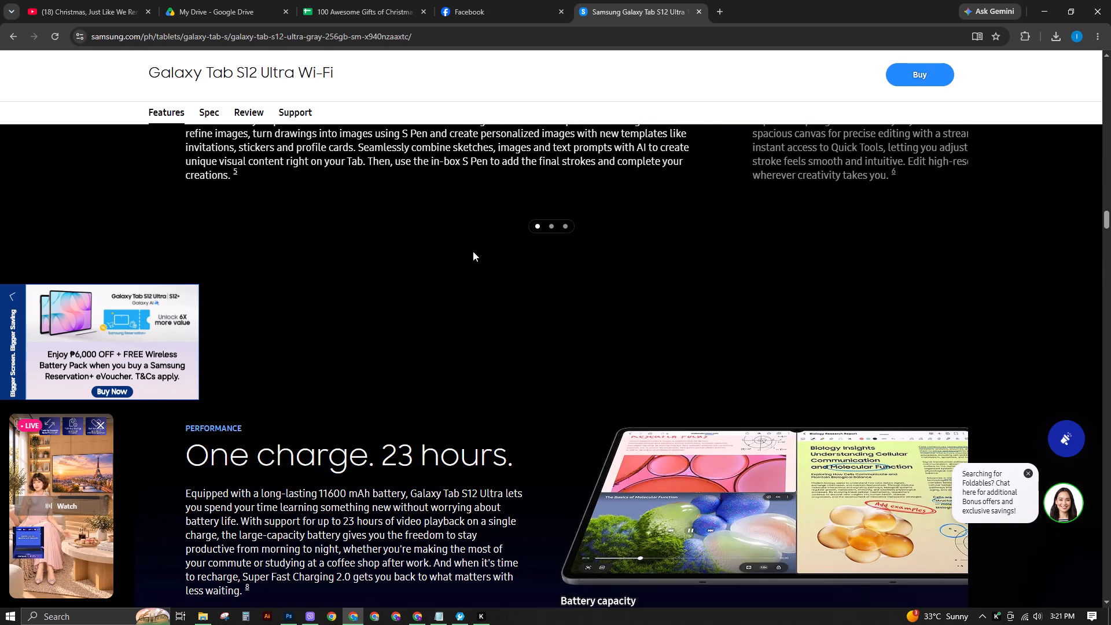
scroll(497, 249, up, 1)
drag(378, 305, 387, 343)
double_click(418, 270)
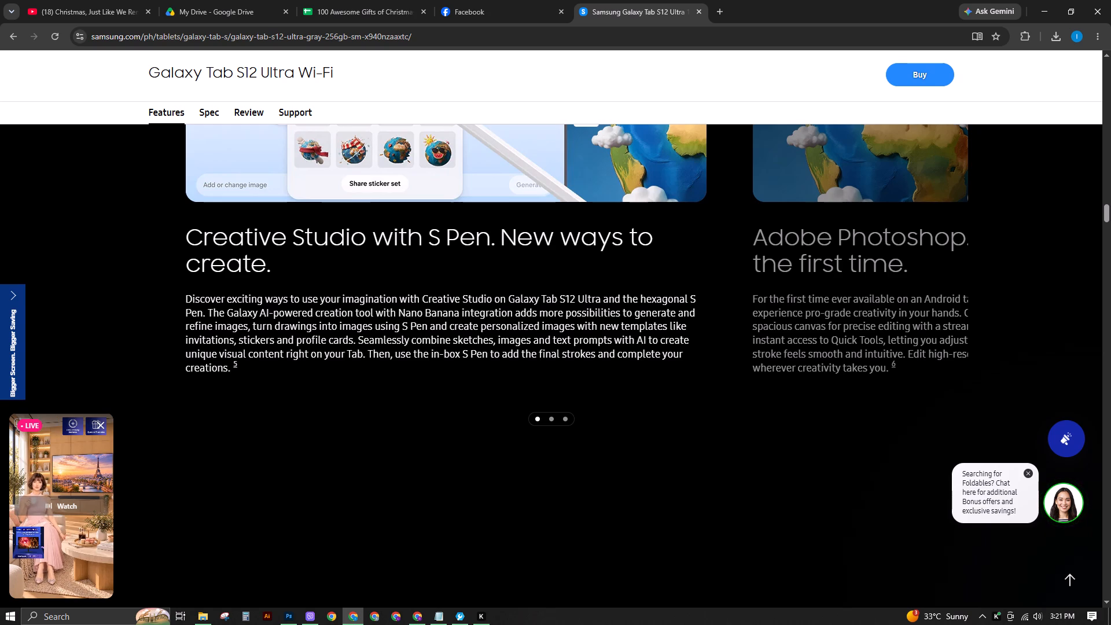
scroll(617, 281, up, 1)
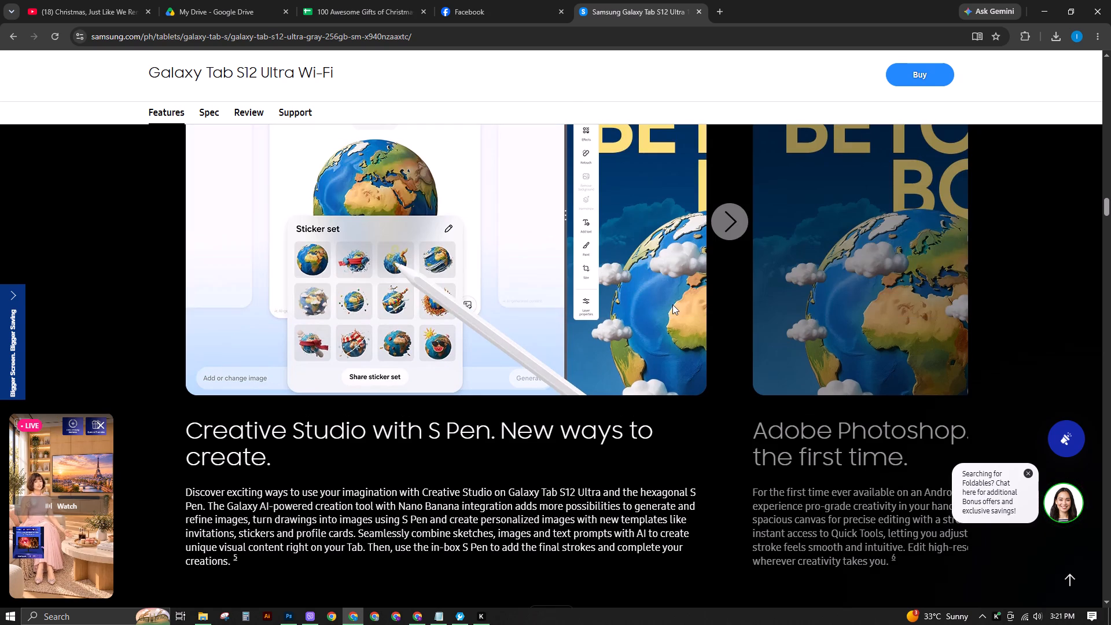
click(722, 223)
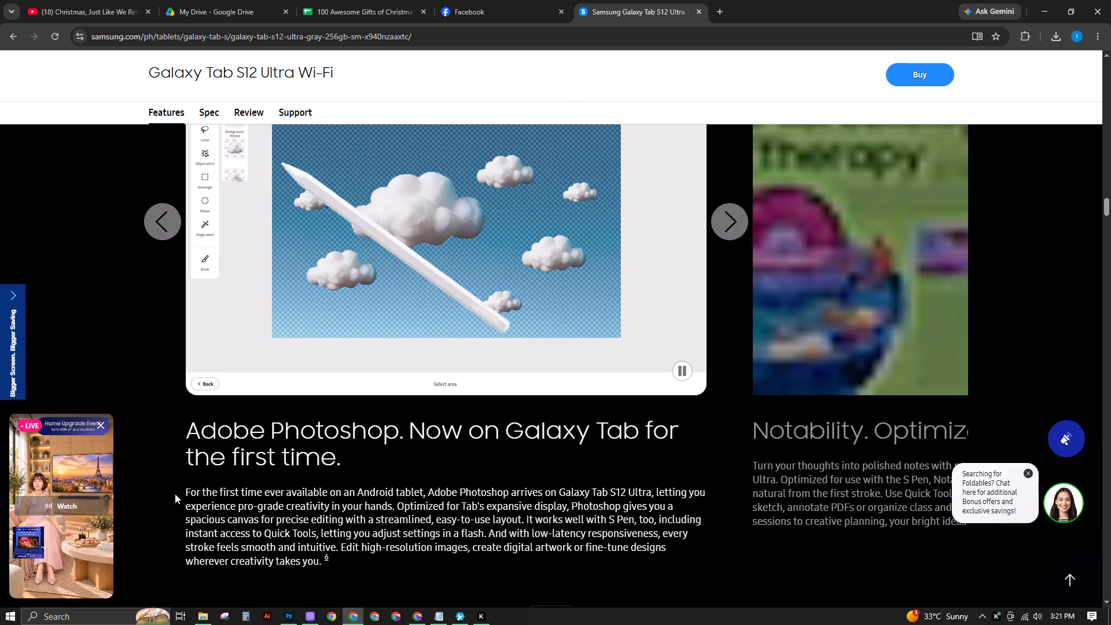
drag(192, 492, 214, 538)
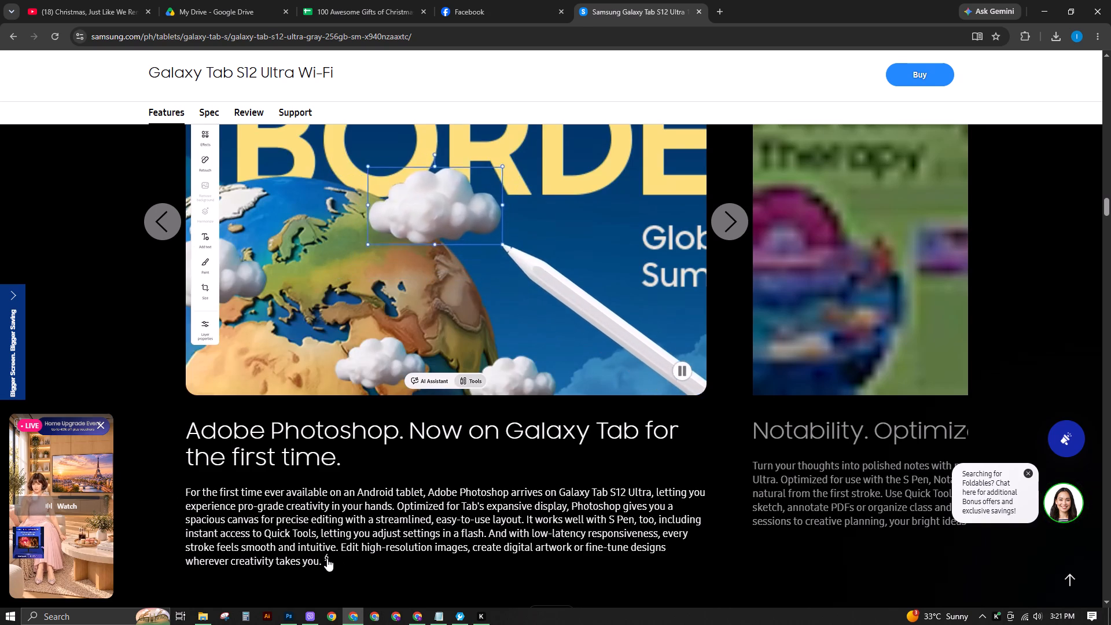
click(327, 558)
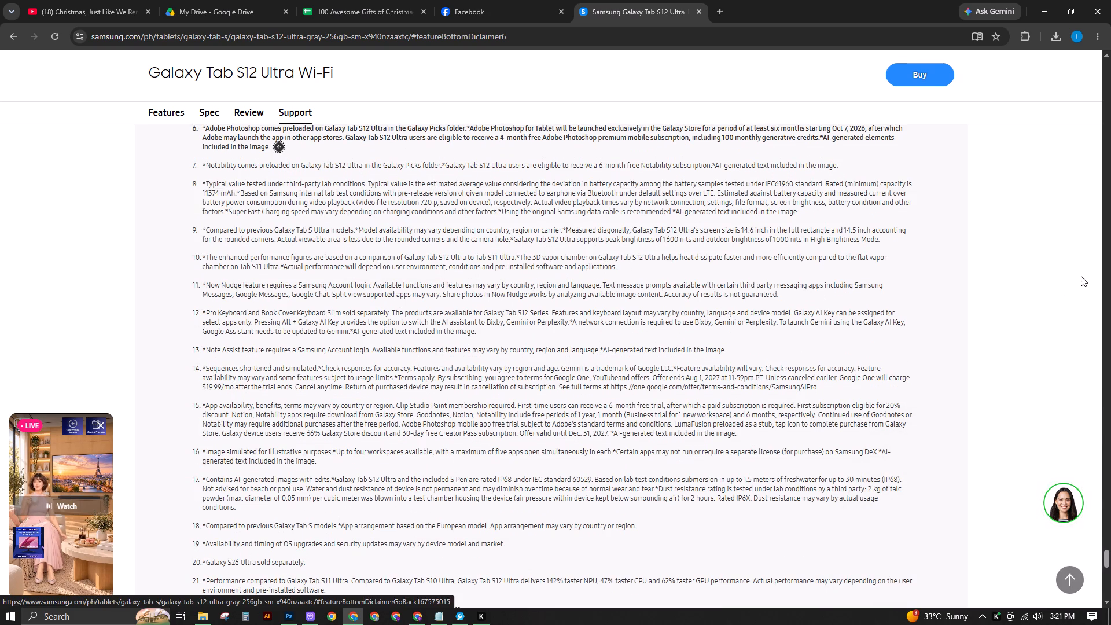
Copy the full text of footnote 6 about Adobe Photoshop on the Galaxy Tab S12 Ultra.
click(1106, 556)
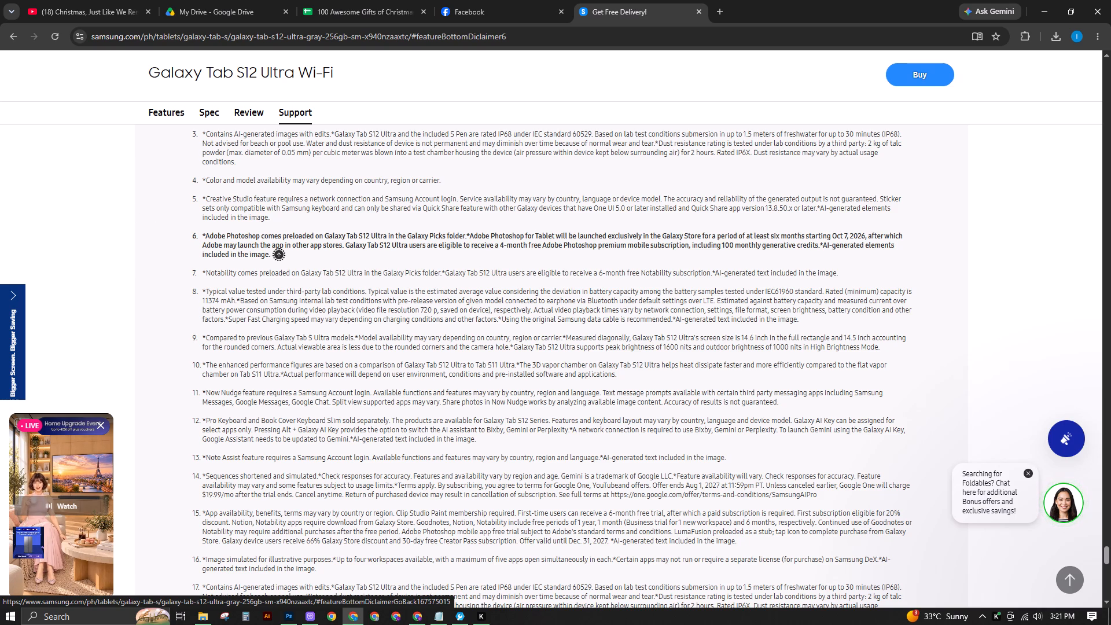
drag(206, 237, 270, 254)
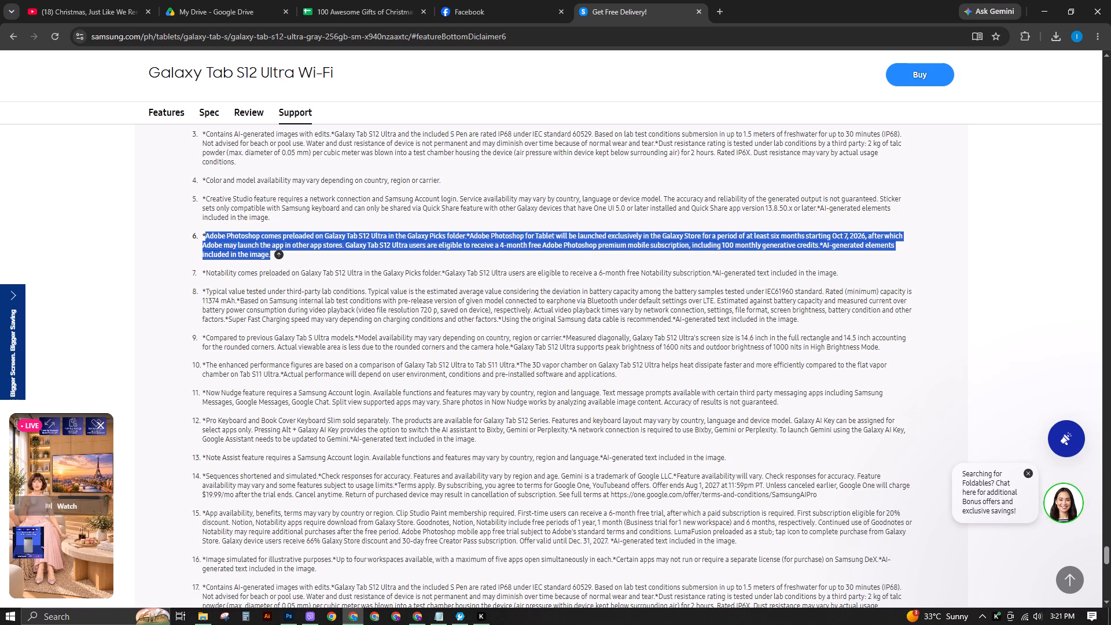
right_click(259, 248)
click(296, 260)
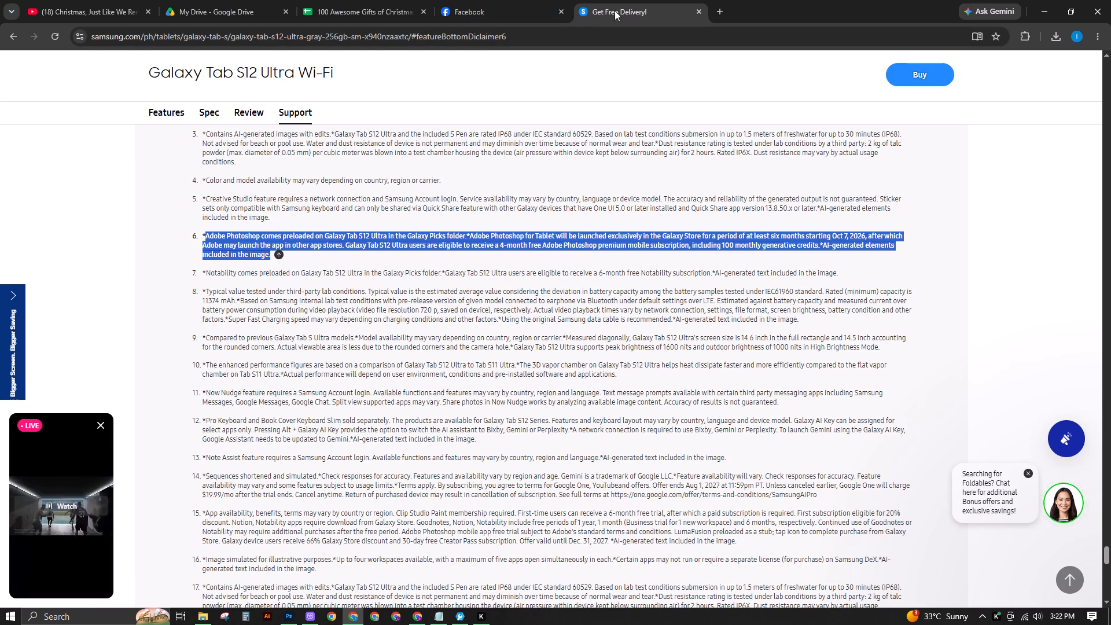
Search the web in a new tab for Adobe Photoshop on the new Samsung device.
click(722, 10)
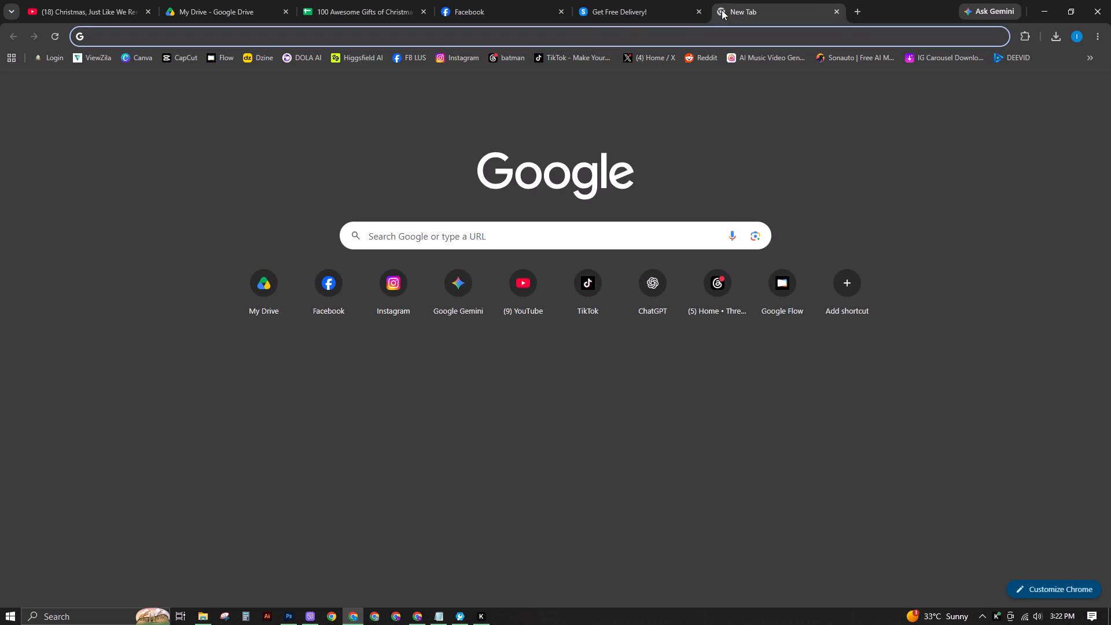
text(adobe photo)
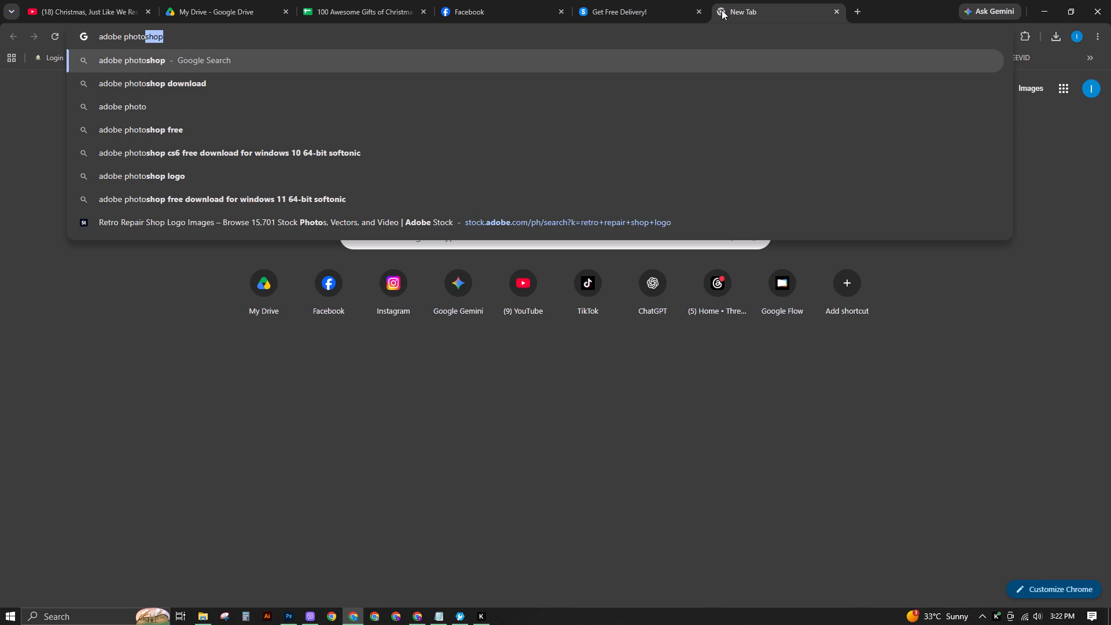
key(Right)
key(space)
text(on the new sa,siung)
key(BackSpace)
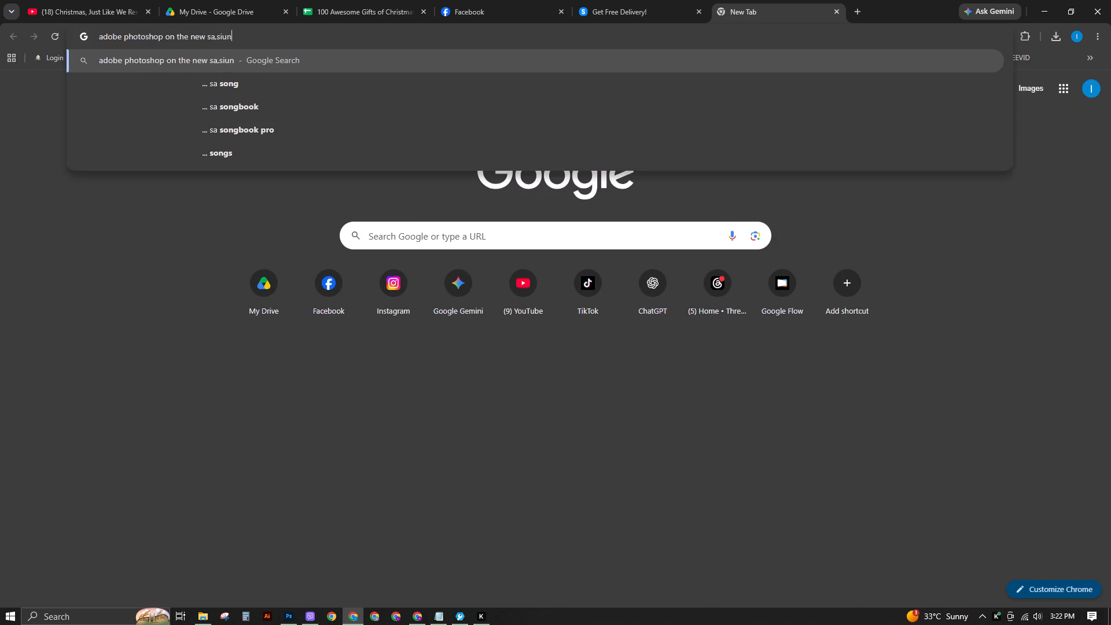
Search the web for "adobe photoshop on the new samsung galaxy tab s12+".
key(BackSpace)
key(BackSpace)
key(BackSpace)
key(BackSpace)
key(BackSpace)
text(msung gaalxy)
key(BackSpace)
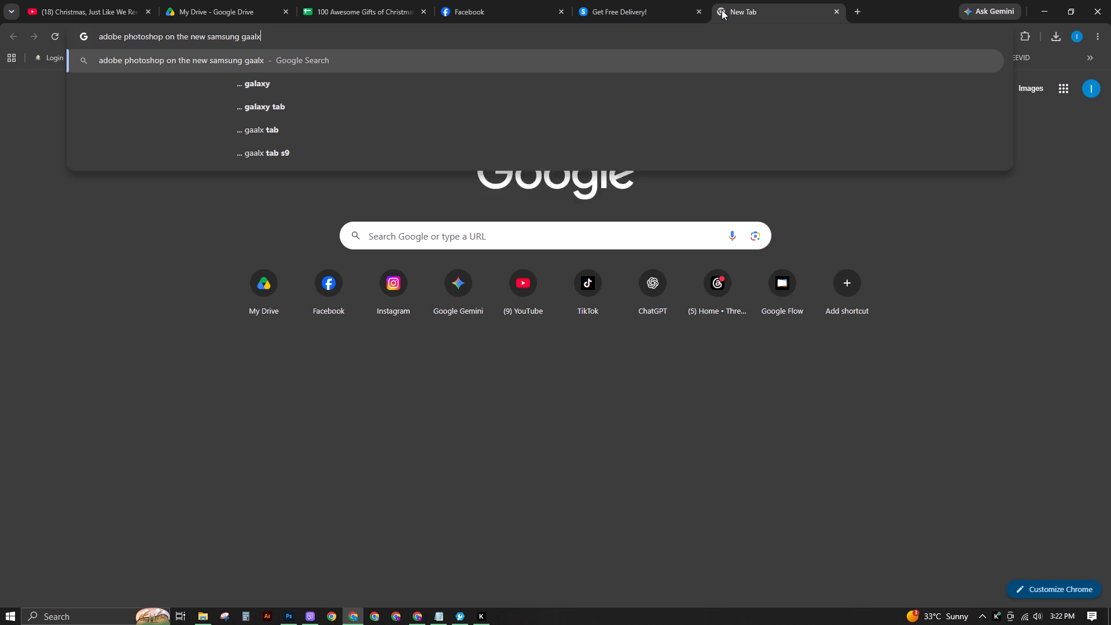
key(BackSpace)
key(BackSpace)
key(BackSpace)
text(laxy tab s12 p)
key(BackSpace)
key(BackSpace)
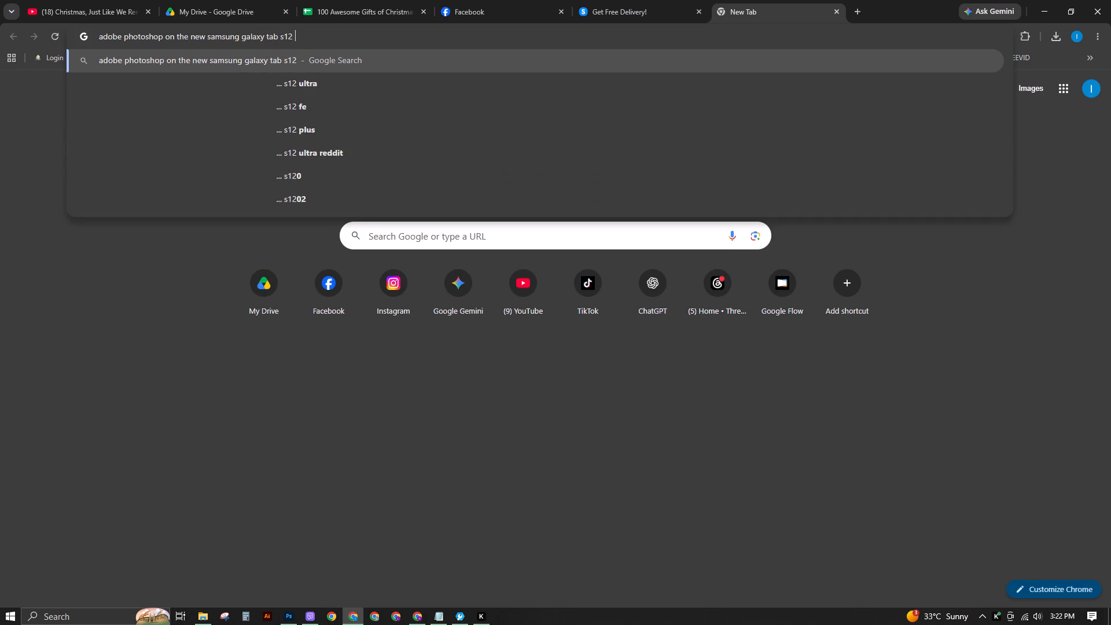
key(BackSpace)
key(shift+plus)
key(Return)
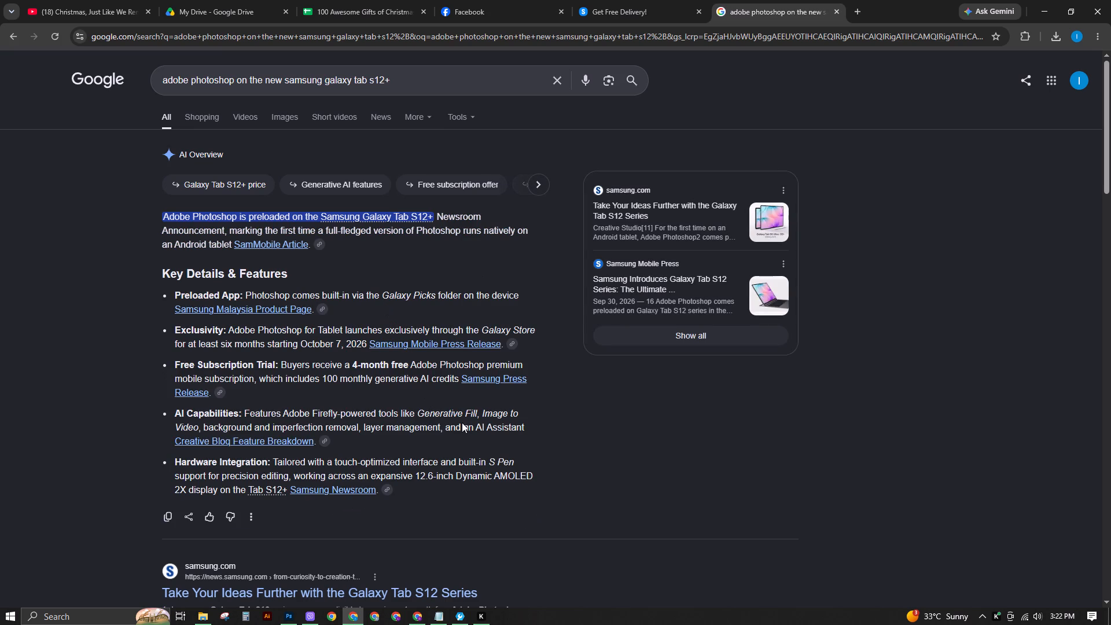
Look through the search results and open Samsung's Facebook post "Create your next masterpiece with Adobe Photoshop" in a new tab.
scroll(551, 452, down, 1)
scroll(556, 442, up, 4)
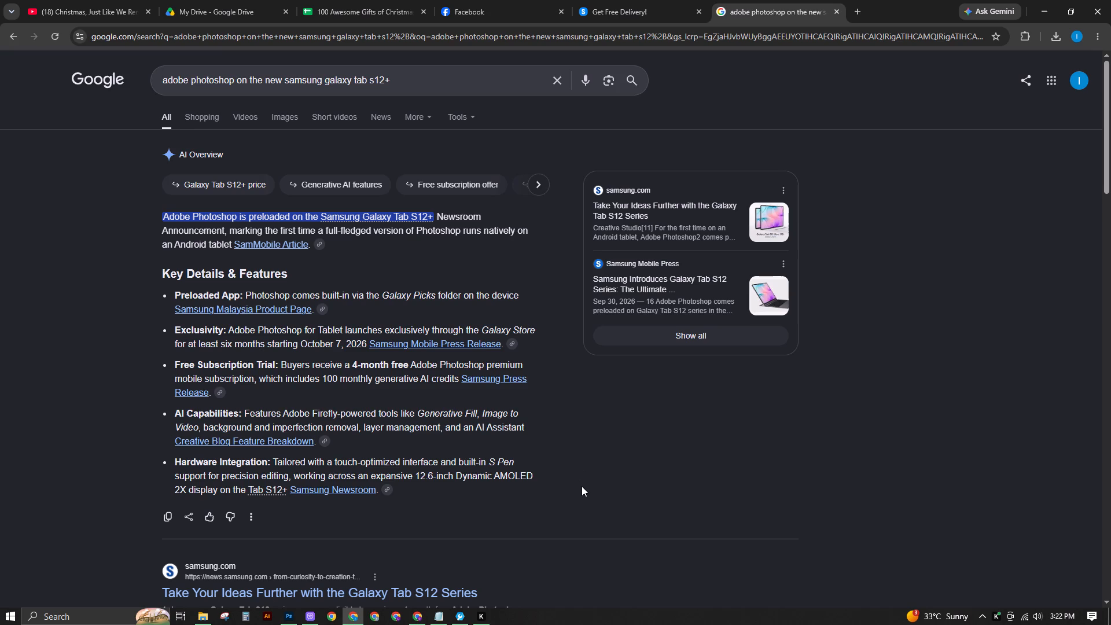
scroll(582, 486, down, 2)
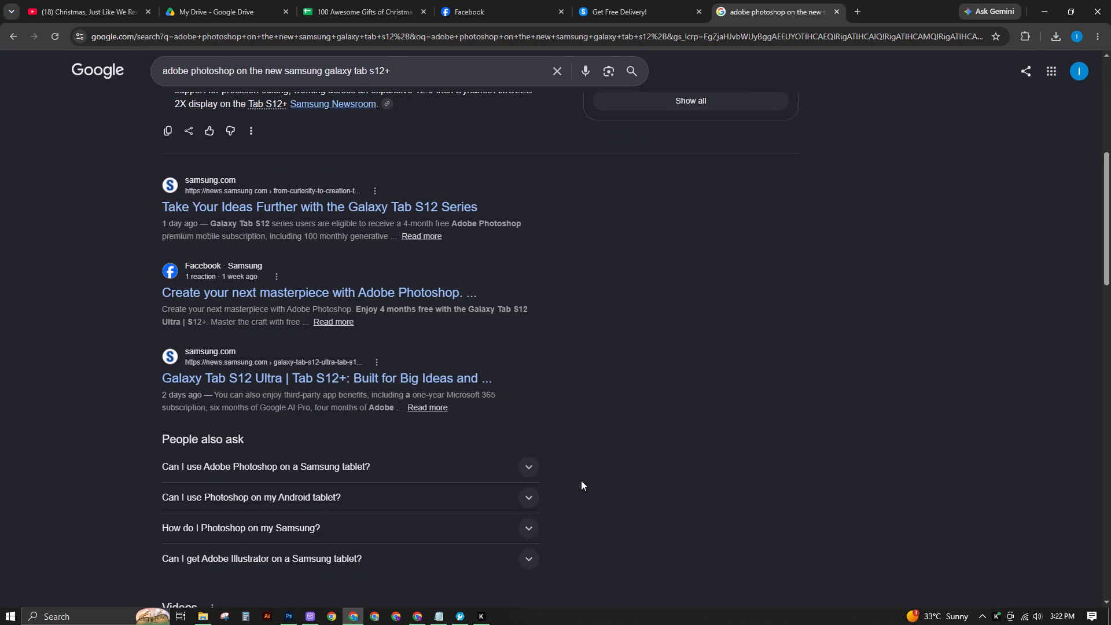